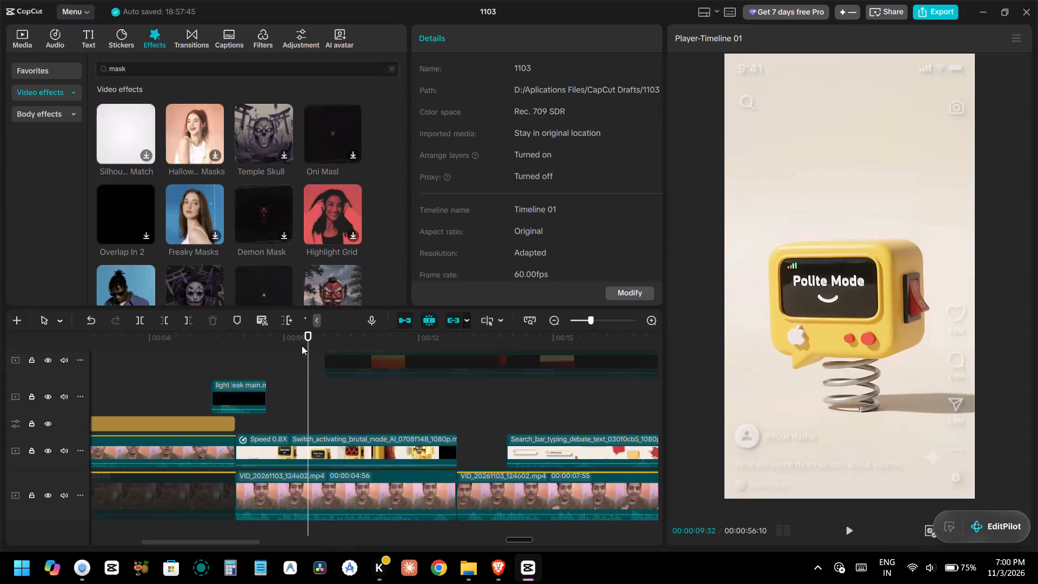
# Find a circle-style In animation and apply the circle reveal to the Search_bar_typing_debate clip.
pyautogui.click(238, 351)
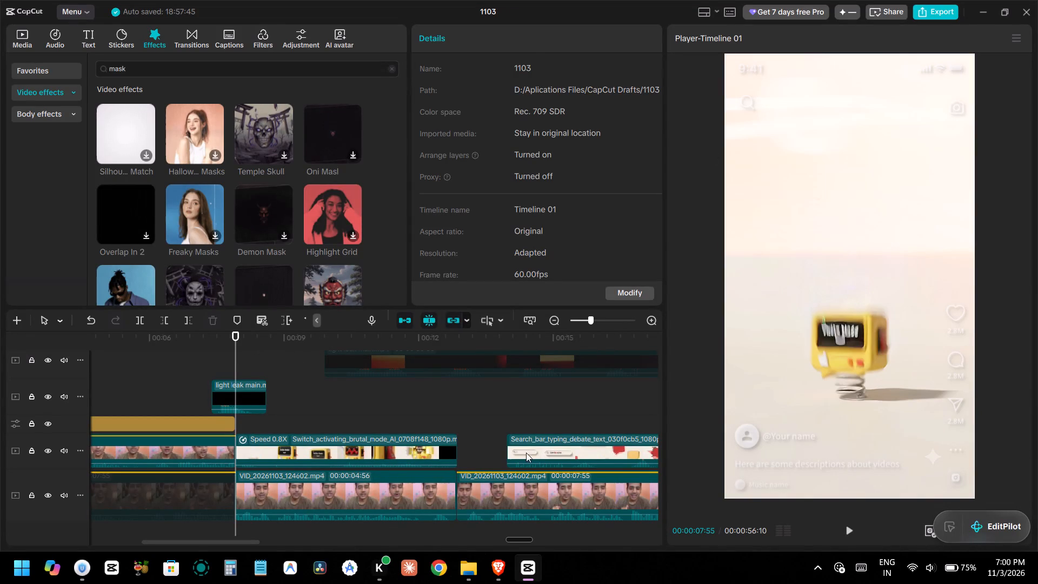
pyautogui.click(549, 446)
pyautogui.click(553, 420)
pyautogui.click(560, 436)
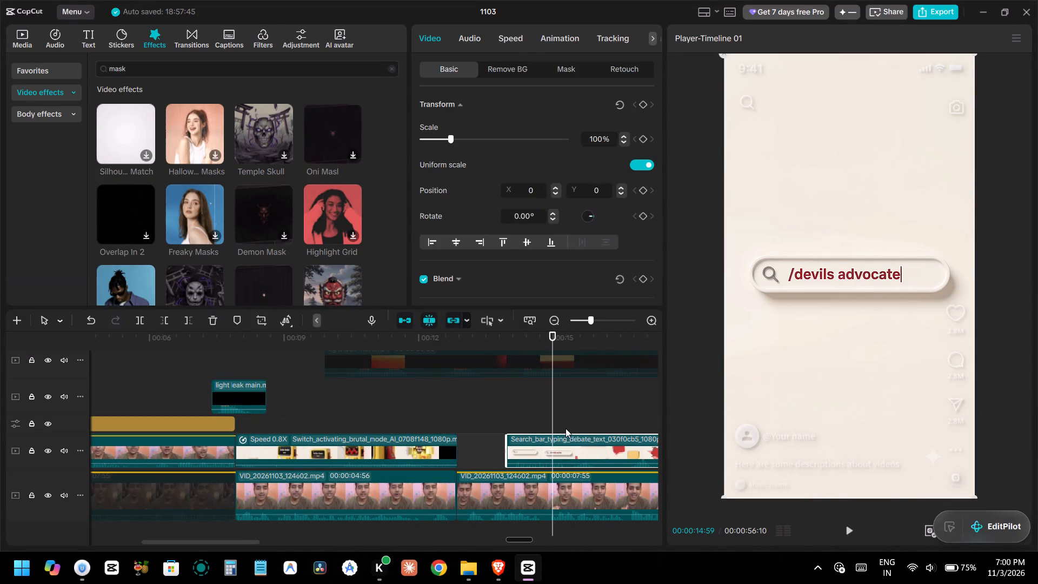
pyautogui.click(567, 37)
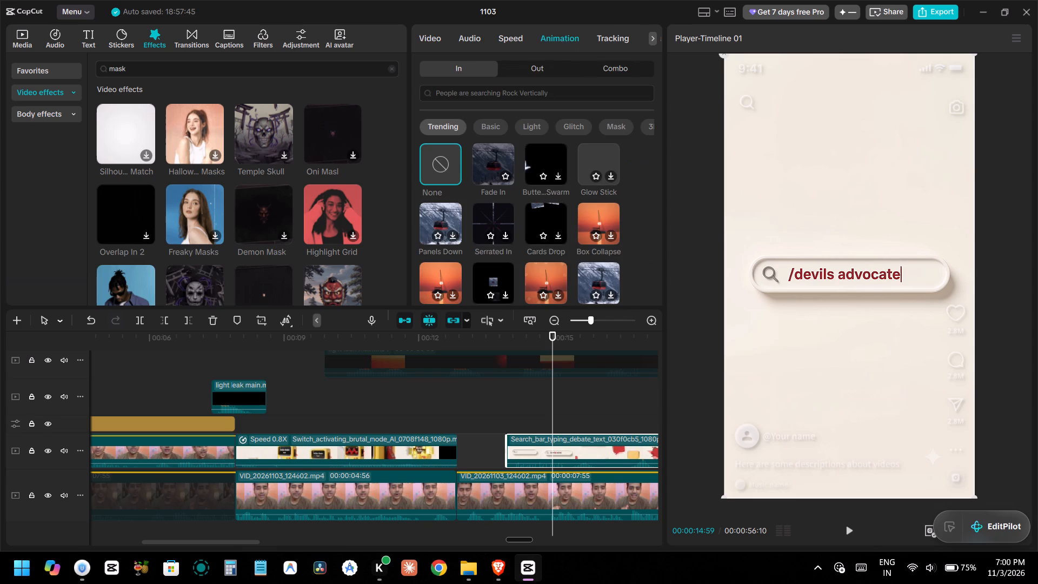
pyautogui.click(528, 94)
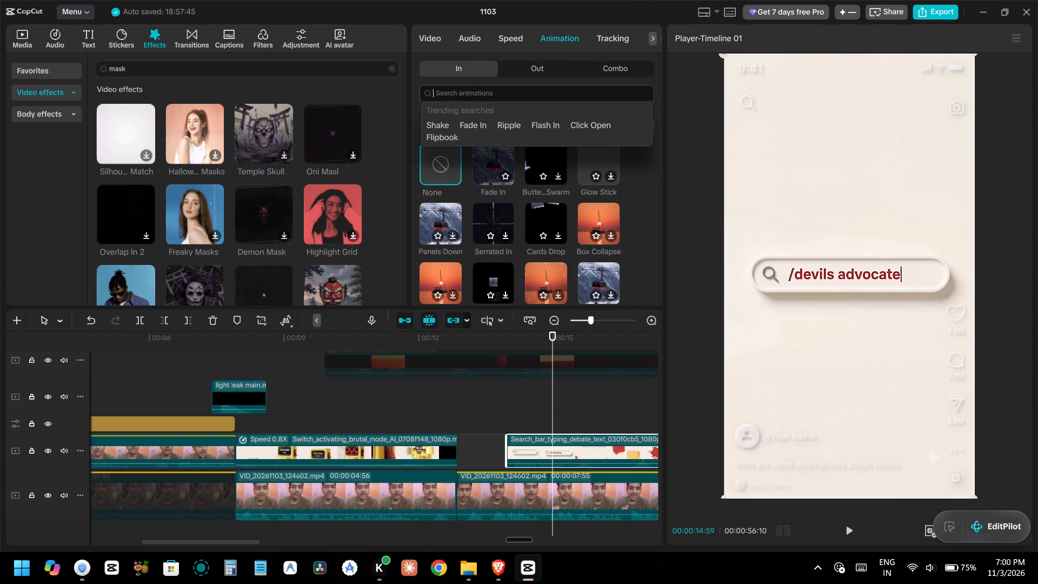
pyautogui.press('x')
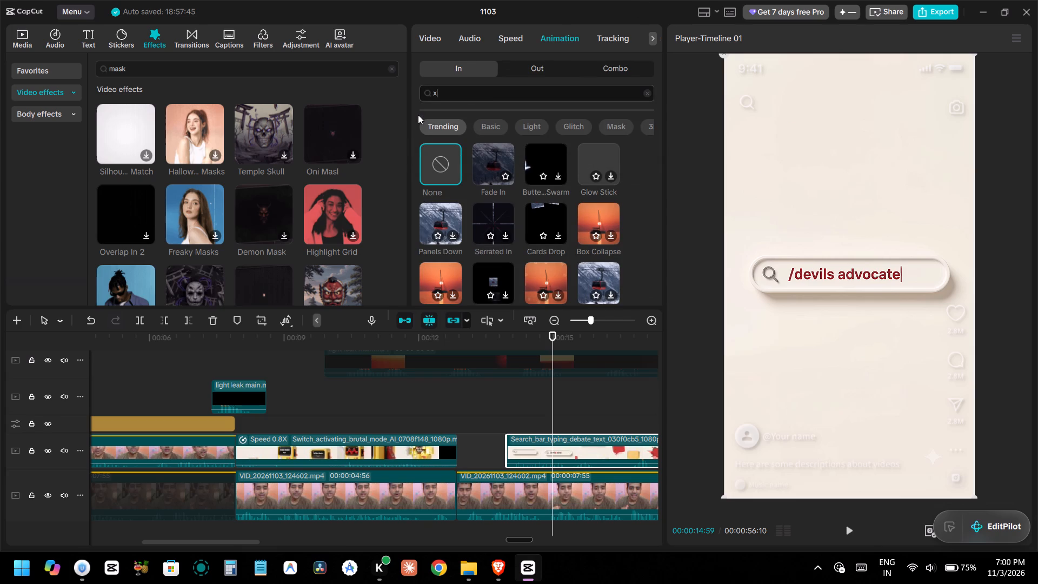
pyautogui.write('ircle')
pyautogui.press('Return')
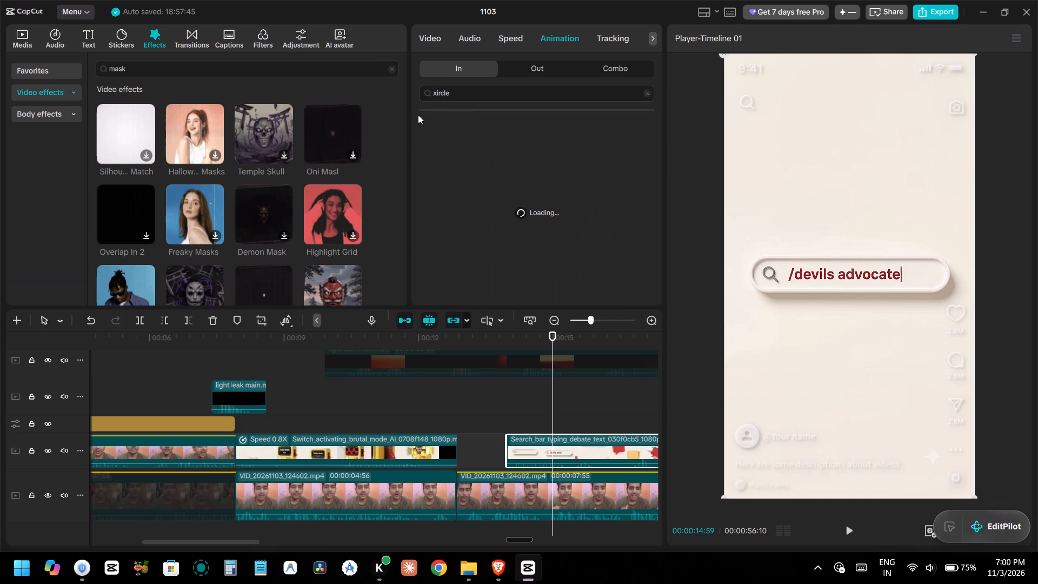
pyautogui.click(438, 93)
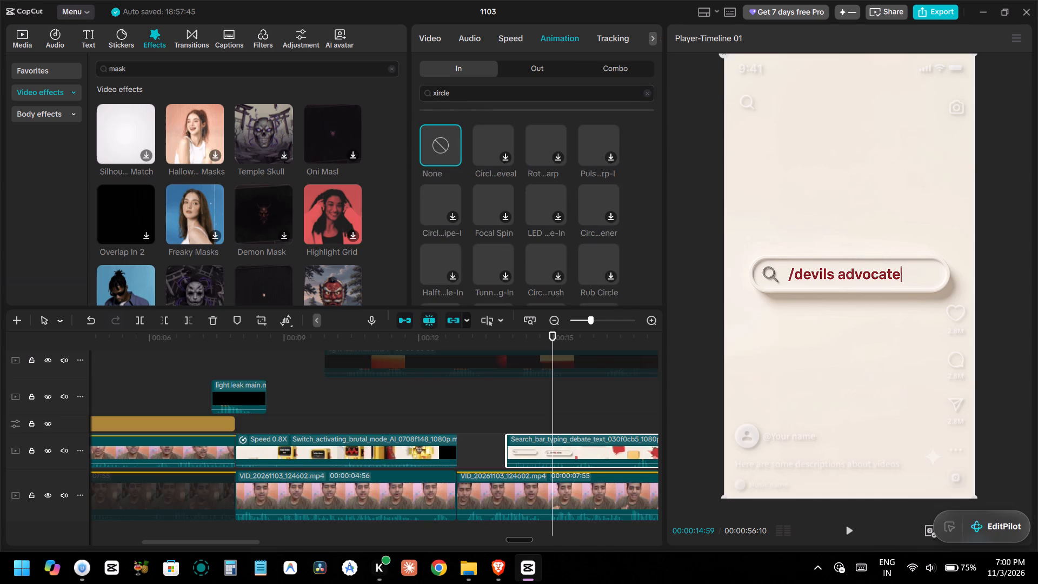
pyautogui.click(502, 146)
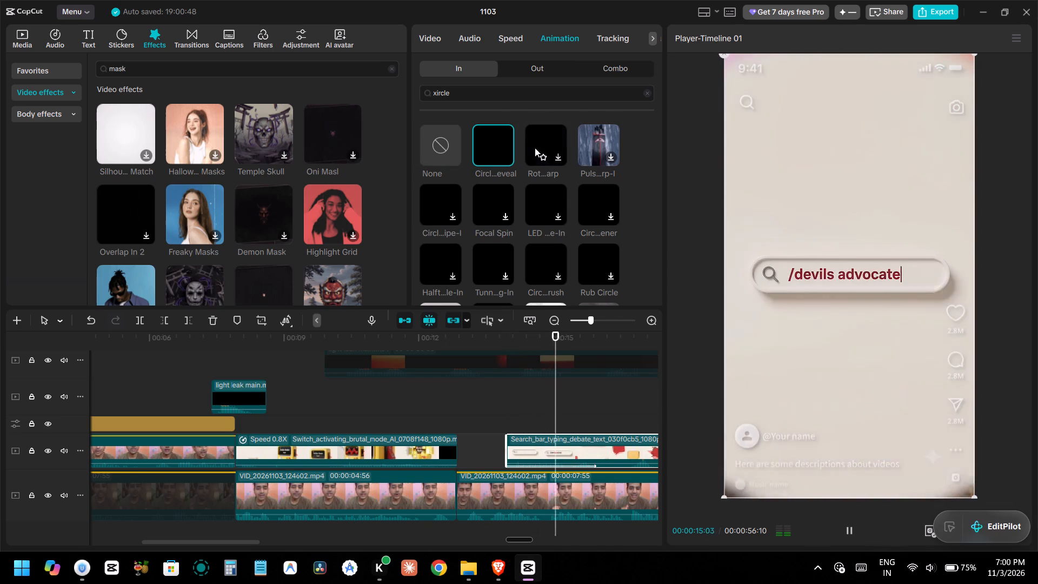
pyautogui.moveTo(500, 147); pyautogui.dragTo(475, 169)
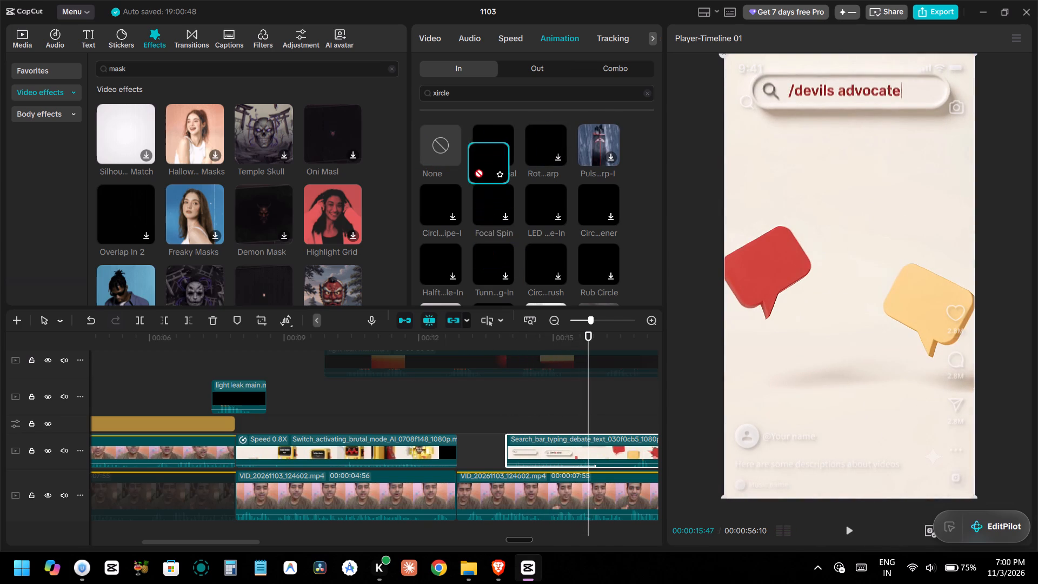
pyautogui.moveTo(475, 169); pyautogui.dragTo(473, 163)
# Search the In animations for "circle" and examine the results for a suitable circular entrance.
pyautogui.moveTo(589, 320); pyautogui.dragTo(582, 320)
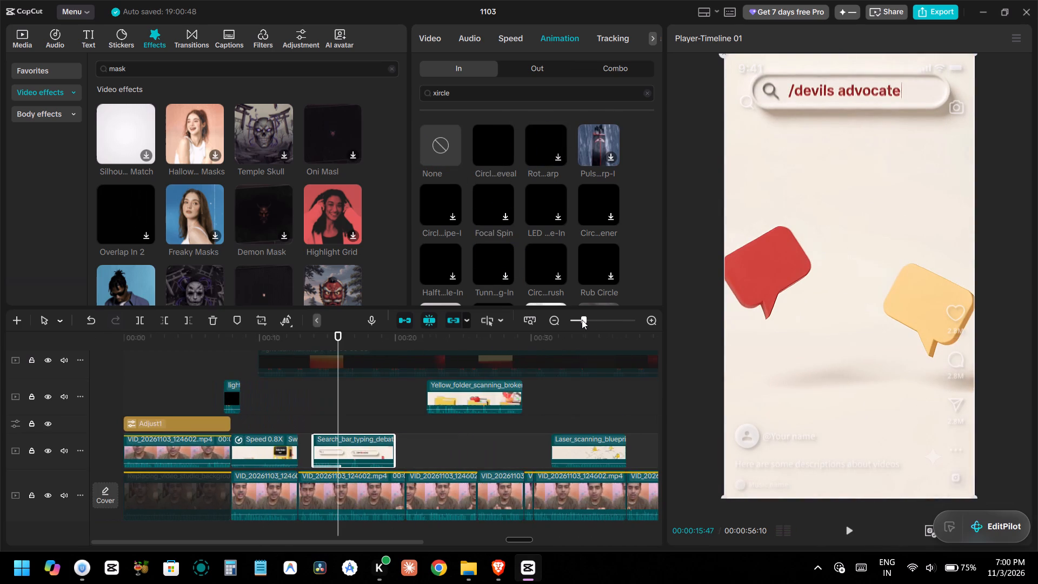
pyautogui.moveTo(582, 320); pyautogui.dragTo(591, 325)
pyautogui.scroll(-3, 502, 207)
pyautogui.scroll(1, 496, 198)
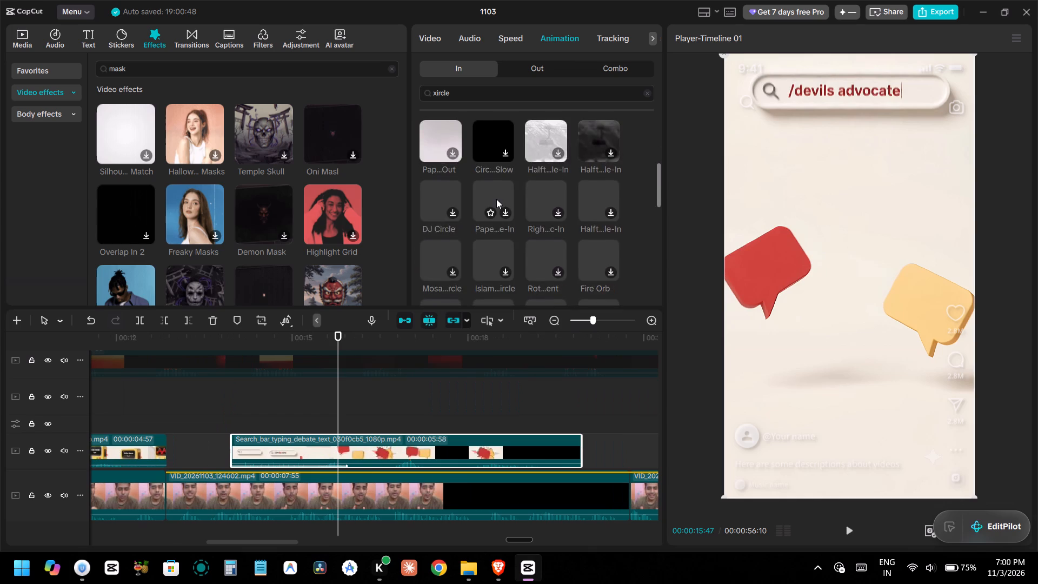
pyautogui.scroll(7, 496, 199)
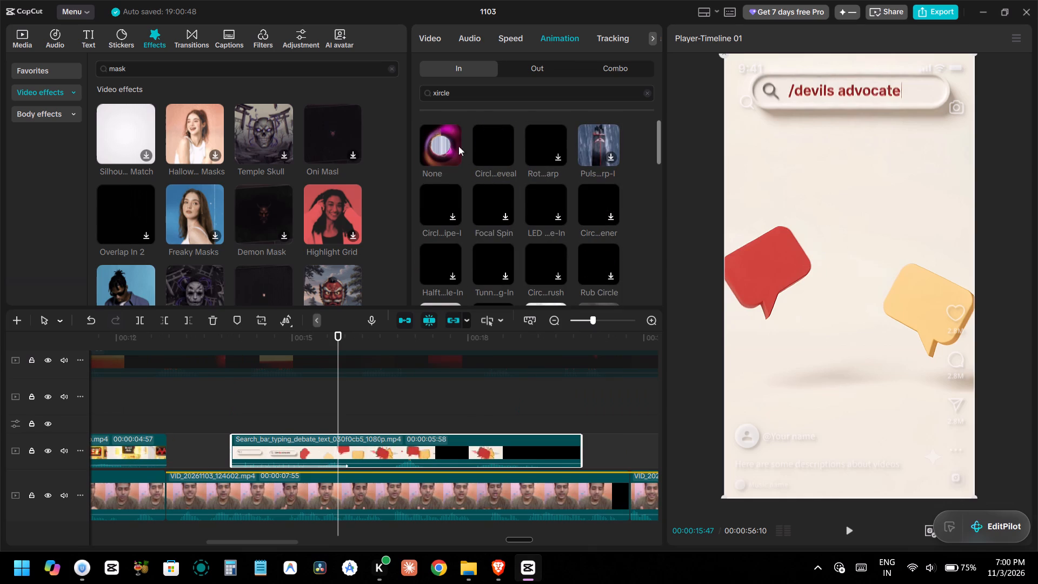
pyautogui.scroll(2, 451, 129)
pyautogui.click(437, 96)
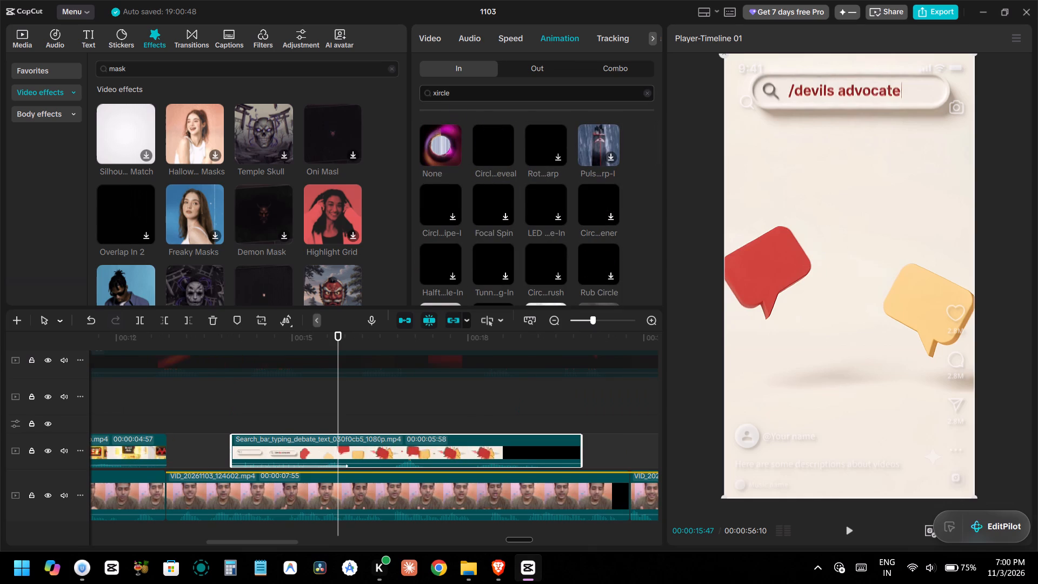
pyautogui.press('BackSpace')
pyautogui.press('c')
pyautogui.press('Return')
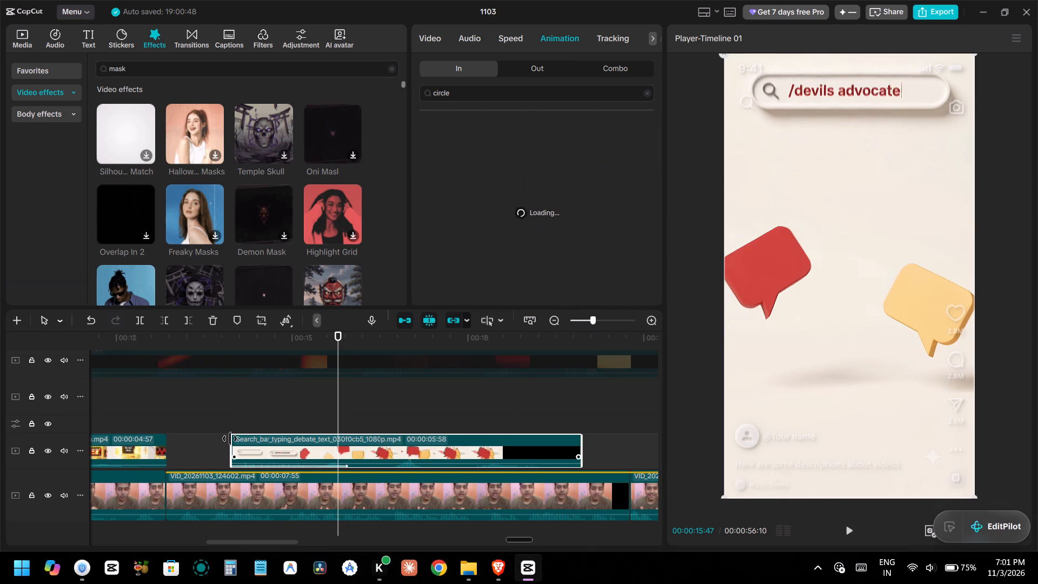
pyautogui.scroll(-1, 550, 191)
pyautogui.scroll(2, 554, 183)
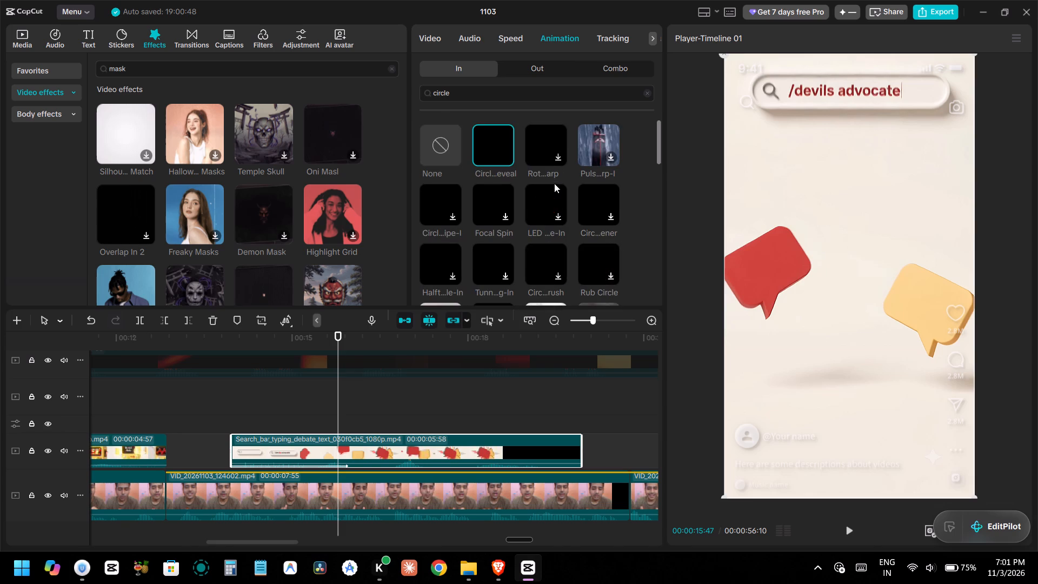
pyautogui.scroll(2, 554, 183)
pyautogui.scroll(-15, 542, 227)
pyautogui.scroll(4, 537, 219)
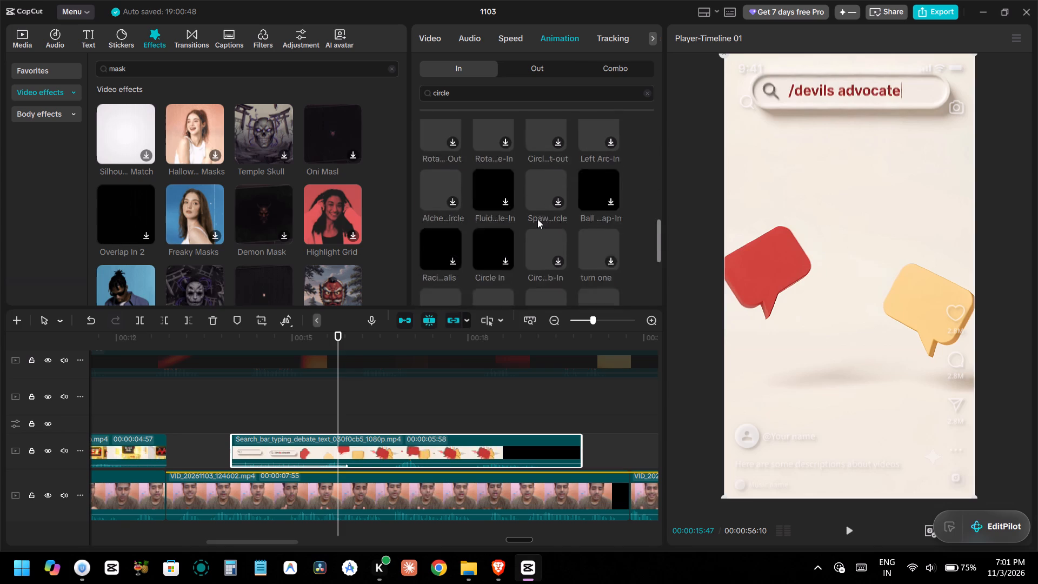
pyautogui.scroll(13, 537, 219)
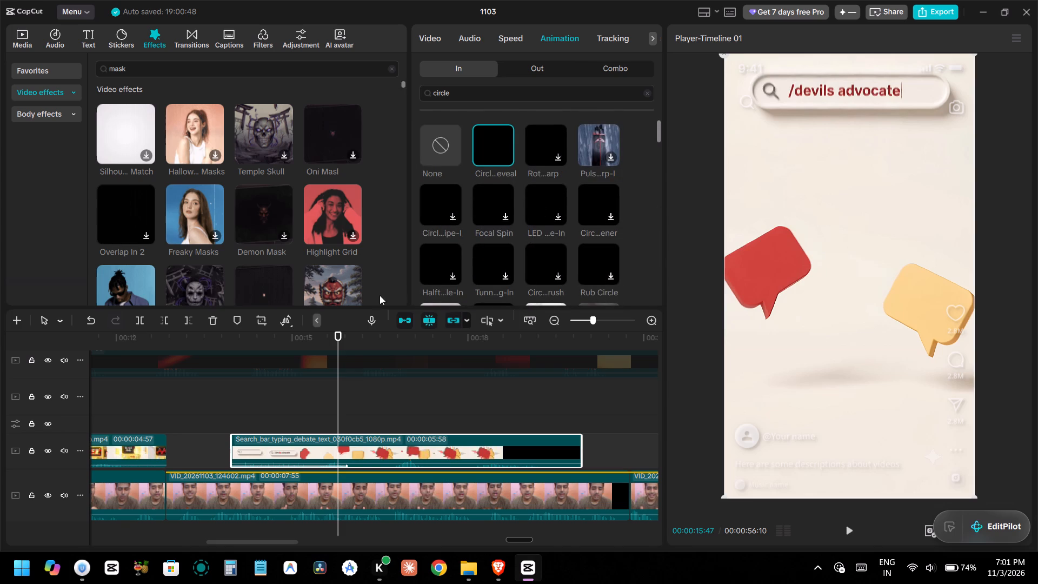
# Widen the clip settings area to show more animations per row and preview the circle reveal again.
pyautogui.click(11, 30)
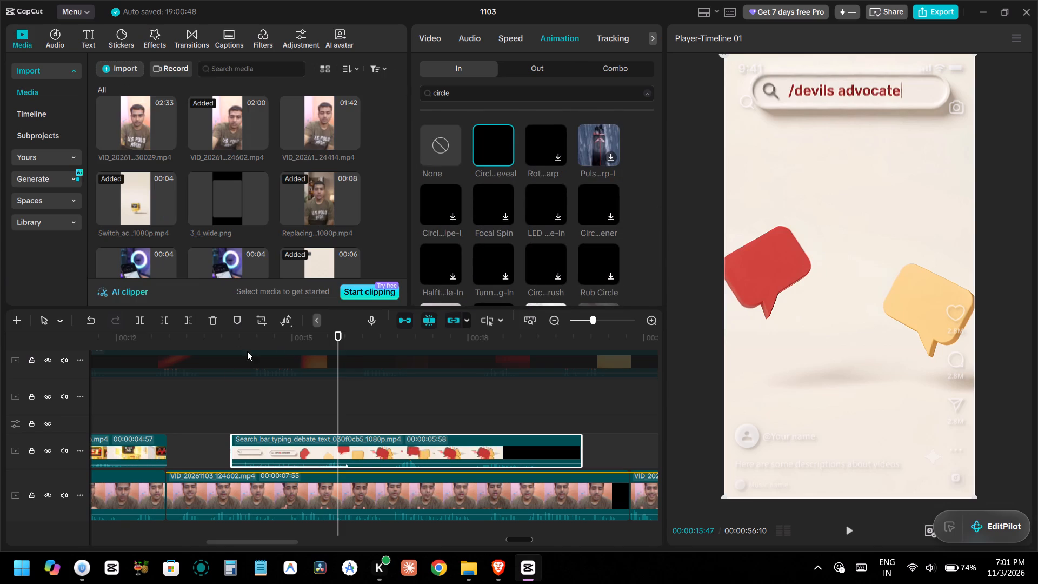
pyautogui.moveTo(408, 213); pyautogui.dragTo(368, 215)
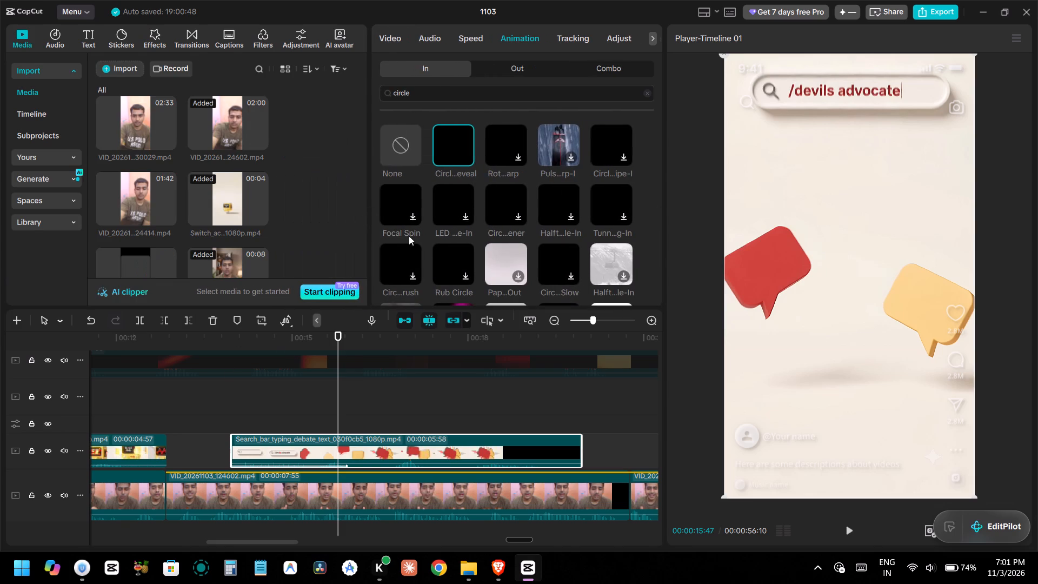
pyautogui.scroll(-3, 450, 219)
pyautogui.scroll(5, 452, 221)
pyautogui.click(456, 163)
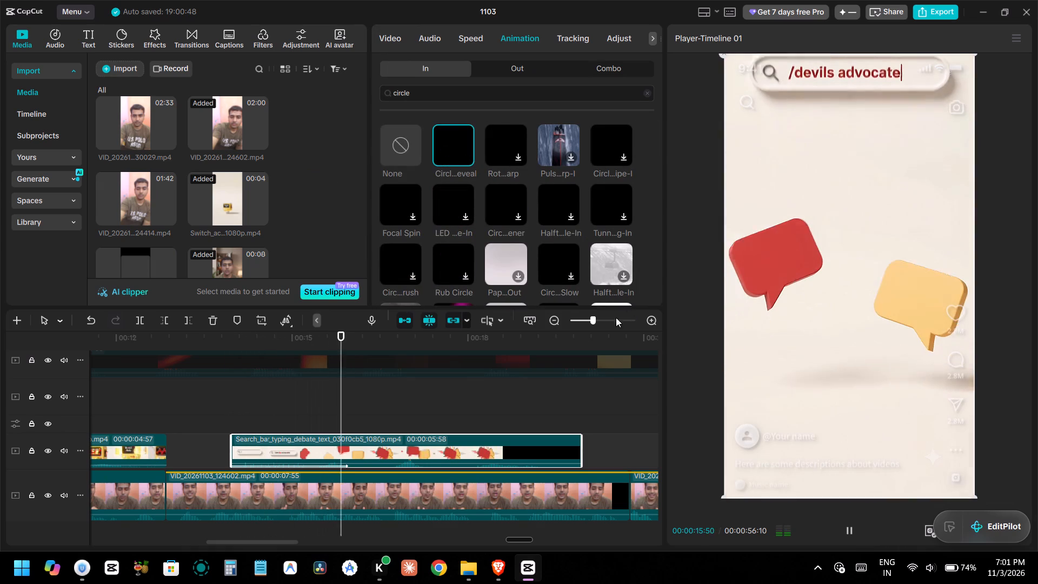
# Examine the remaining "circle" In animations for an alternative entrance.
pyautogui.scroll(-19, 583, 212)
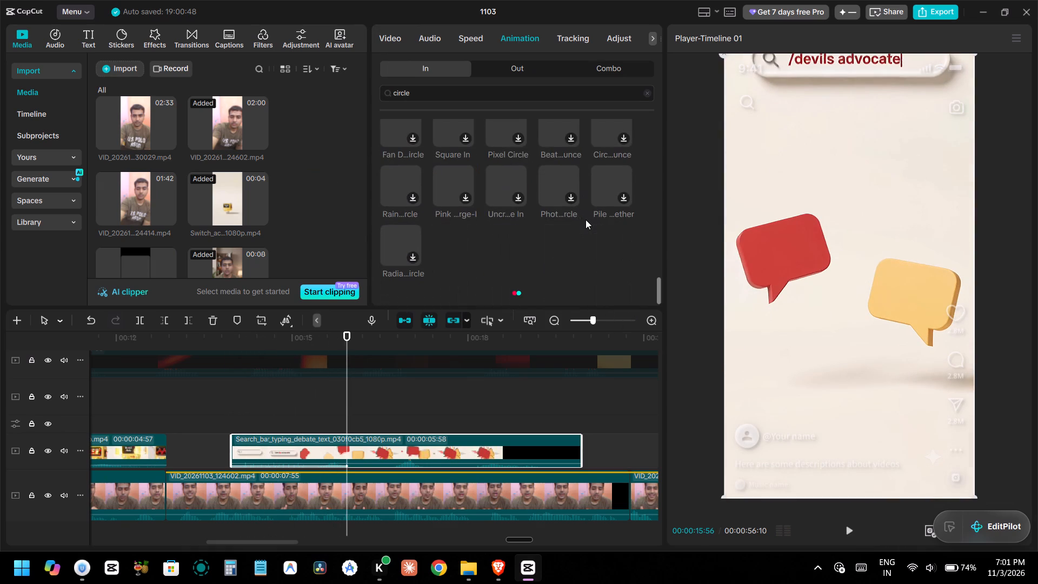
pyautogui.scroll(-7, 577, 228)
pyautogui.scroll(9, 573, 230)
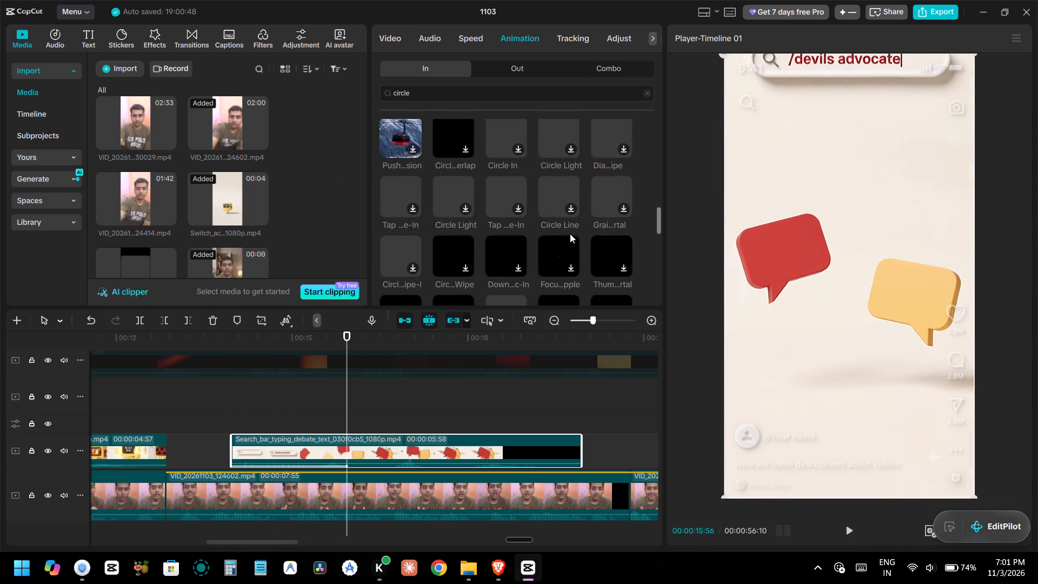
pyautogui.scroll(11, 570, 234)
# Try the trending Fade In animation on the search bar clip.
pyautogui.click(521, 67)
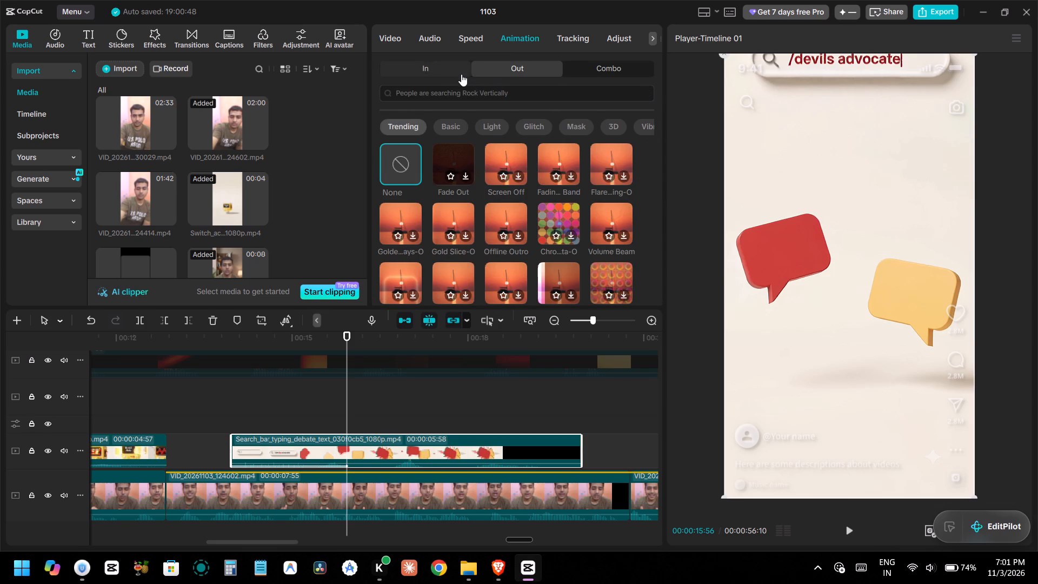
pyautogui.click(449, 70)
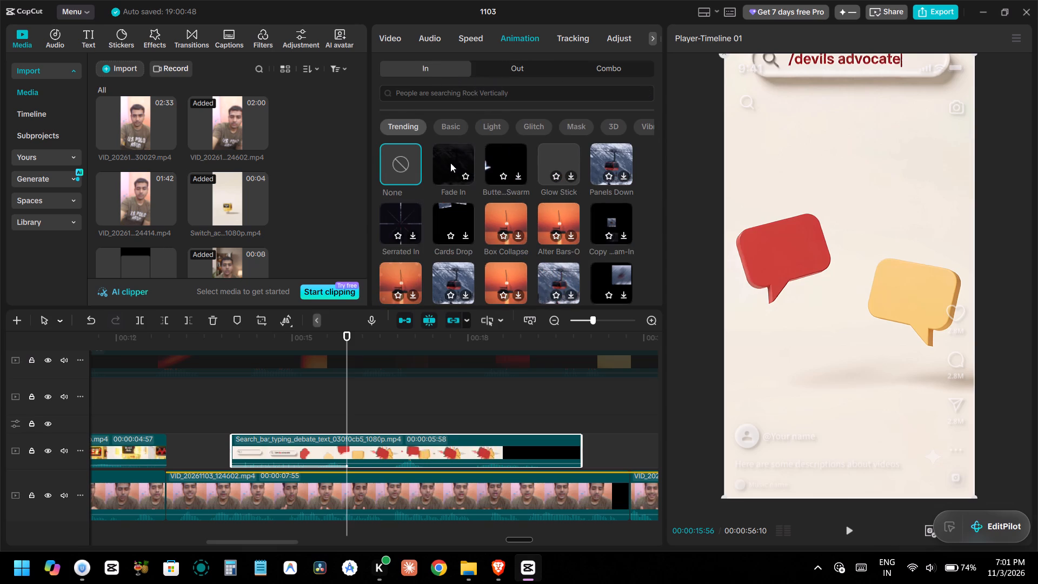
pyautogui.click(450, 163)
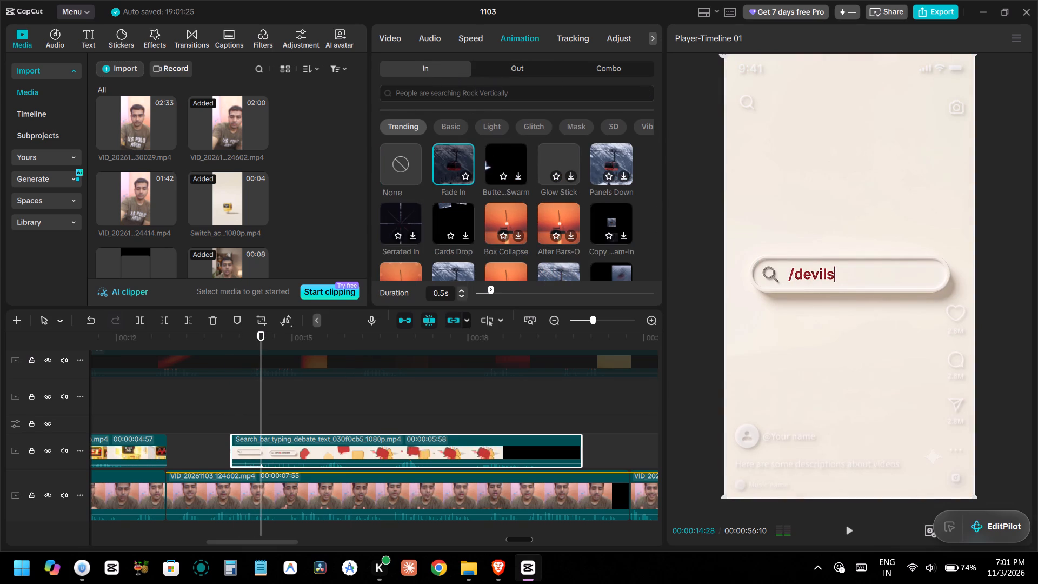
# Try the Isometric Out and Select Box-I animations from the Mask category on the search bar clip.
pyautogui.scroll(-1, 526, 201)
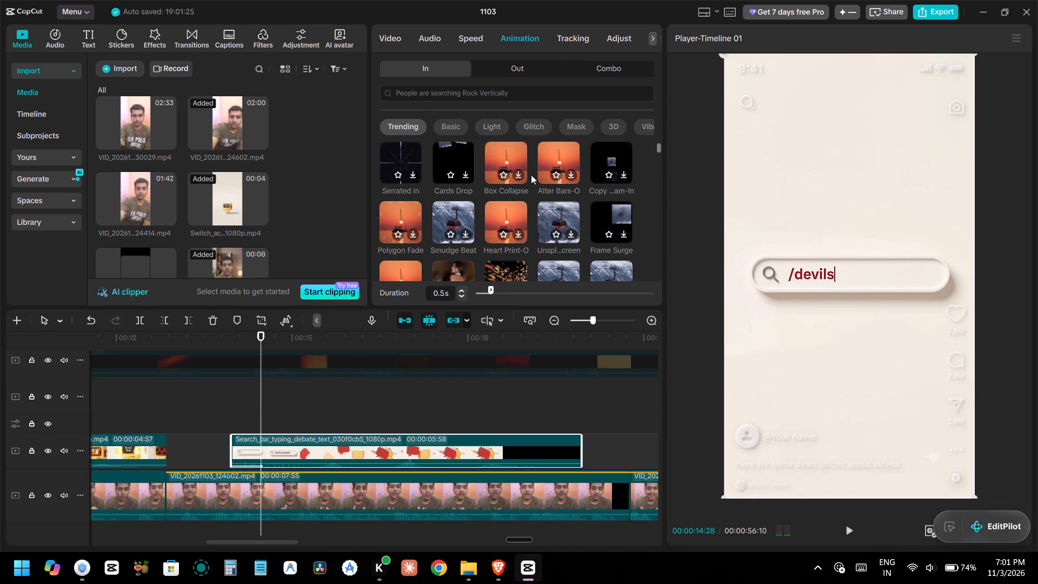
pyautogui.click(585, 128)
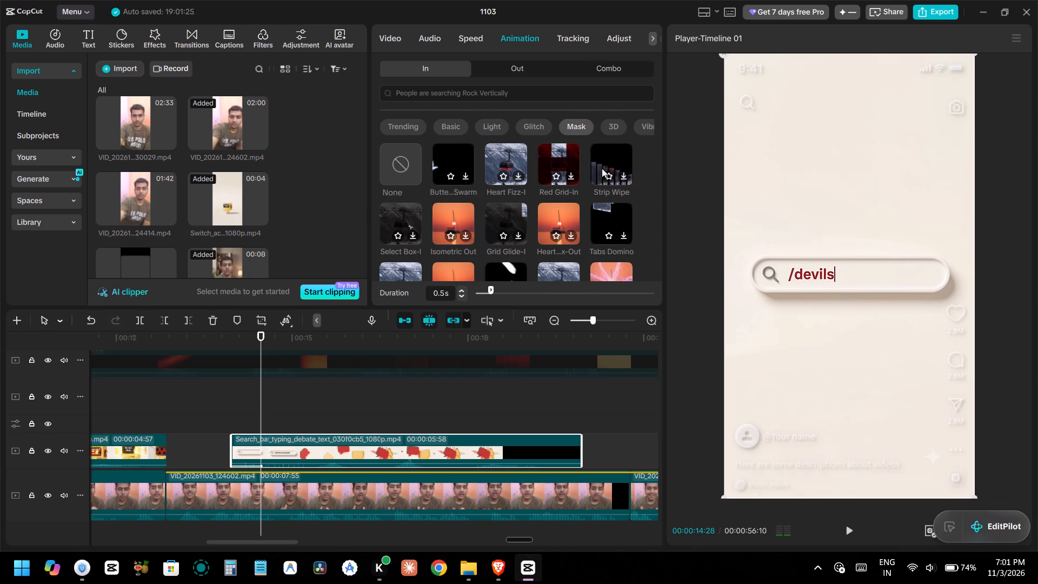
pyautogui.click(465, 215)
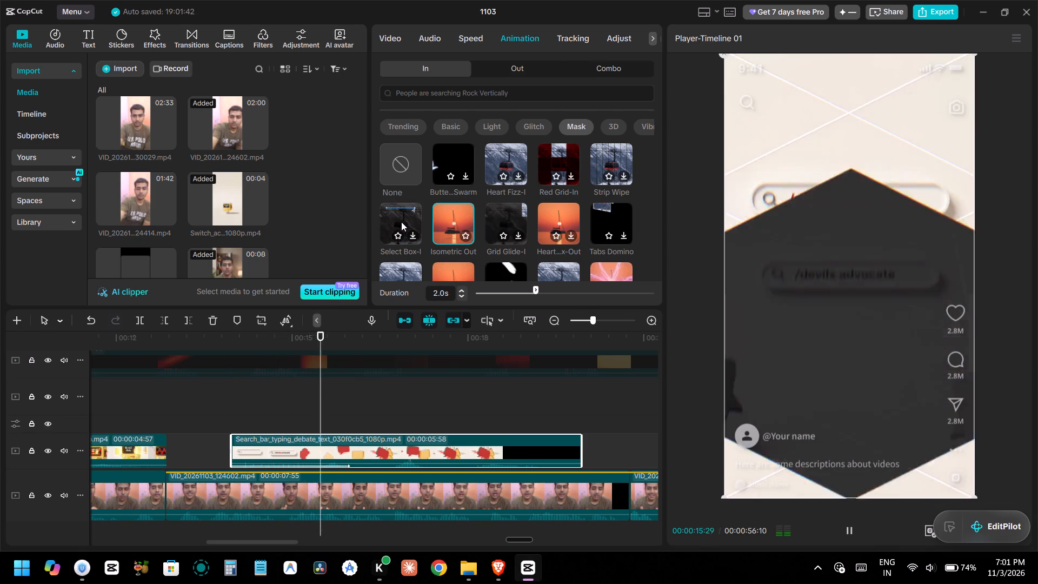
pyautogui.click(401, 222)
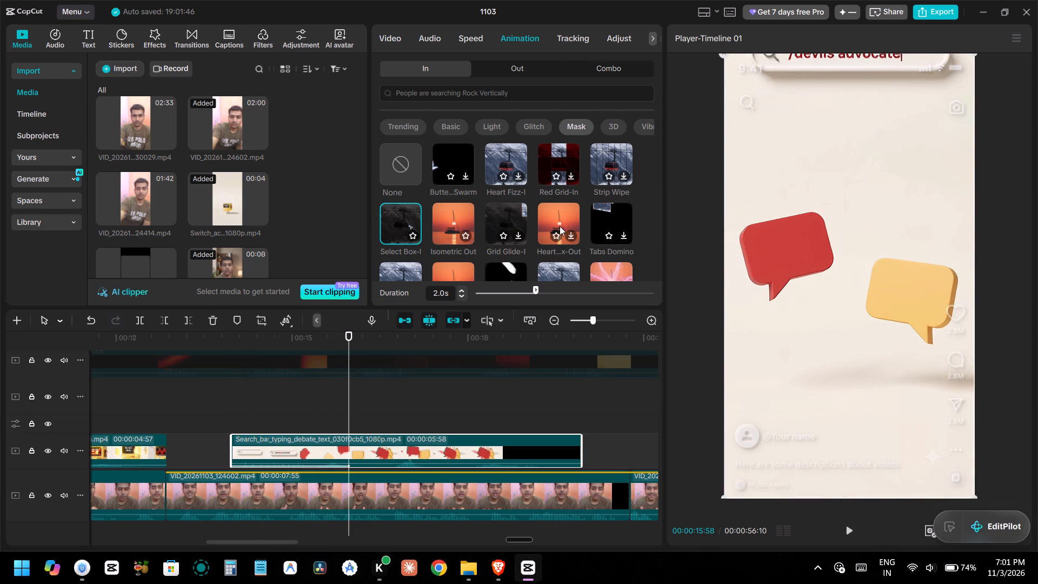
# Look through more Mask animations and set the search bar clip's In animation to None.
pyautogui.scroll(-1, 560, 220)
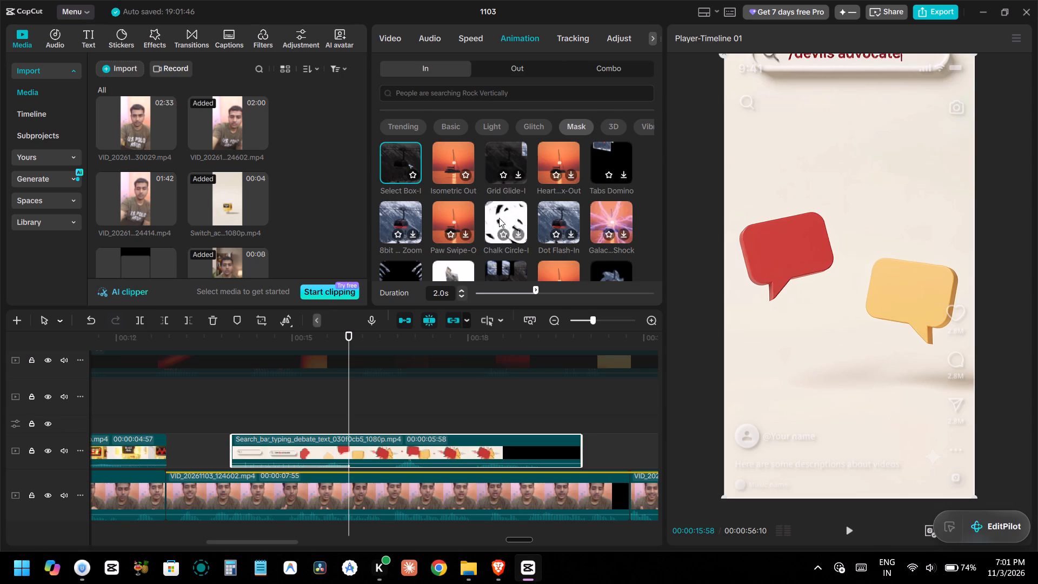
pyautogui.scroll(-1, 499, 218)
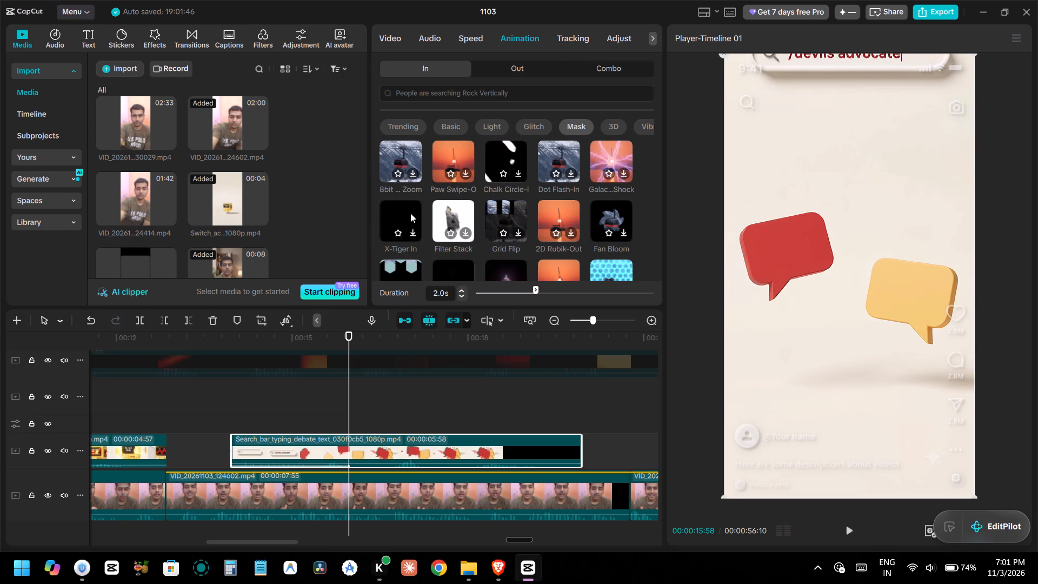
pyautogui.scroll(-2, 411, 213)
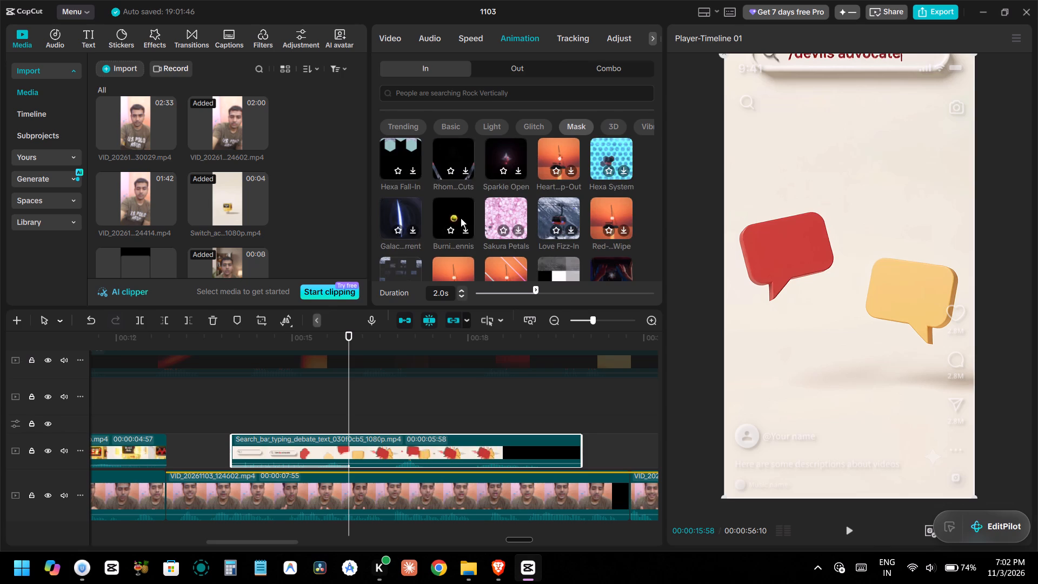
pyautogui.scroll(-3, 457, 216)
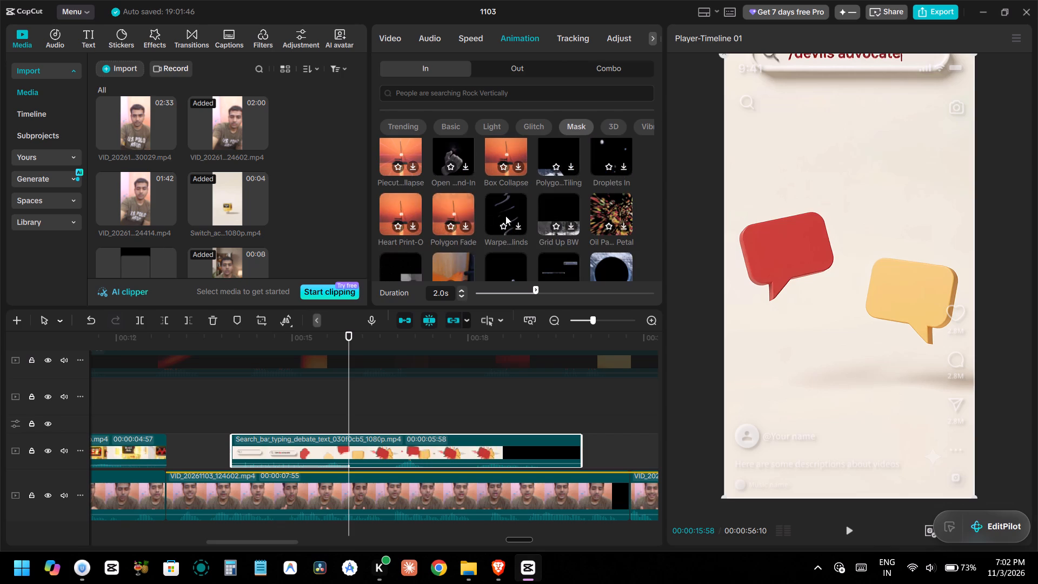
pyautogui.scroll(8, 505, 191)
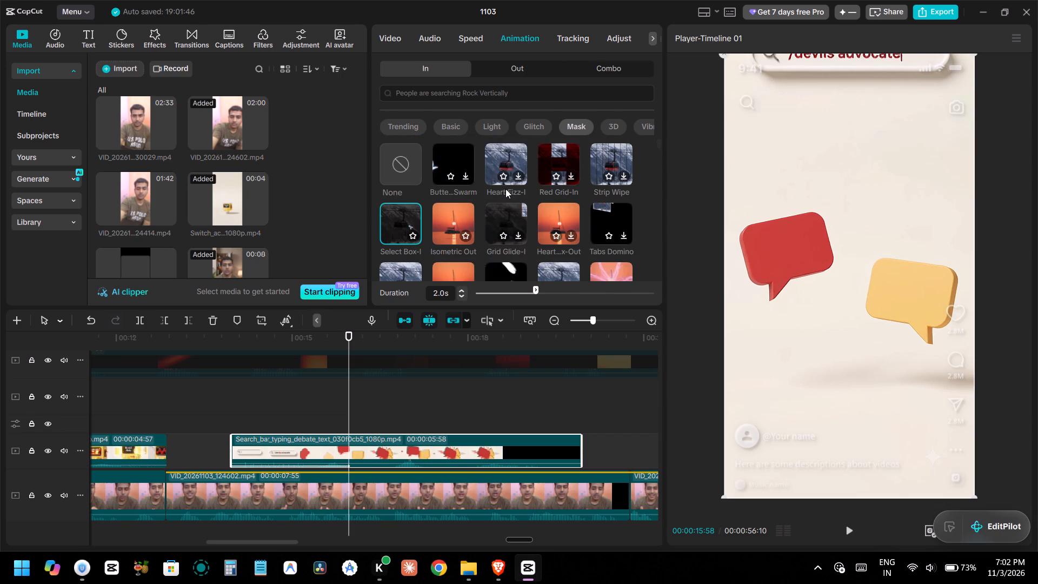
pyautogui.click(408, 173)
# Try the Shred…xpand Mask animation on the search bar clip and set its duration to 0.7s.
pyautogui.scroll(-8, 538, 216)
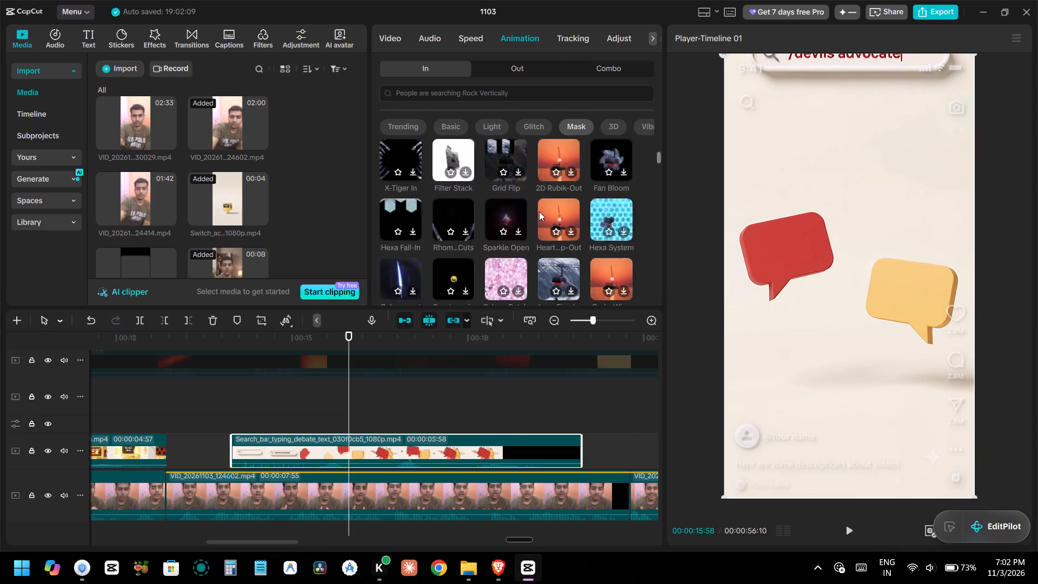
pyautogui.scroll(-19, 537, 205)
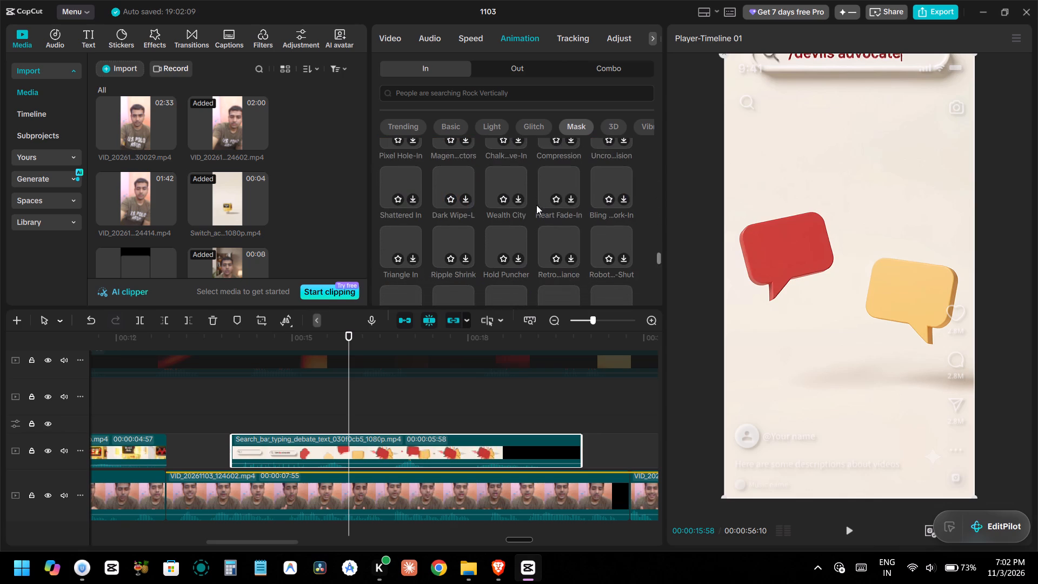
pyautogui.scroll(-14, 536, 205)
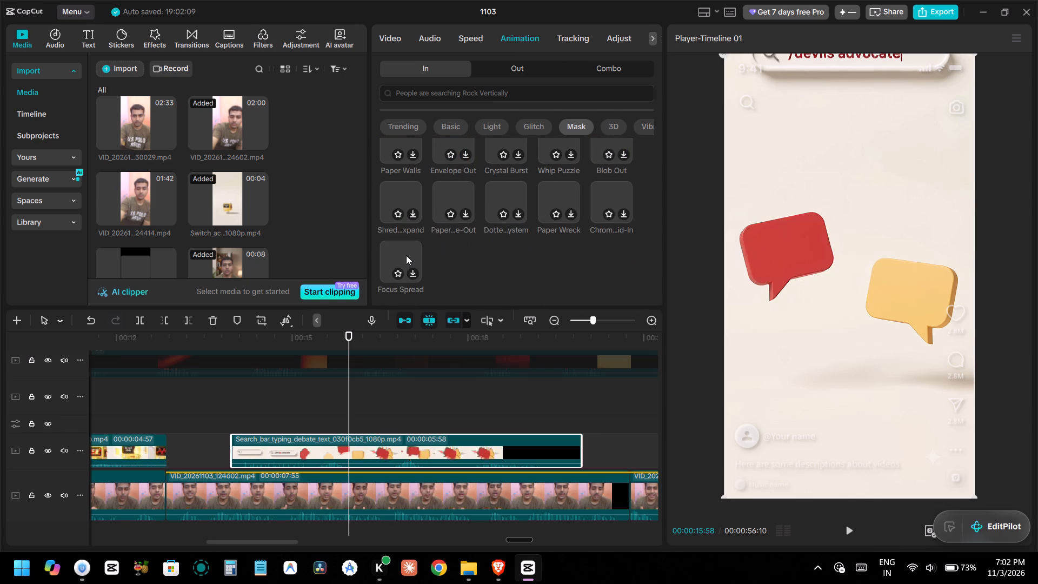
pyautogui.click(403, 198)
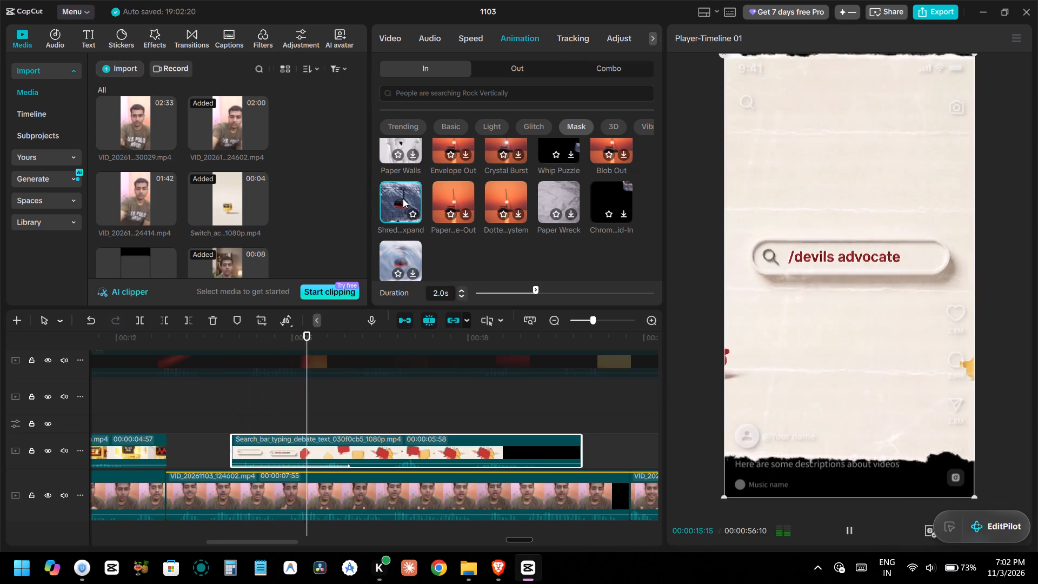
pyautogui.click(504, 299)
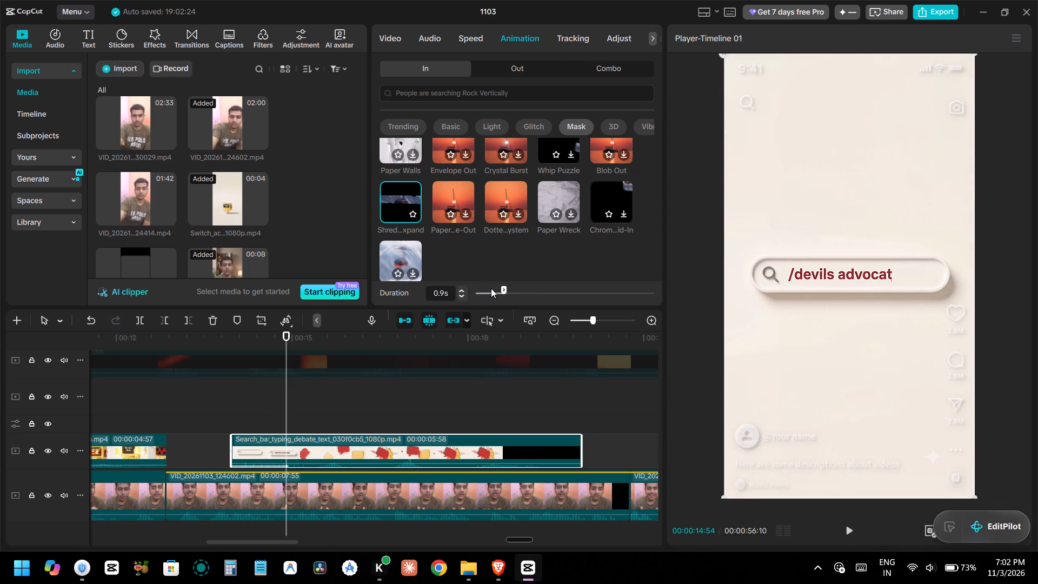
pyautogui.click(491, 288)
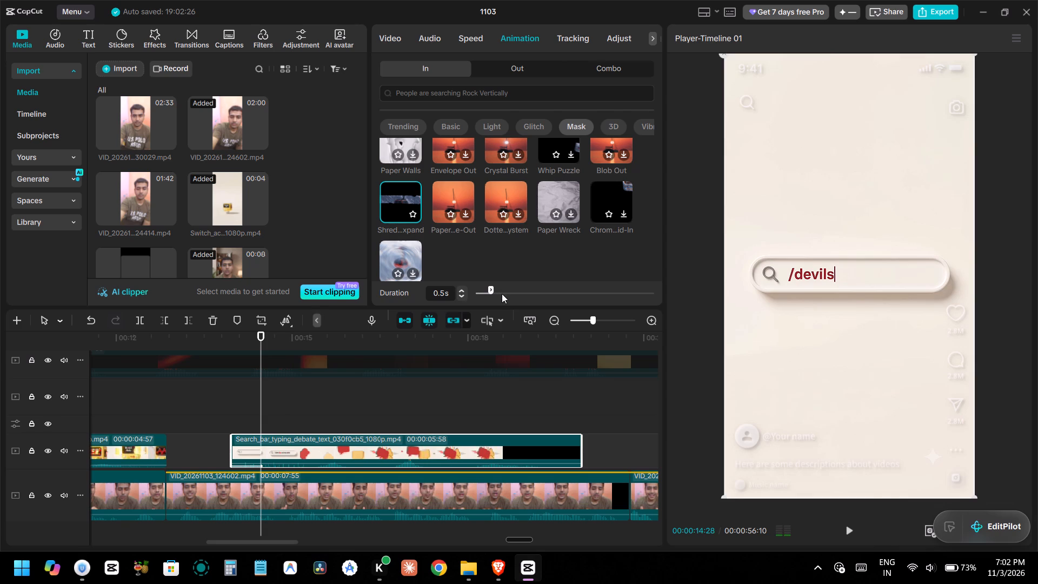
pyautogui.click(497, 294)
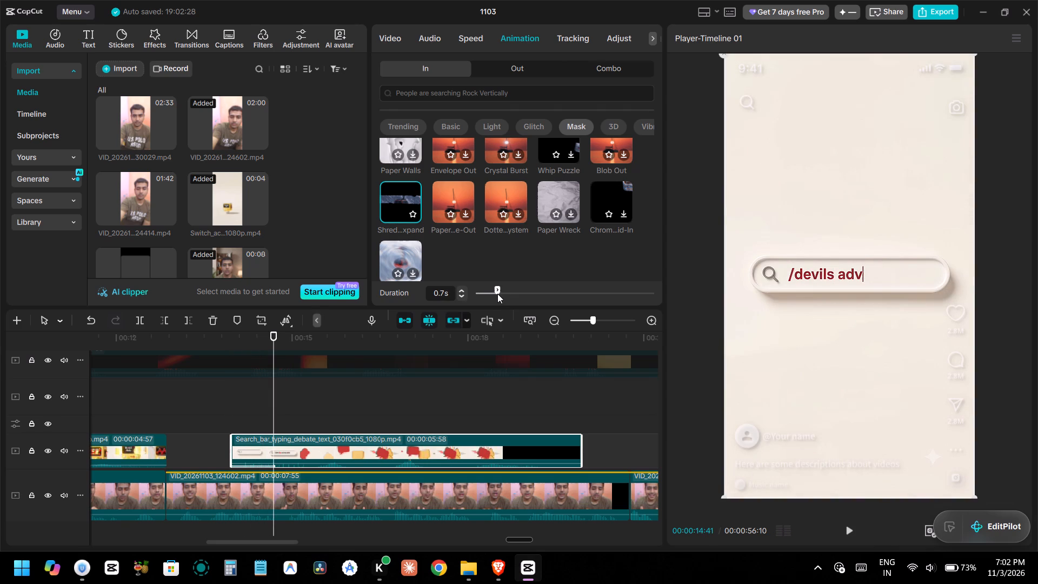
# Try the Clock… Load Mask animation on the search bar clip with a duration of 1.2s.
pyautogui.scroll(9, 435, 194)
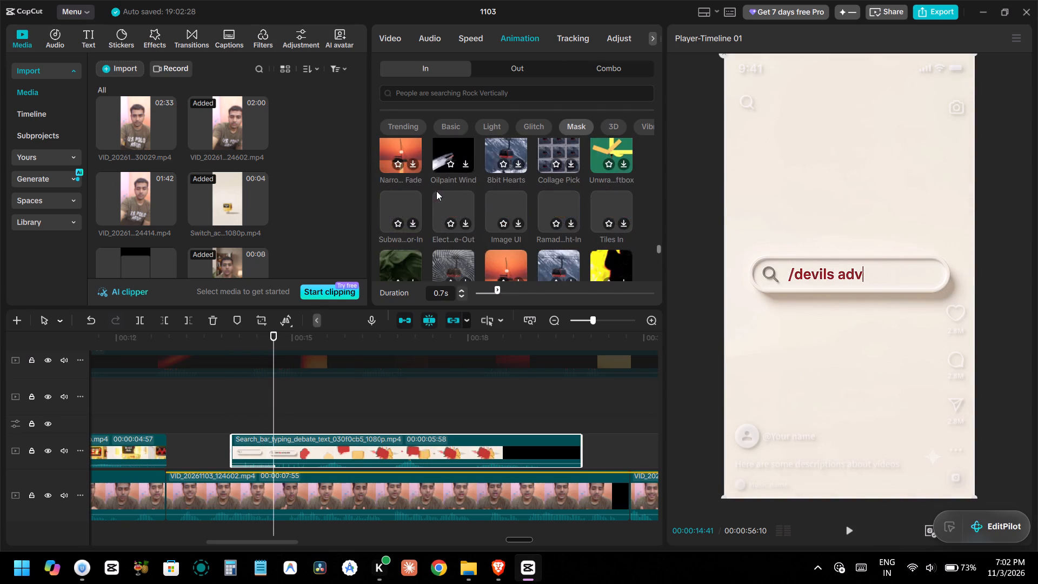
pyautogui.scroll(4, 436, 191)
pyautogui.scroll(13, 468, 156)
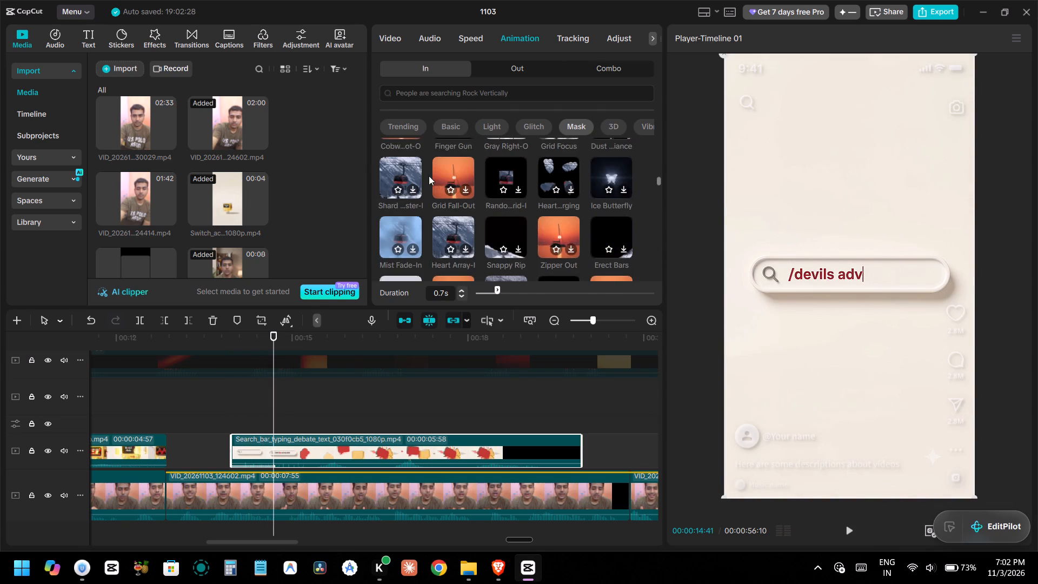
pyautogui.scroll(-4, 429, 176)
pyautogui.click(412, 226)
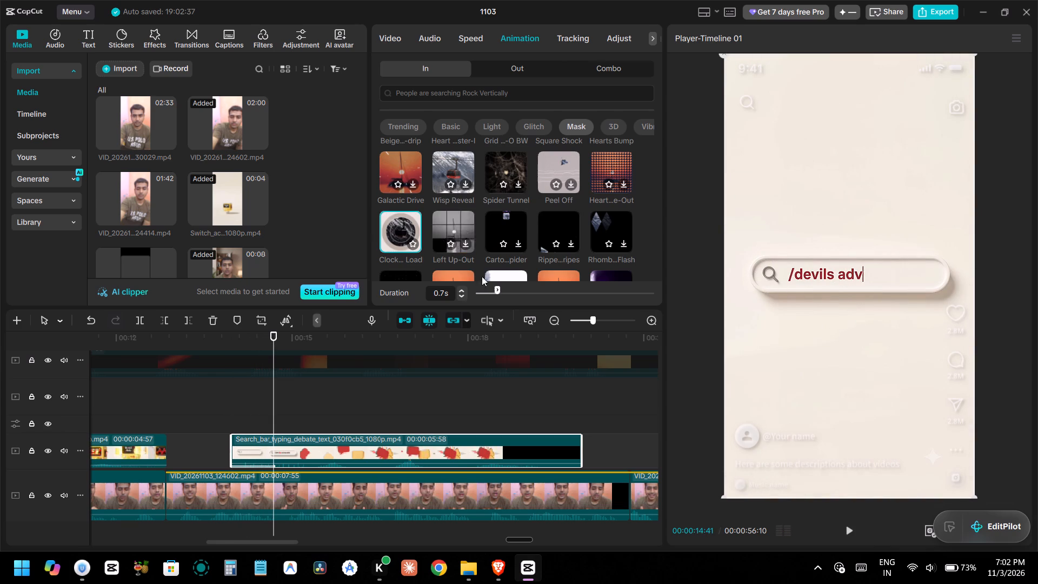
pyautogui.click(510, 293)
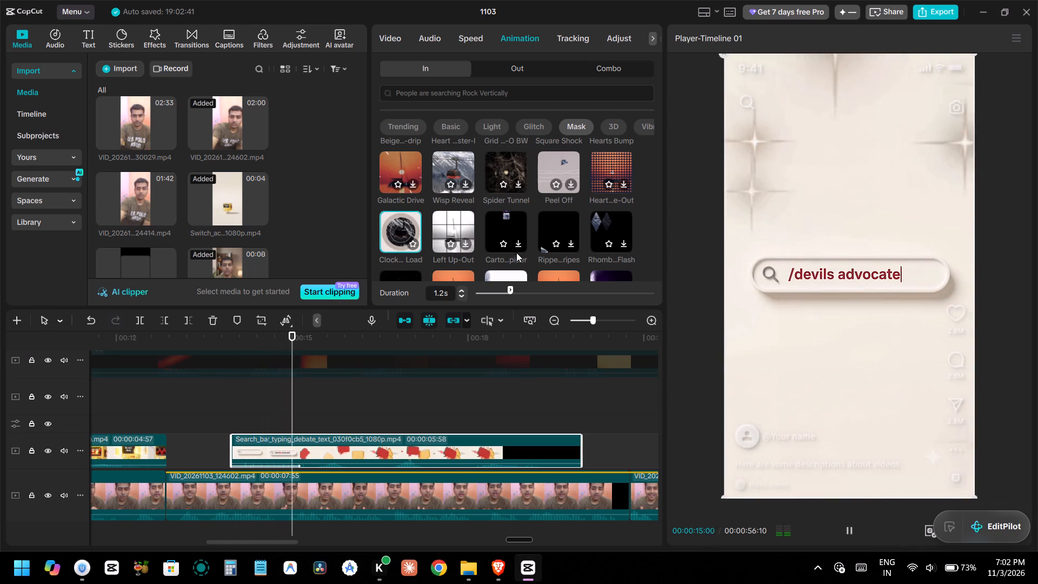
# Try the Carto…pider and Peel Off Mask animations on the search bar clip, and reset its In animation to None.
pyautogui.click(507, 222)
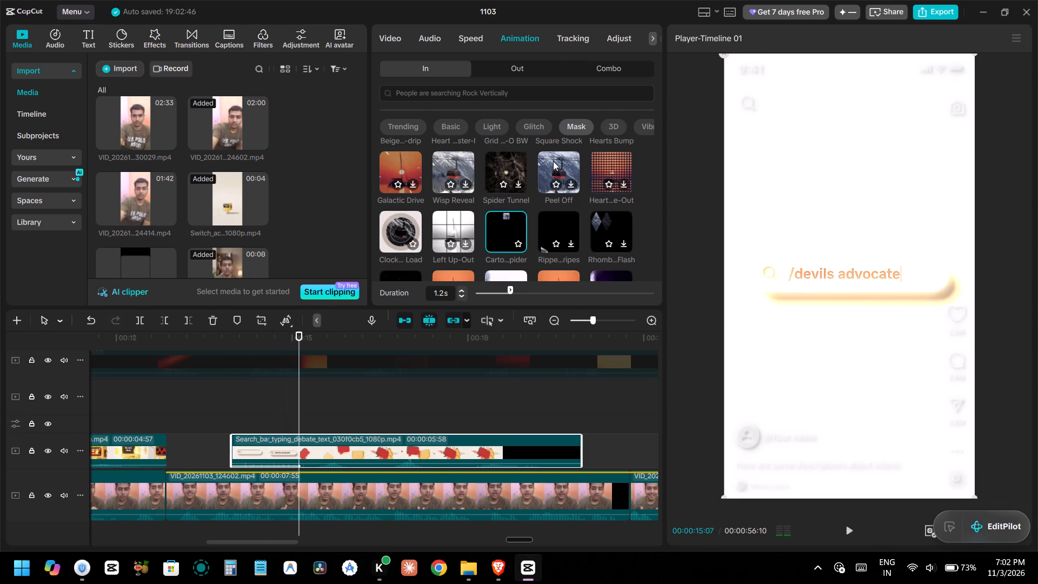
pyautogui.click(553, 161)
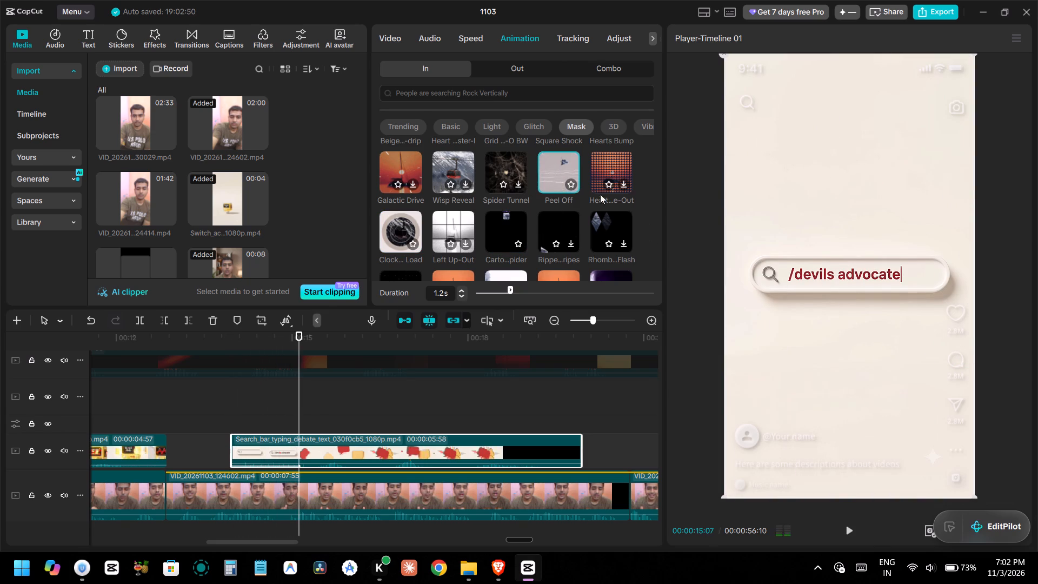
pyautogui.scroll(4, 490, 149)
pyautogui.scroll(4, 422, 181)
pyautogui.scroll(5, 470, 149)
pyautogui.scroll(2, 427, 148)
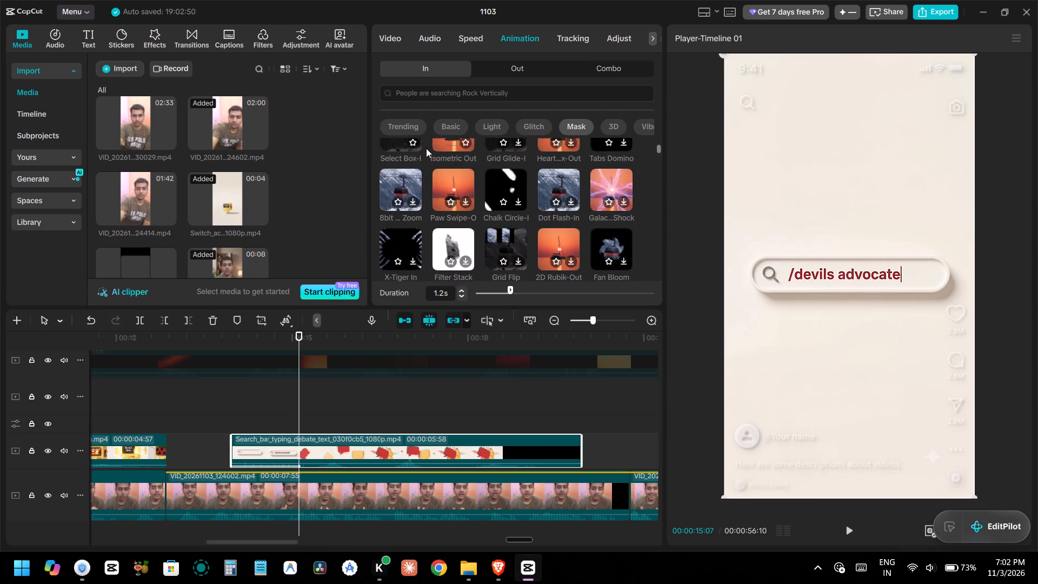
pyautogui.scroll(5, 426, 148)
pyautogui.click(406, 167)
# Search the In animations for the recent term "circle".
pyautogui.click(445, 90)
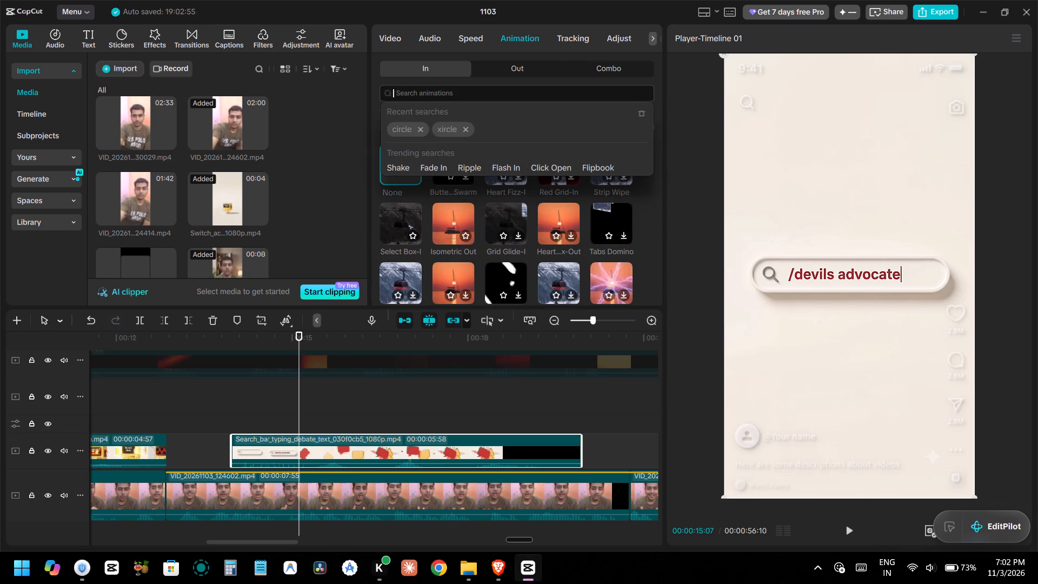
pyautogui.click(400, 130)
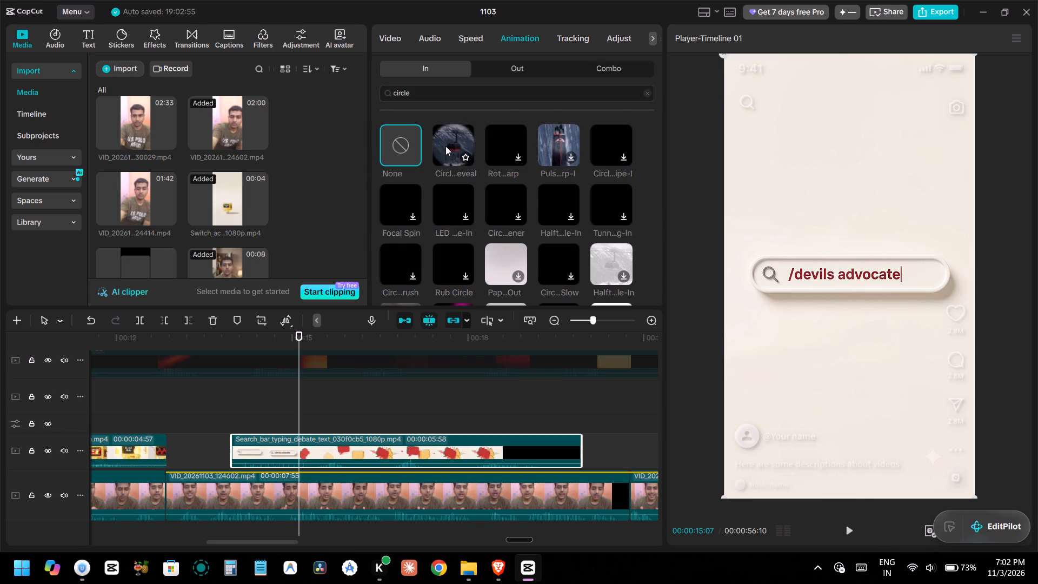
# Try the Circl…eveal and Rot…arp In animations on the search bar clip, and settle on Circl…eveal.
pyautogui.click(445, 146)
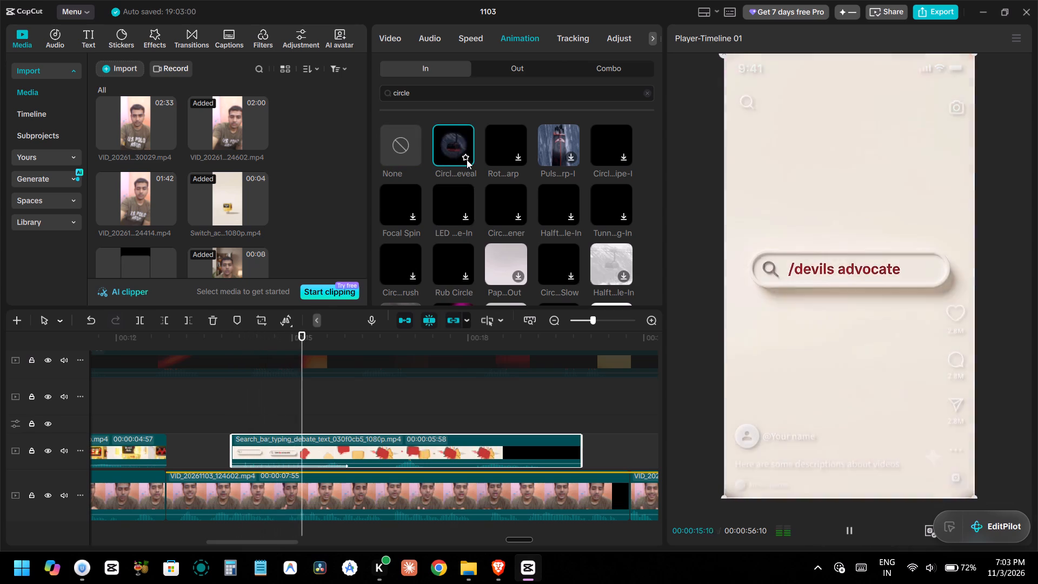
pyautogui.click(462, 158)
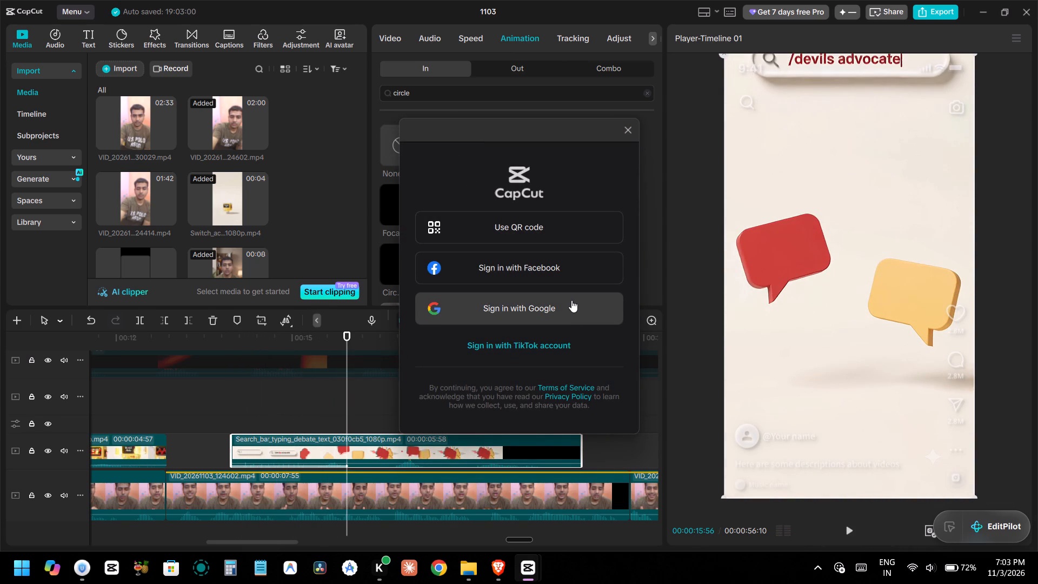
pyautogui.click(623, 123)
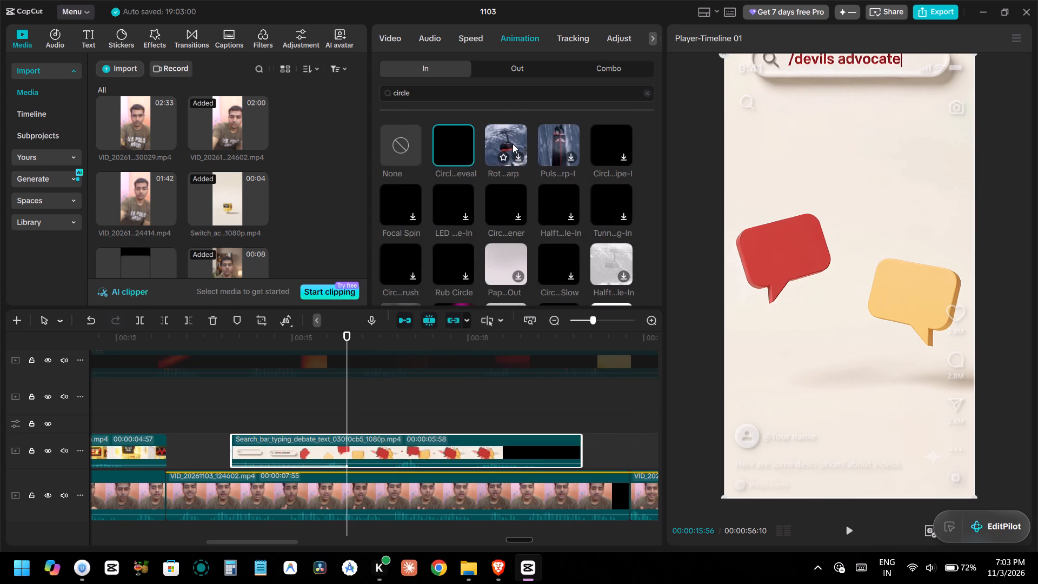
pyautogui.click(513, 144)
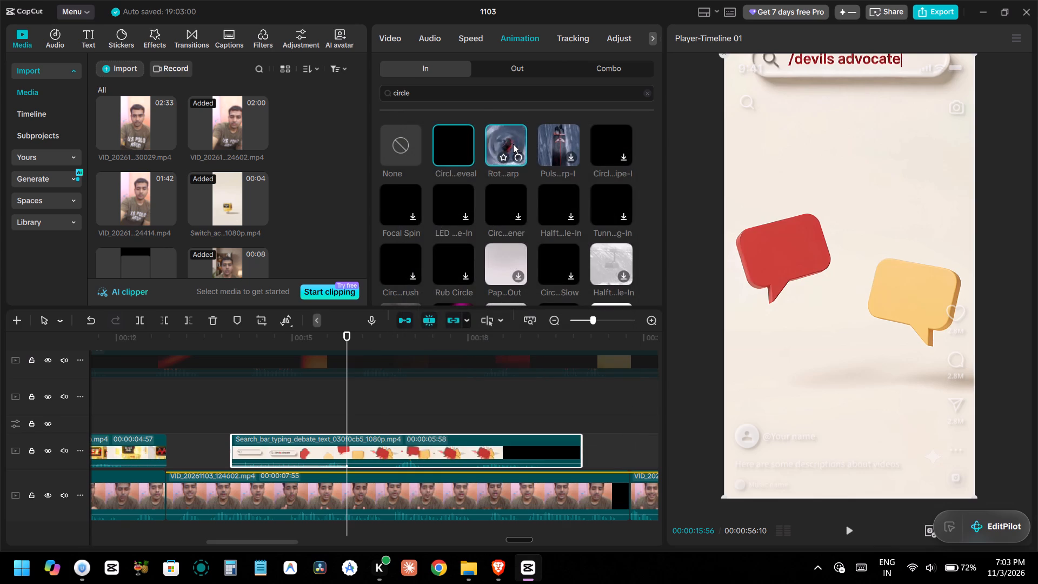
pyautogui.click(447, 154)
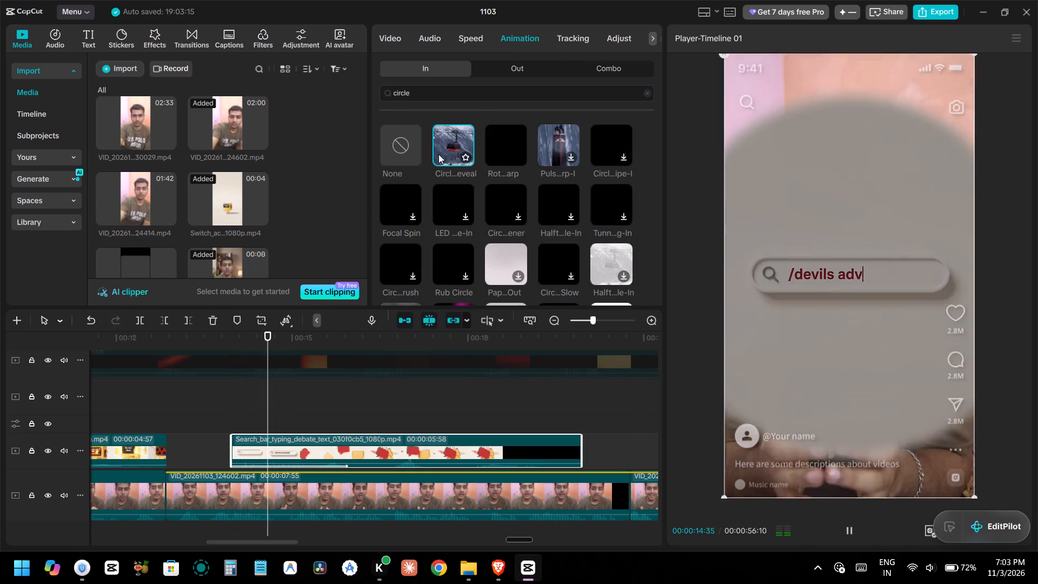
# Play the timeline from just before the search bar clip to preview its entrance animation.
pyautogui.click(216, 410)
pyautogui.moveTo(216, 410); pyautogui.dragTo(212, 410)
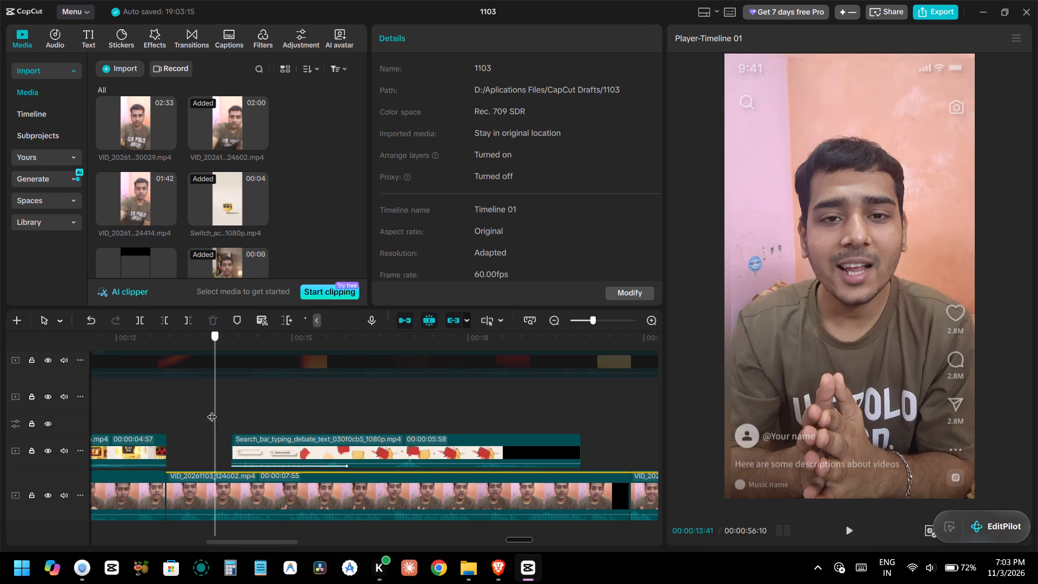
pyautogui.moveTo(212, 410); pyautogui.dragTo(208, 408)
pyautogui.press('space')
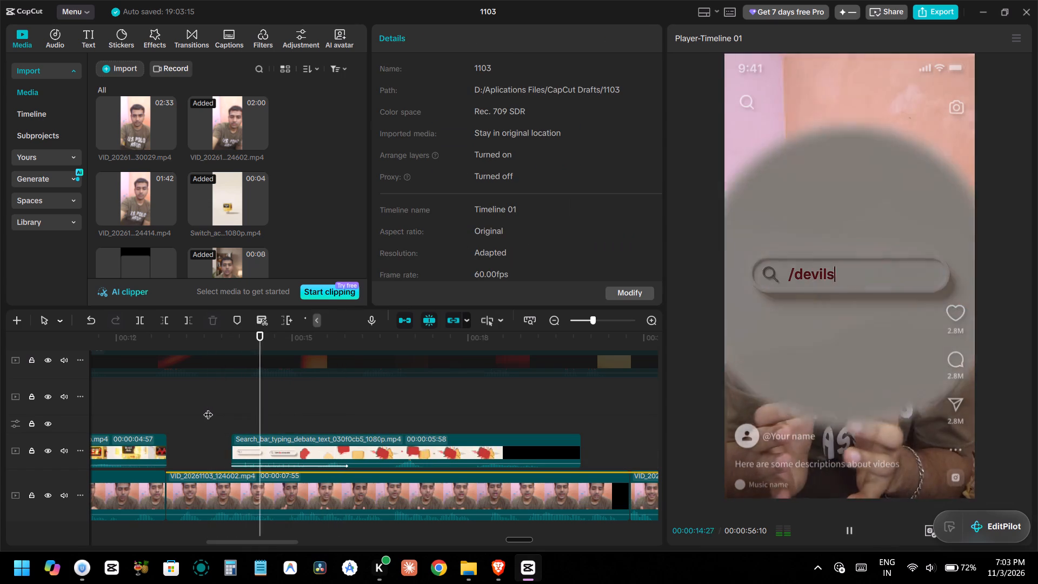
# Play back the search bar clip's circular entrance and the rest of the clip to check the animation.
pyautogui.press('space')
pyautogui.click(214, 419)
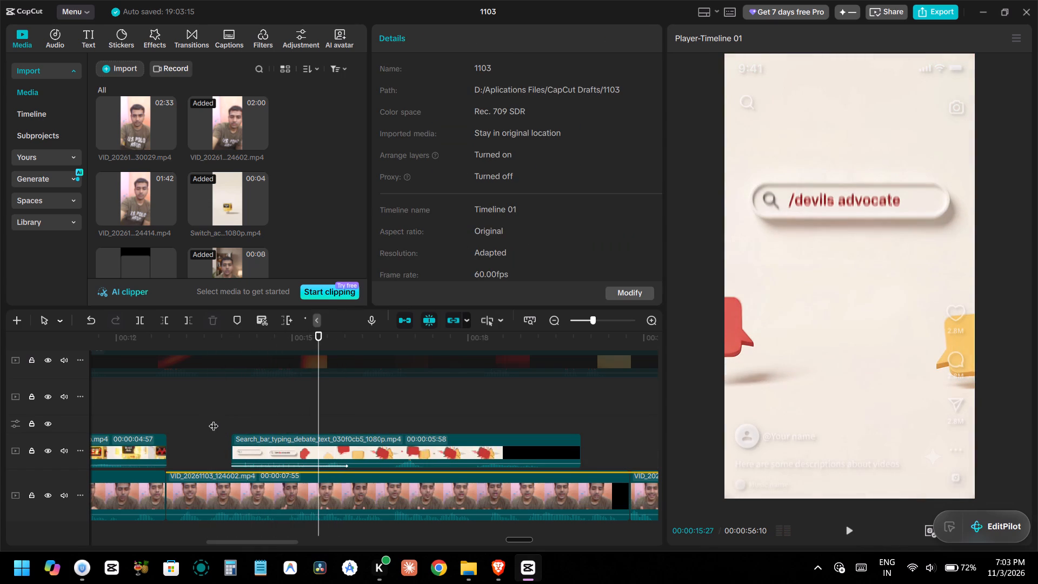
pyautogui.press('space')
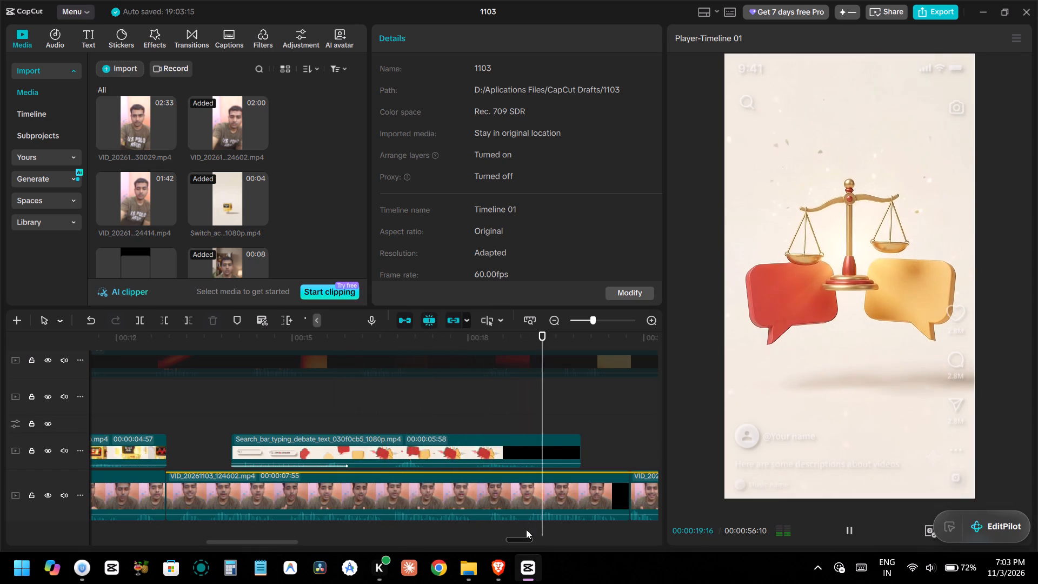
pyautogui.press('space')
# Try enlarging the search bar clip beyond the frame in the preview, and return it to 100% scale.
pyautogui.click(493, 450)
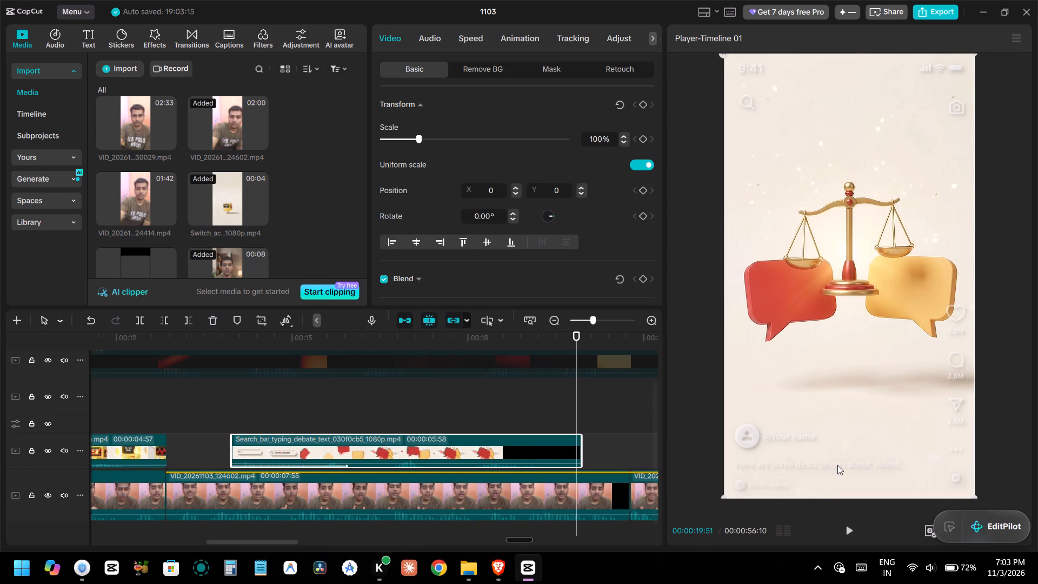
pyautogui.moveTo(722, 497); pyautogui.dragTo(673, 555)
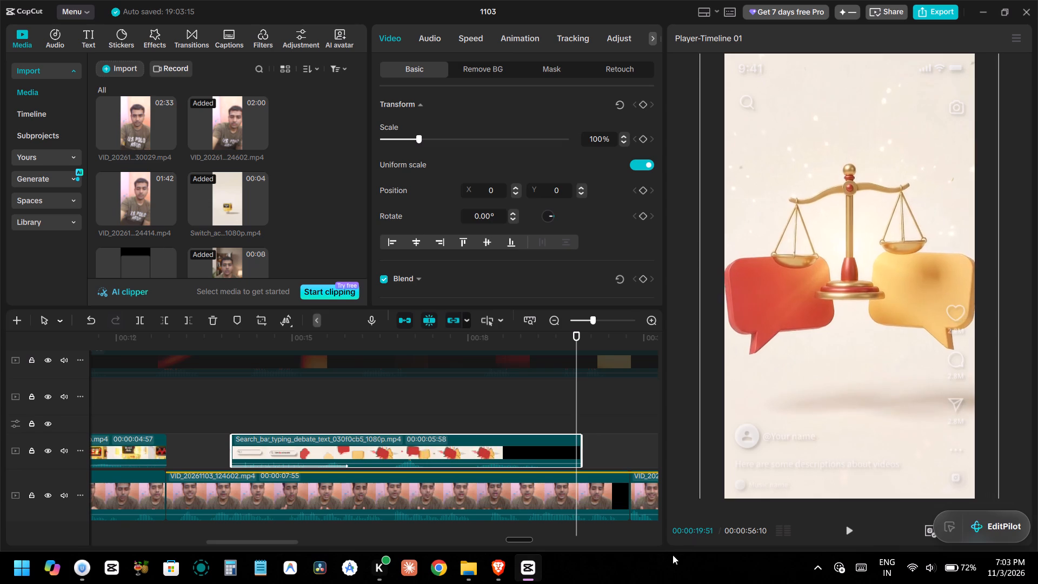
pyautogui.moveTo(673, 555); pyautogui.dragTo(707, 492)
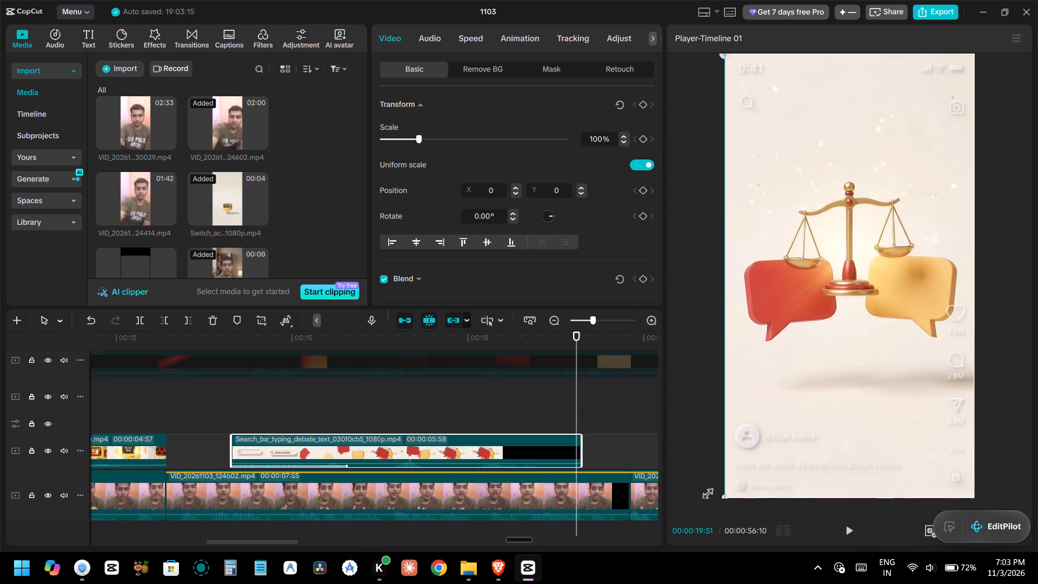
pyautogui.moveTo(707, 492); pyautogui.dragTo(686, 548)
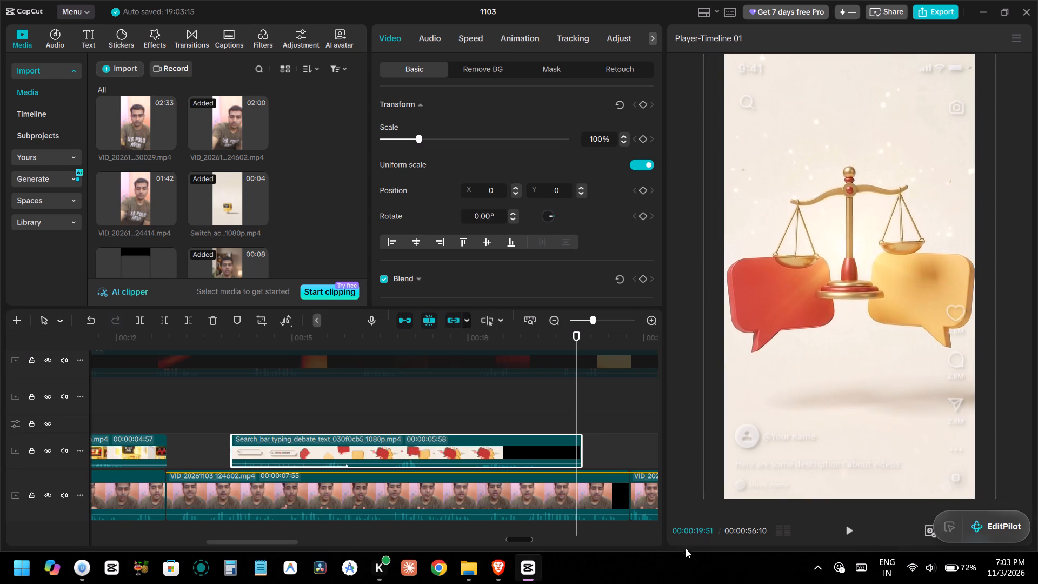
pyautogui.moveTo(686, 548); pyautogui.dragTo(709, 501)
# Play the timeline onward from the end of the search bar clip to review the yellow Autopsy folder clip.
pyautogui.press('space')
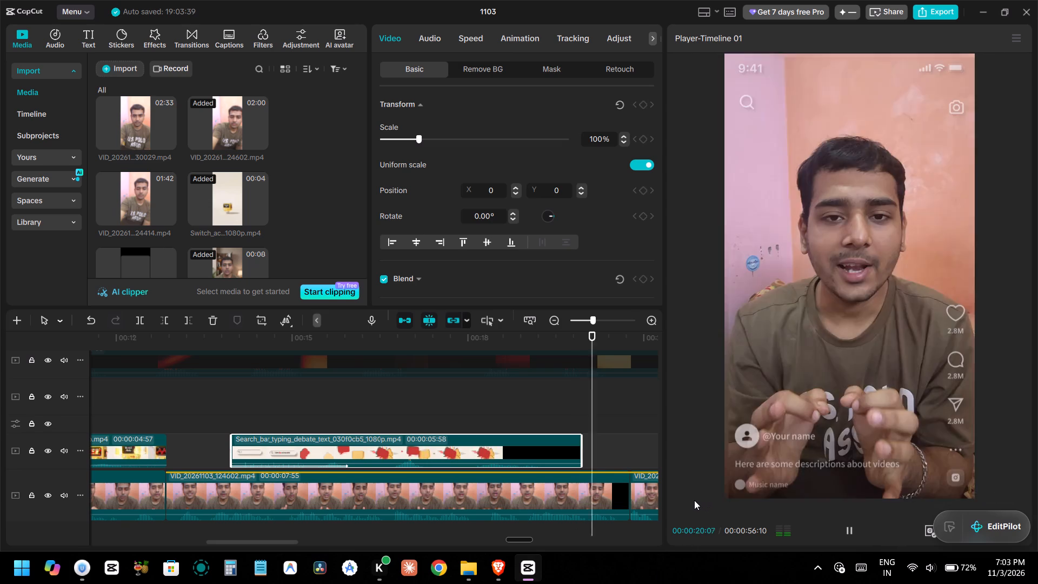
pyautogui.keyDown('ctrl'); pyautogui.scroll(-3, 431, 402); pyautogui.keyUp('ctrl')
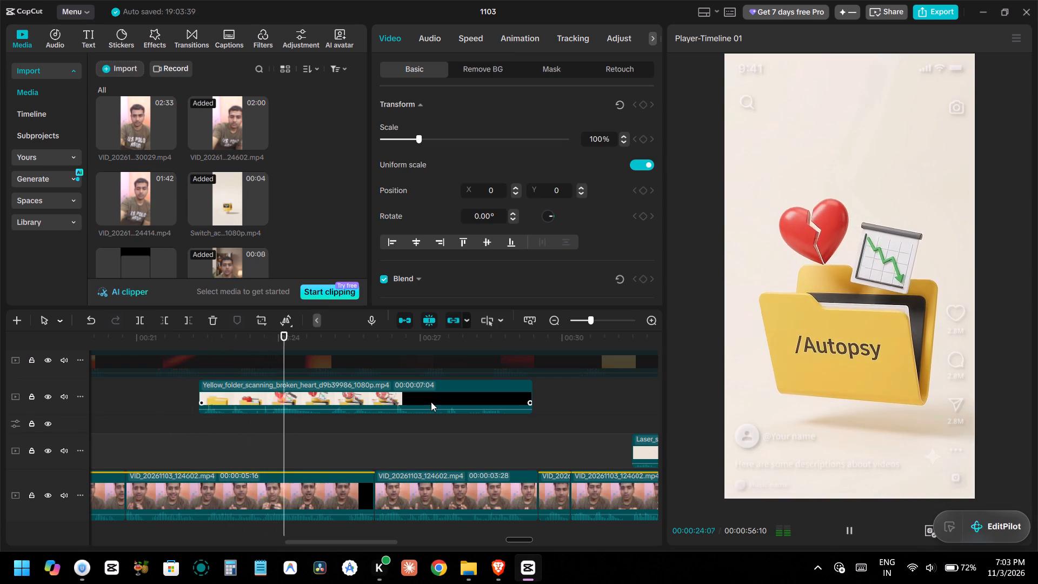
pyautogui.press('space')
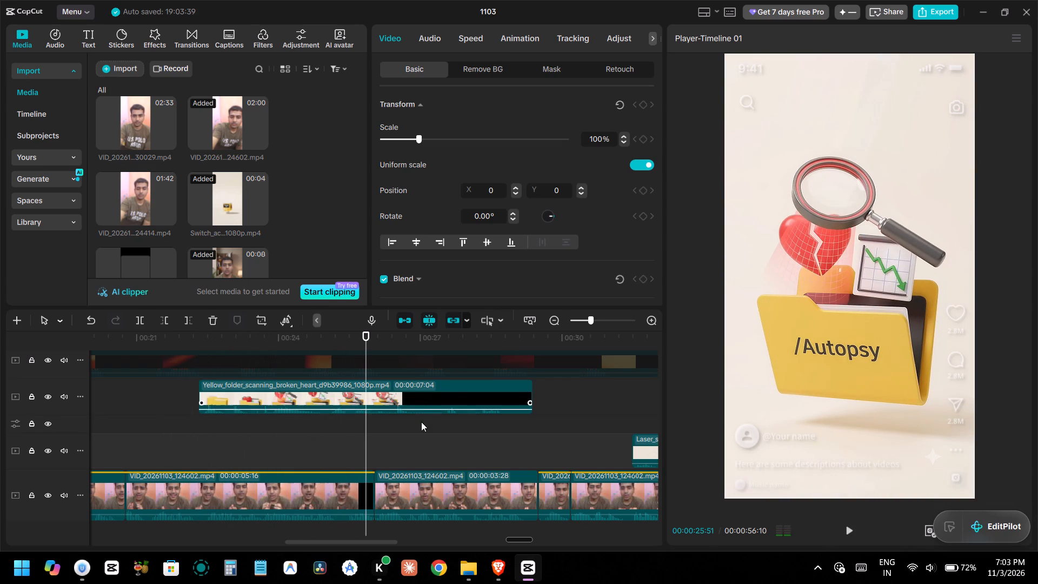
pyautogui.keyDown('ctrl'); pyautogui.scroll(-6, 354, 447); pyautogui.keyUp('ctrl')
pyautogui.scroll(5, 298, 416)
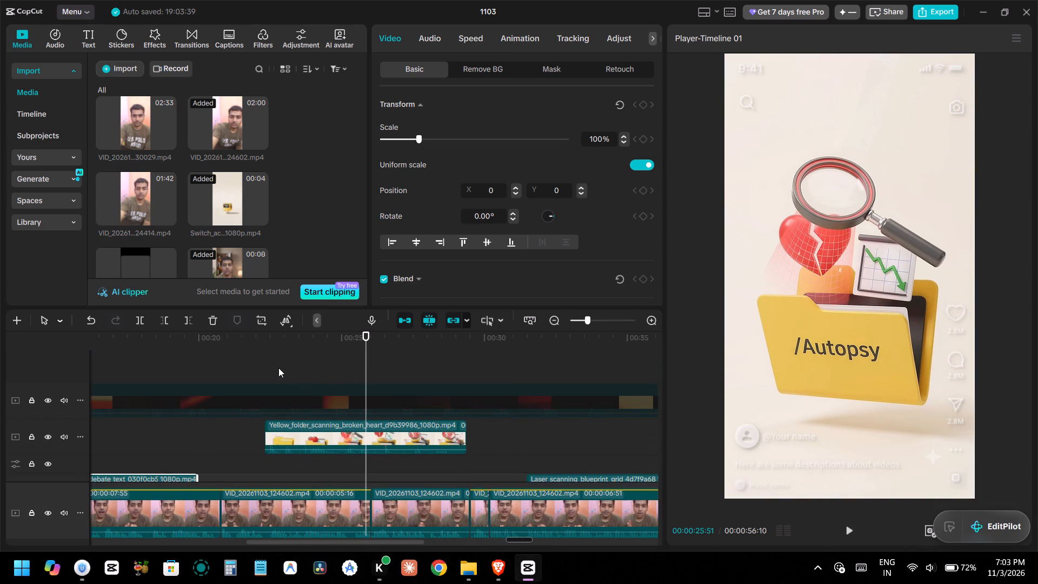
pyautogui.doubleClick(278, 368)
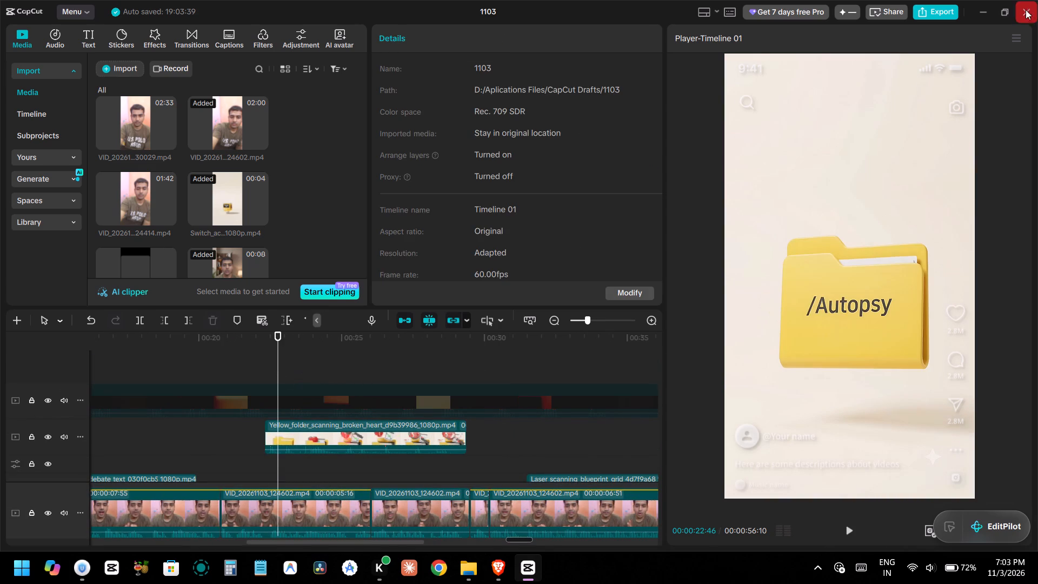
# Close the 1103 project.
pyautogui.click(1024, 13)
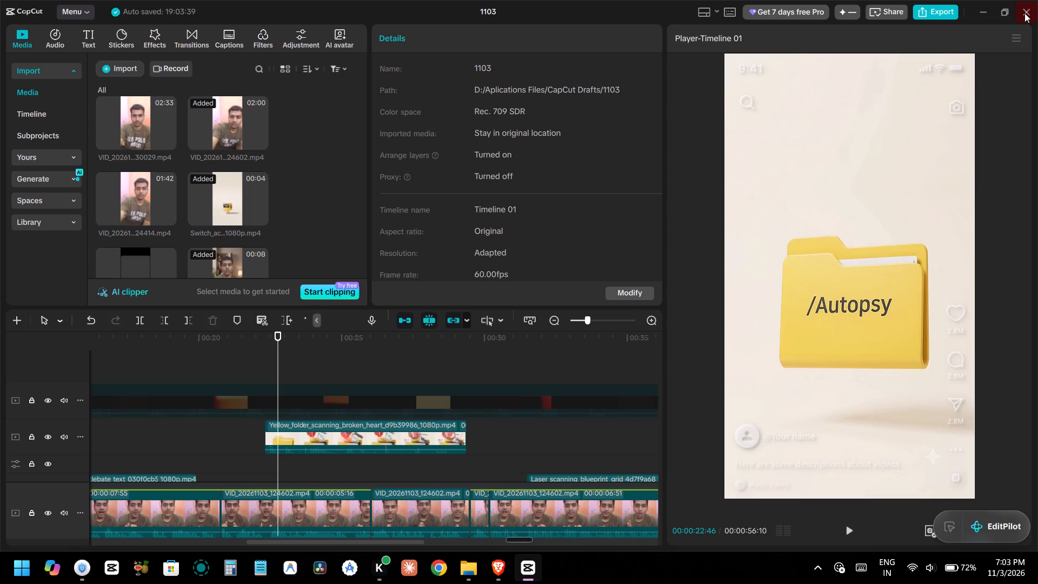
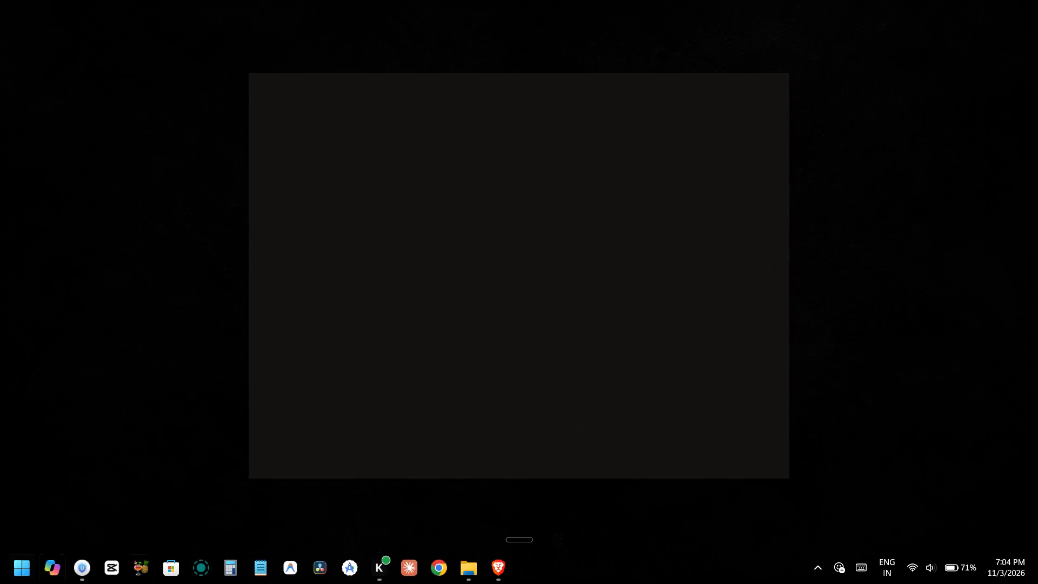
# Bring up the Urban VPN window, relaunch CapCut and reopen the 1103 project.
pyautogui.click(89, 570)
pyautogui.click(112, 569)
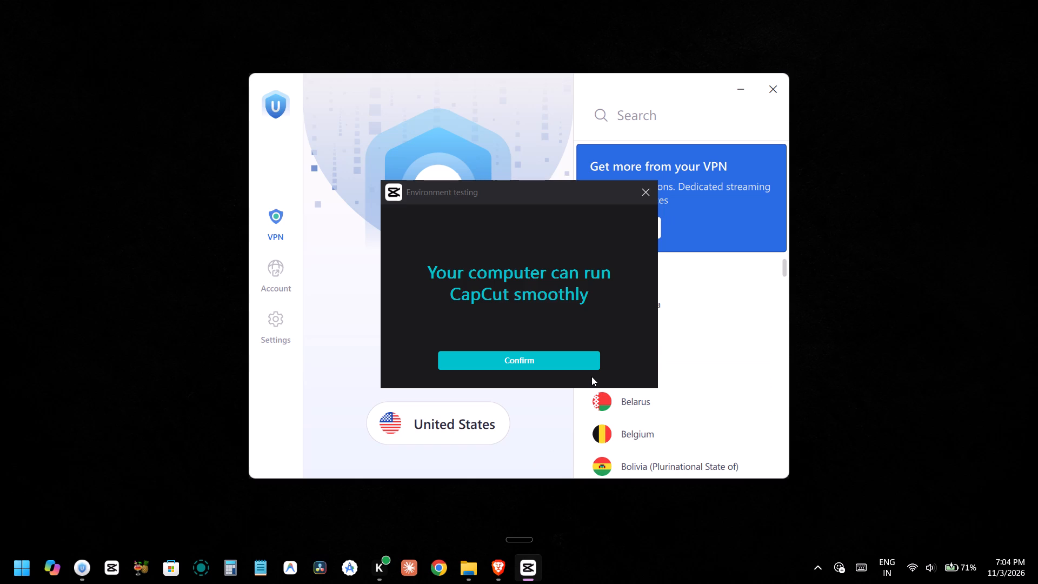
pyautogui.click(563, 365)
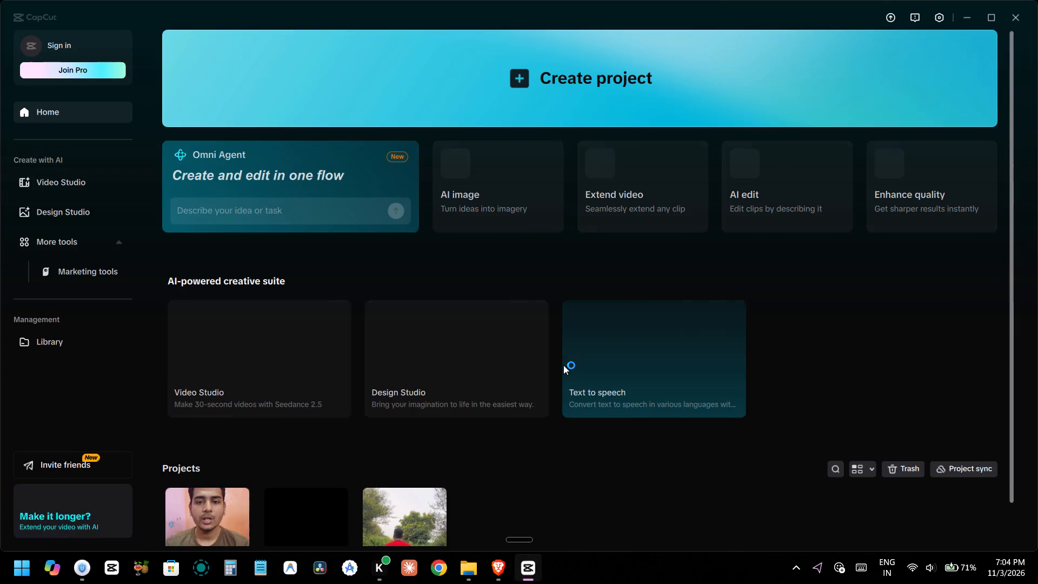
pyautogui.click(637, 116)
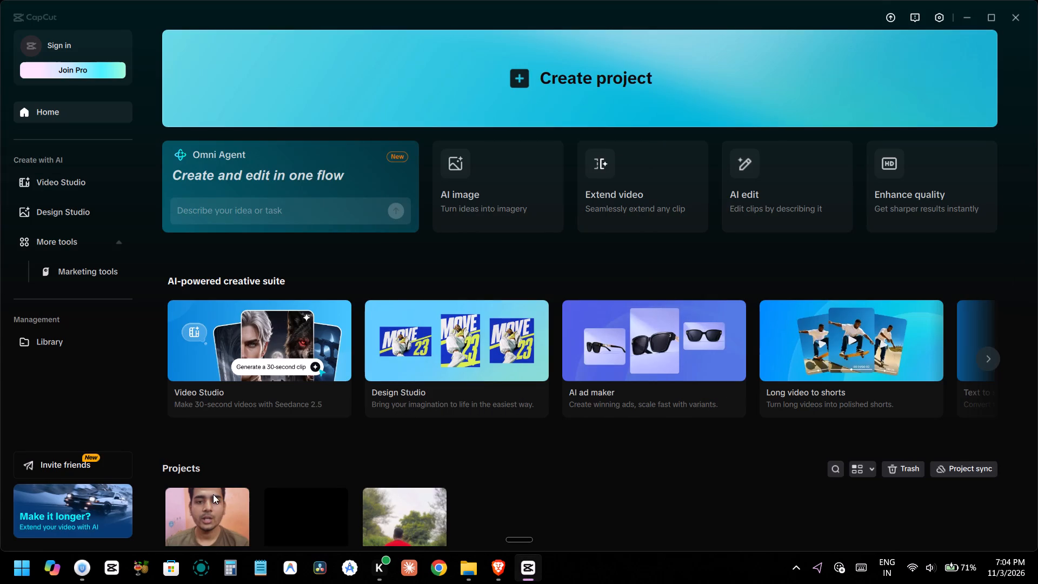
pyautogui.click(221, 511)
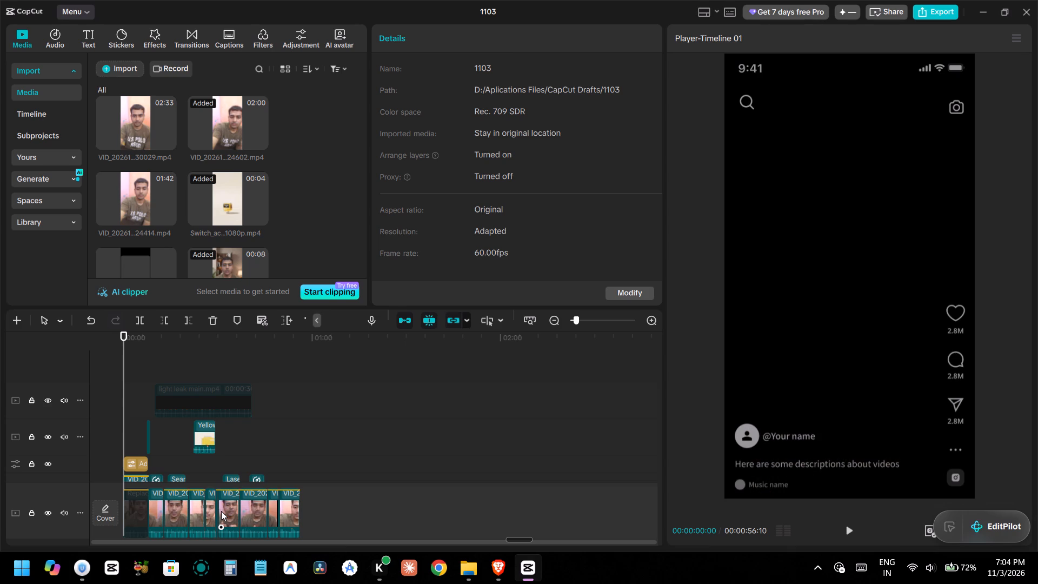
# Enlarge the timeline area and open the animation options for the 0.8X switch-activating clip.
pyautogui.keyDown('ctrl'); pyautogui.scroll(18, 239, 507); pyautogui.keyUp('ctrl')
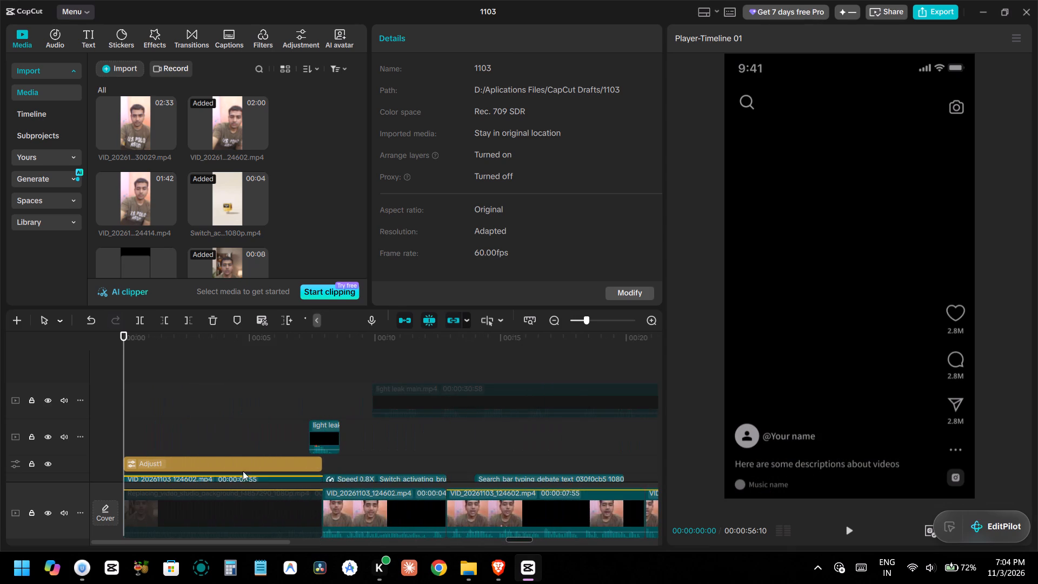
pyautogui.scroll(-6, 243, 469)
pyautogui.keyDown('ctrl'); pyautogui.scroll(-4, 257, 454); pyautogui.keyUp('ctrl')
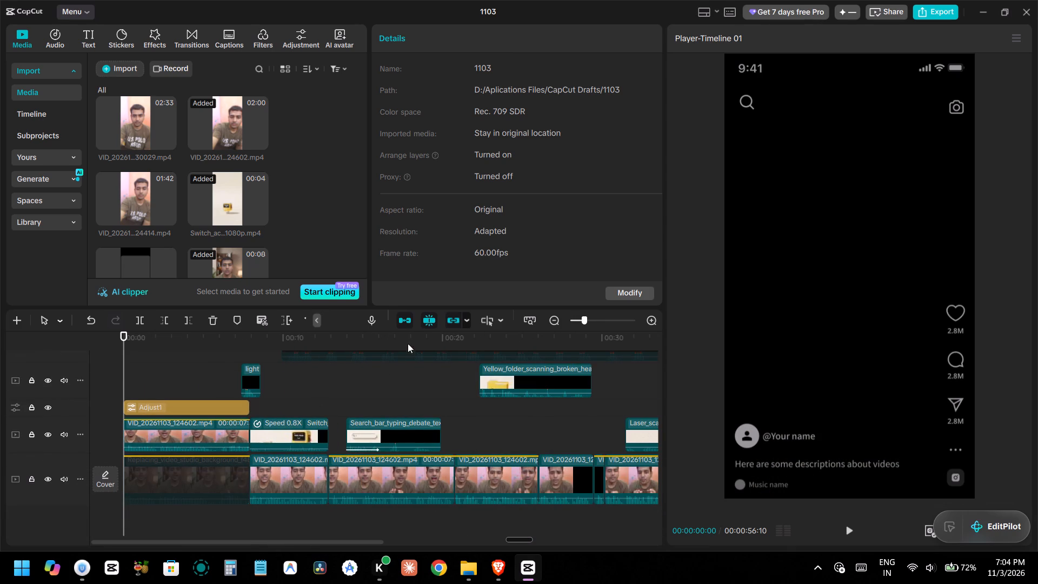
pyautogui.moveTo(388, 307); pyautogui.dragTo(390, 272)
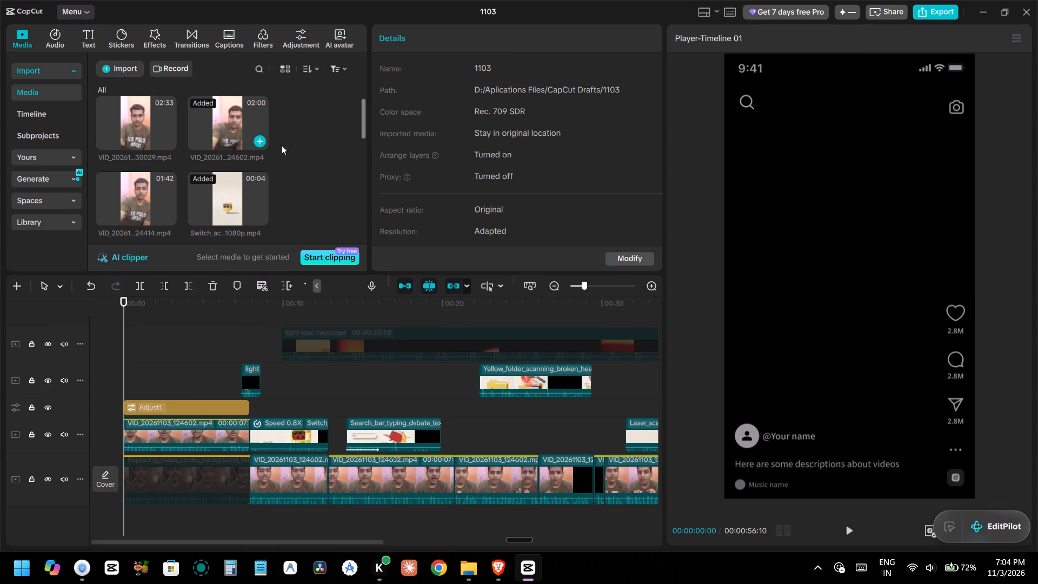
pyautogui.click(290, 432)
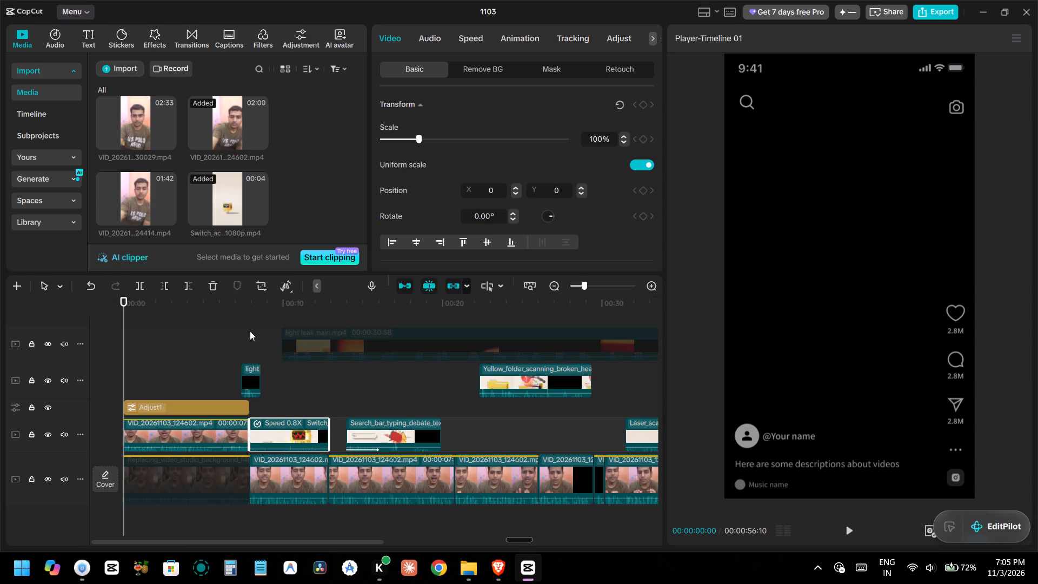
pyautogui.click(515, 43)
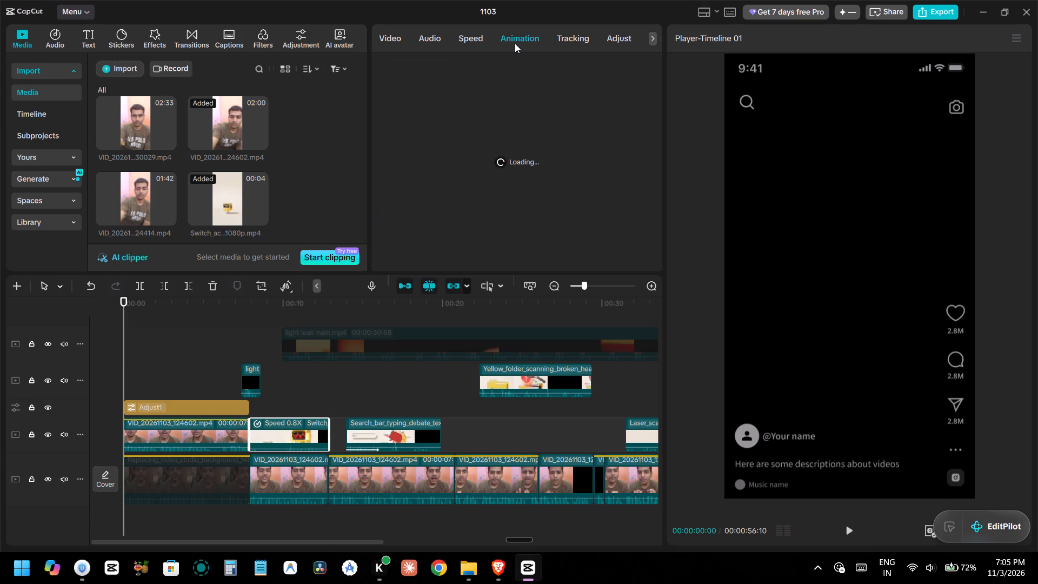
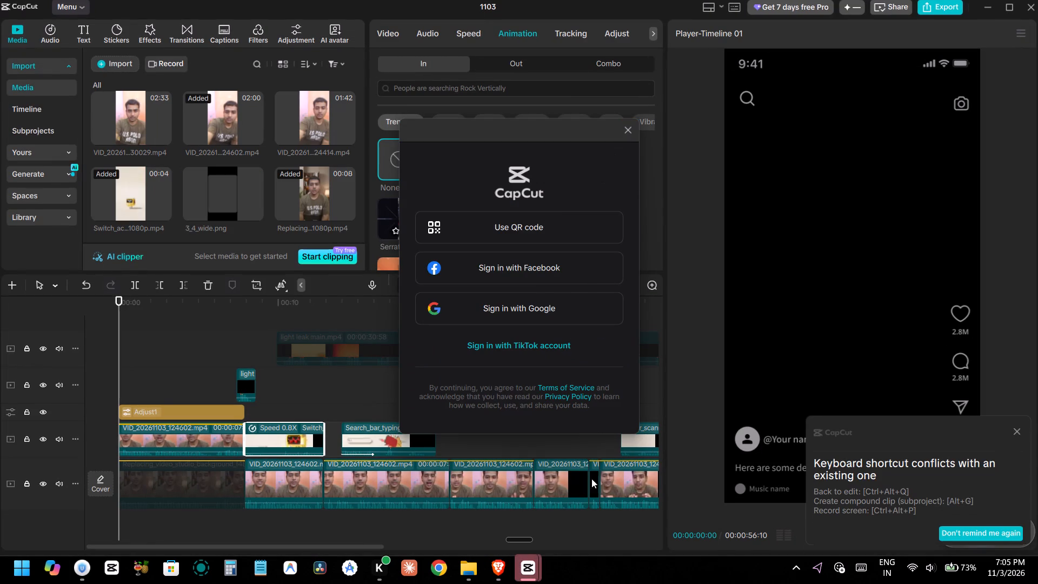
# Dismiss the account sign-in window and the keyboard shortcut conflict notice.
pyautogui.click(1017, 432)
pyautogui.click(1016, 431)
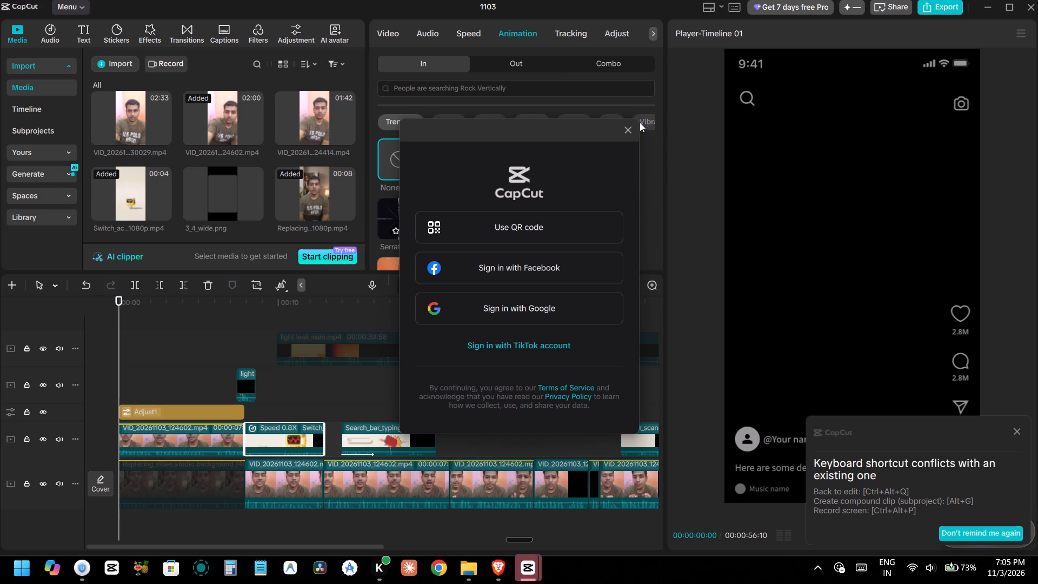
pyautogui.click(627, 132)
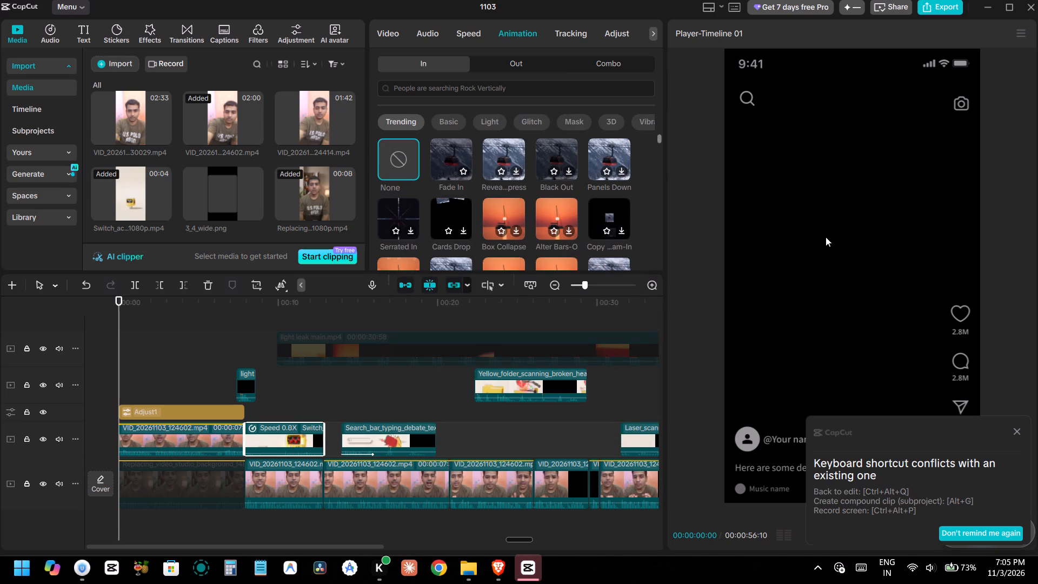
pyautogui.click(1019, 430)
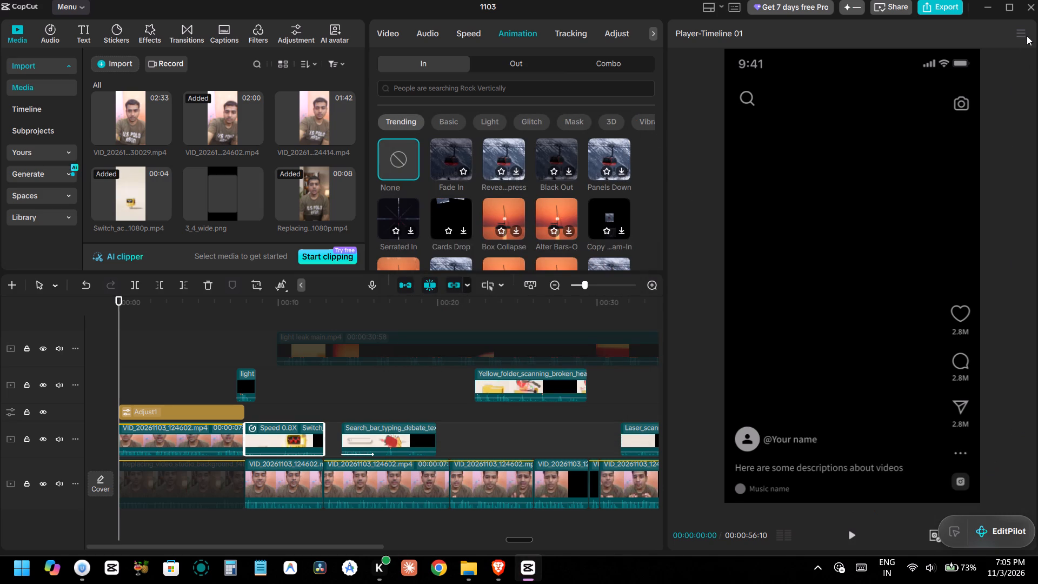
# Close the current project and reopen project 1103 from the home screen.
pyautogui.click(1026, 2)
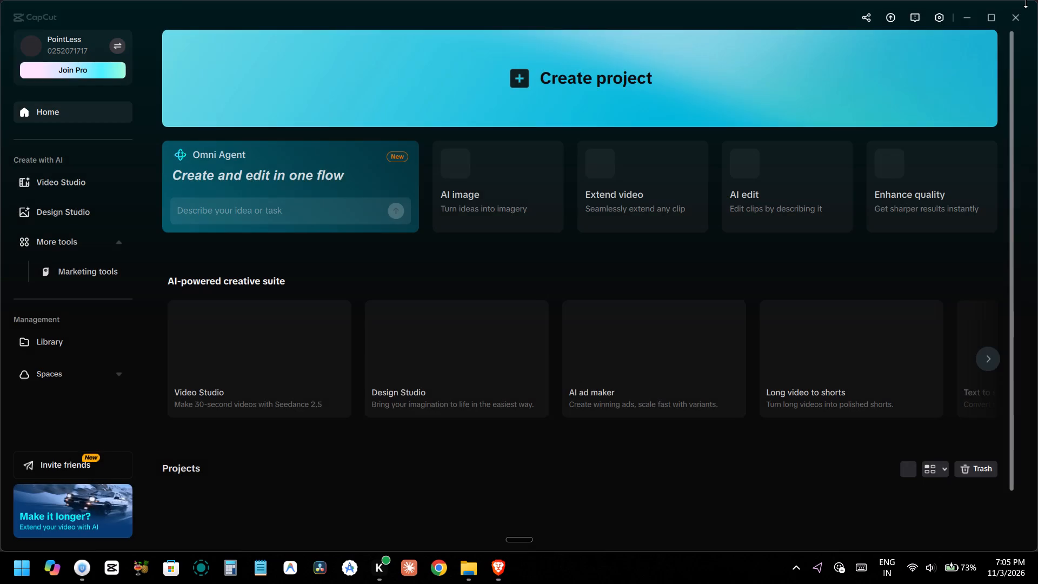
pyautogui.scroll(-6, 366, 290)
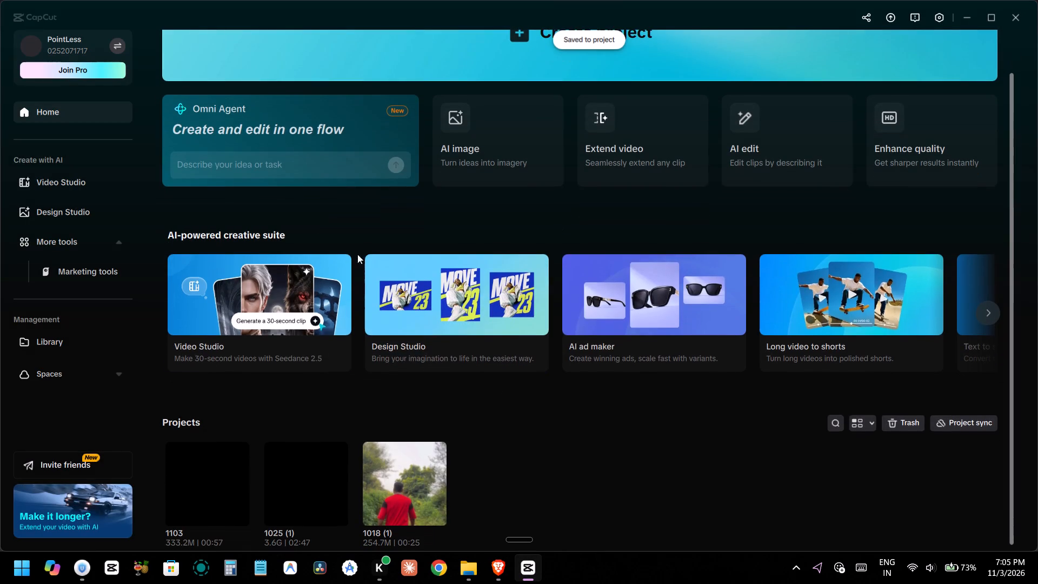
pyautogui.click(212, 473)
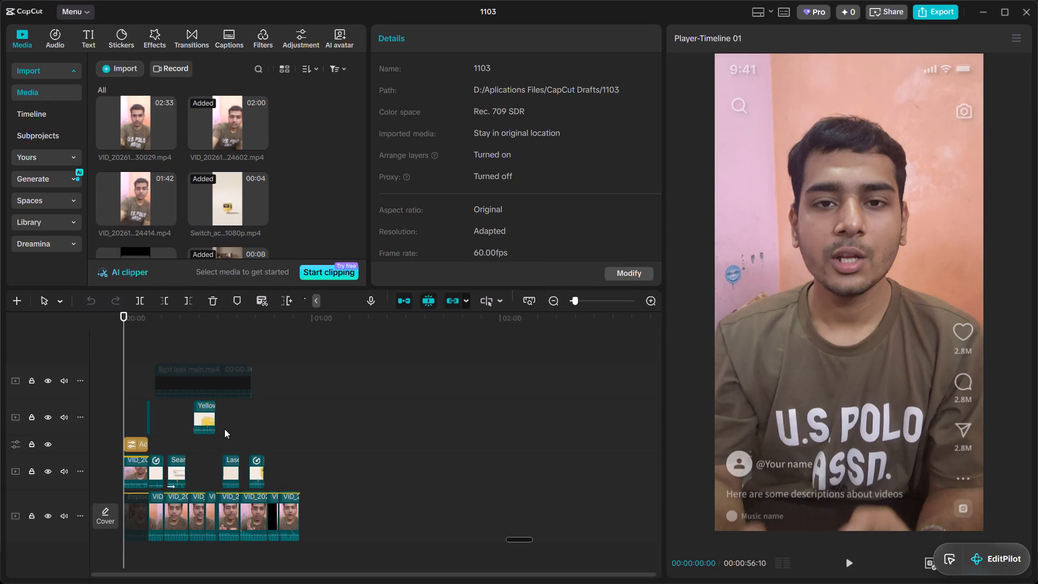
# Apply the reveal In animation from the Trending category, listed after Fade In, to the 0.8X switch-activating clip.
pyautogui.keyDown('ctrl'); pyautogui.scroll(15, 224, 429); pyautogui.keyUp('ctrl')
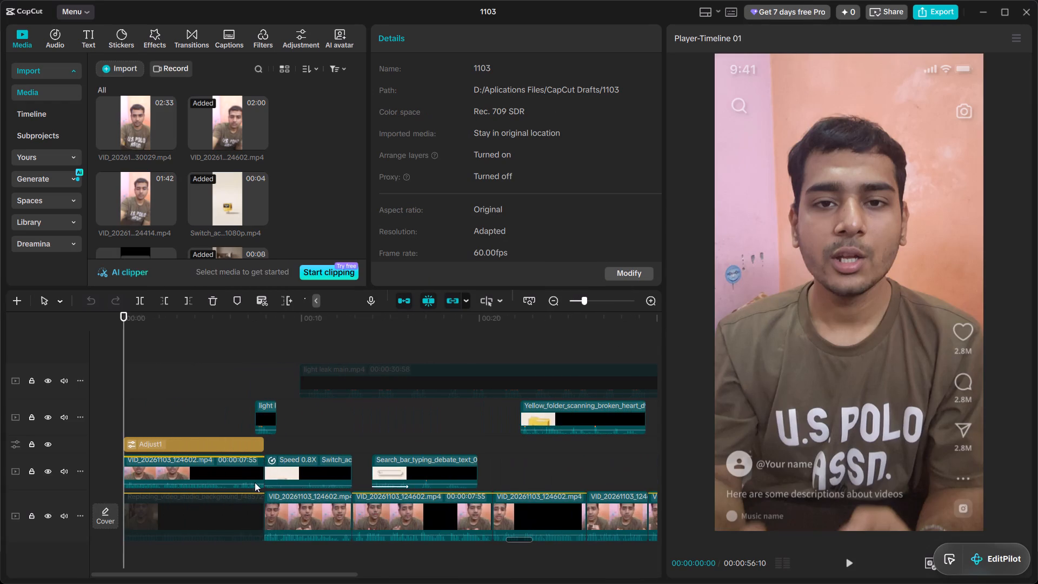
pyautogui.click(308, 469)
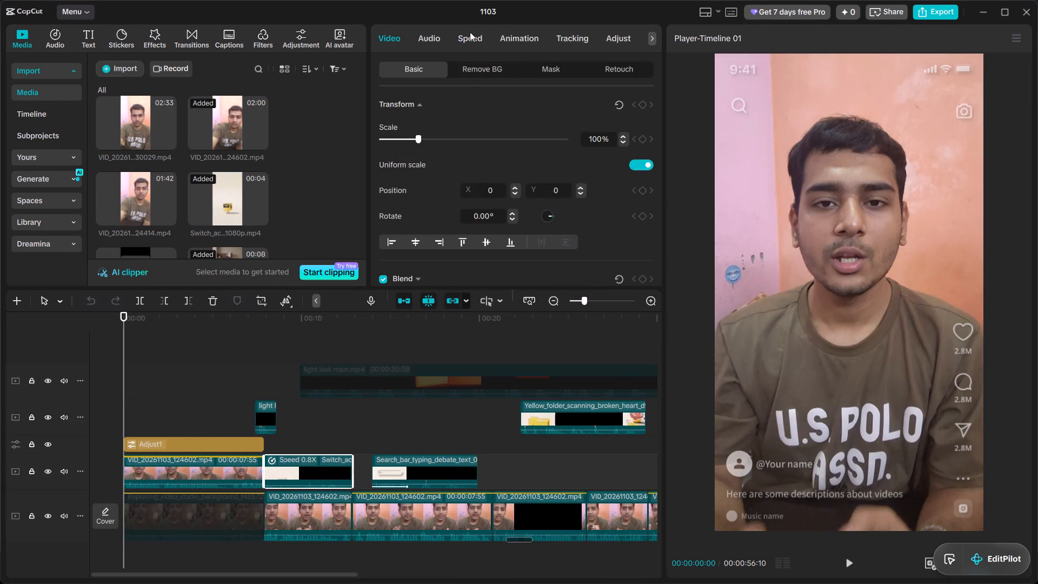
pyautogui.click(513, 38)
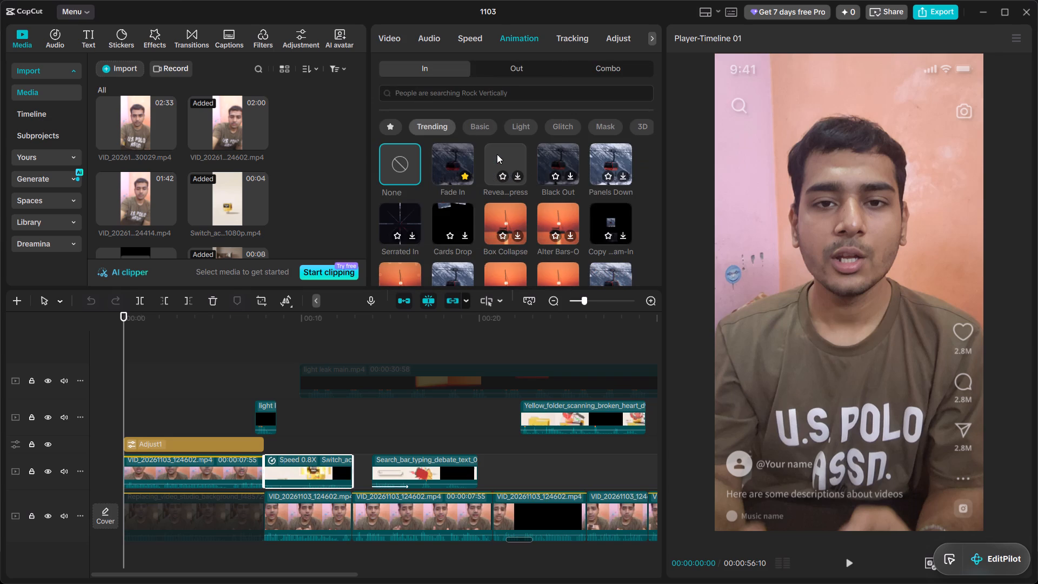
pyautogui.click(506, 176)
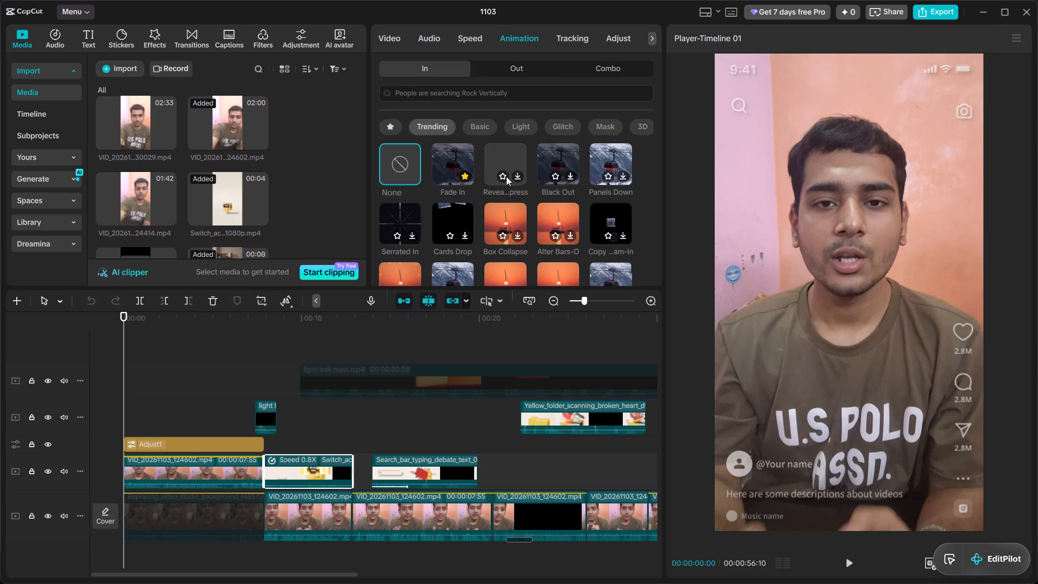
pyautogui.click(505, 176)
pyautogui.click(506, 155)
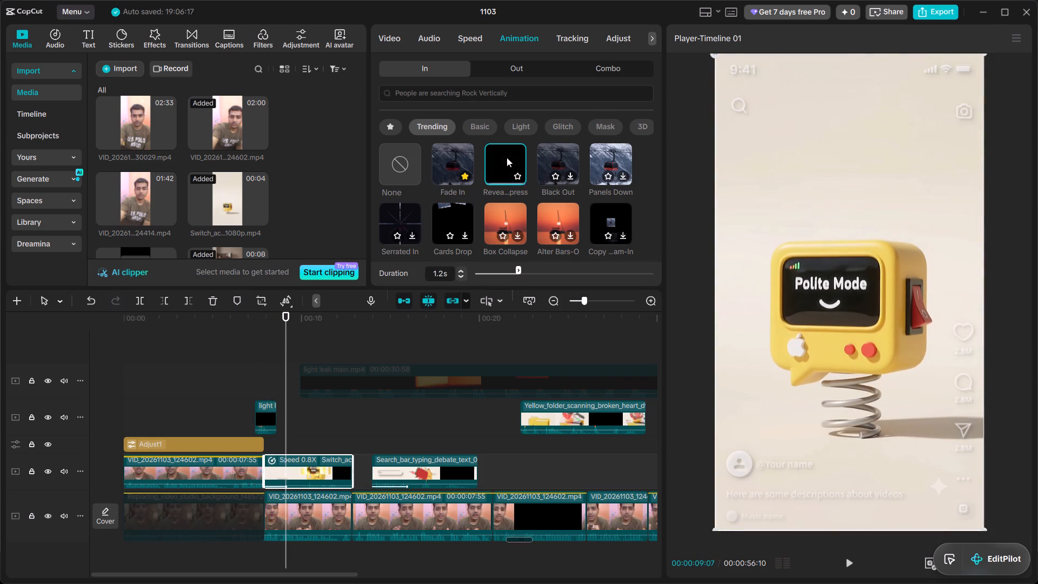
# Disable the short light leak clip that overlaps the start of the switch-activating clip.
pyautogui.click(264, 409)
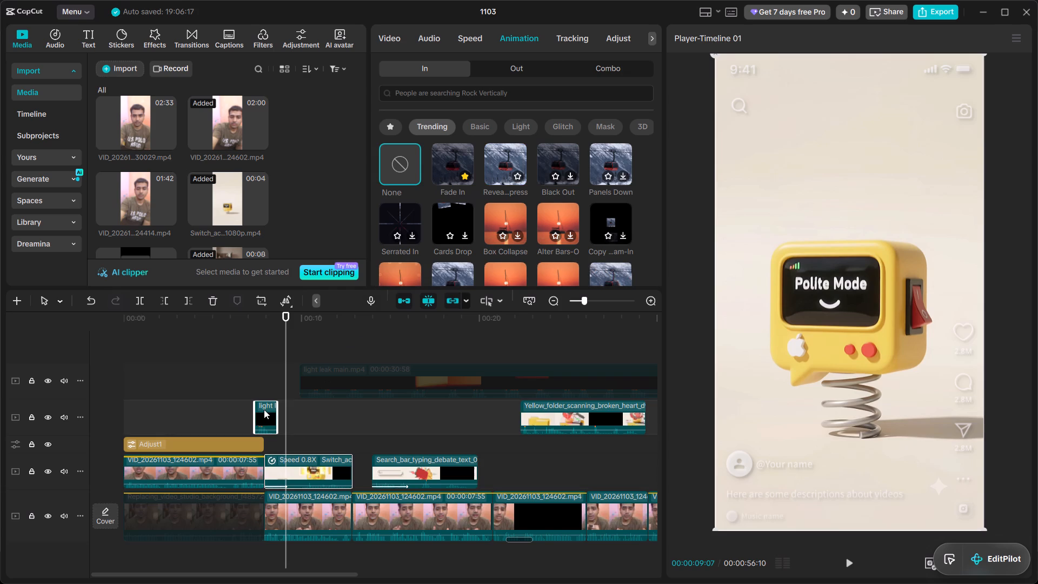
pyautogui.press('v')
# Preview the entrance of the switch-activating clip, playing from about 00:00:07:23.
pyautogui.click(255, 388)
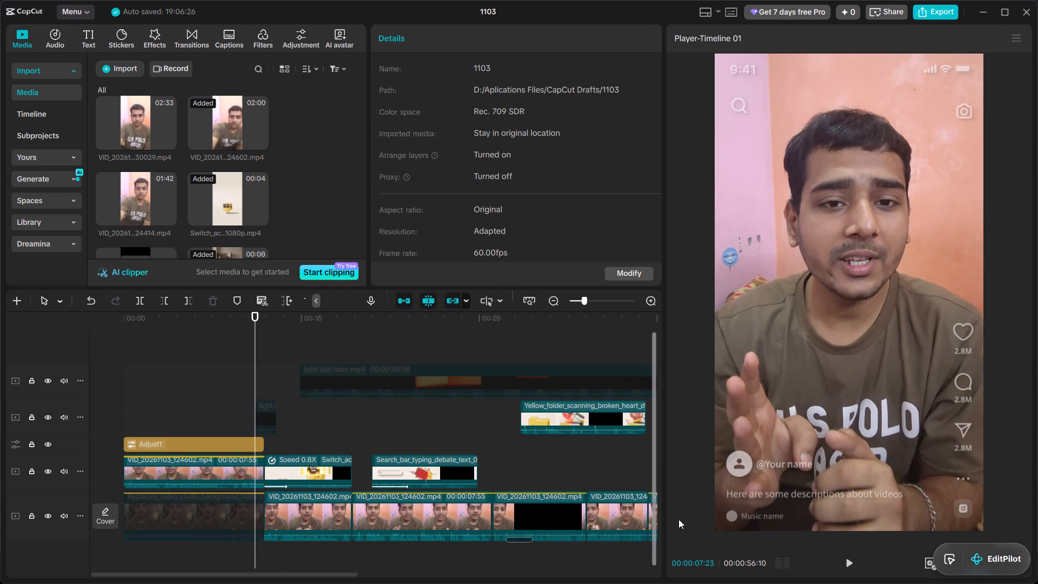
pyautogui.click(843, 558)
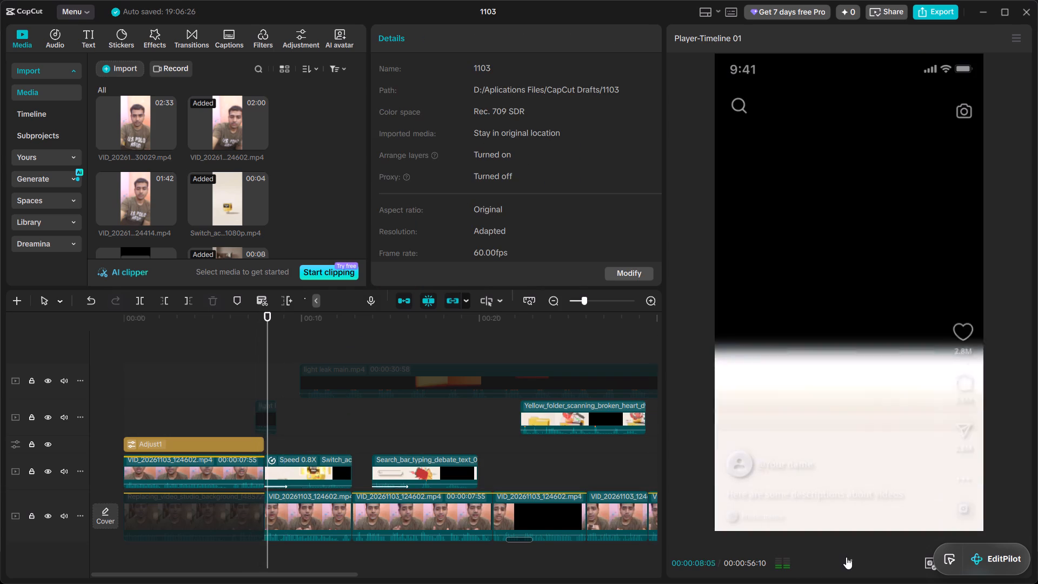
pyautogui.click(846, 557)
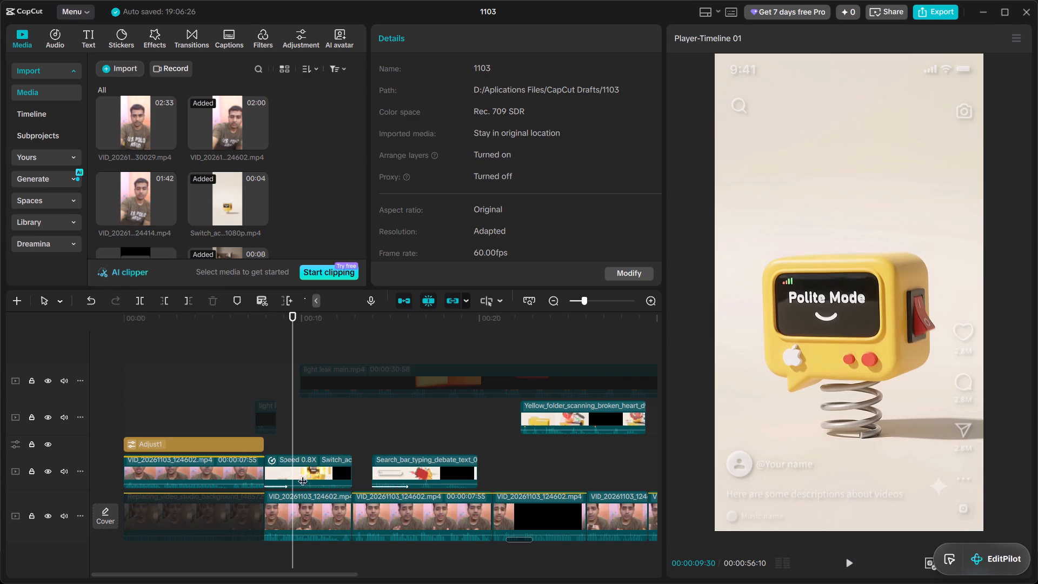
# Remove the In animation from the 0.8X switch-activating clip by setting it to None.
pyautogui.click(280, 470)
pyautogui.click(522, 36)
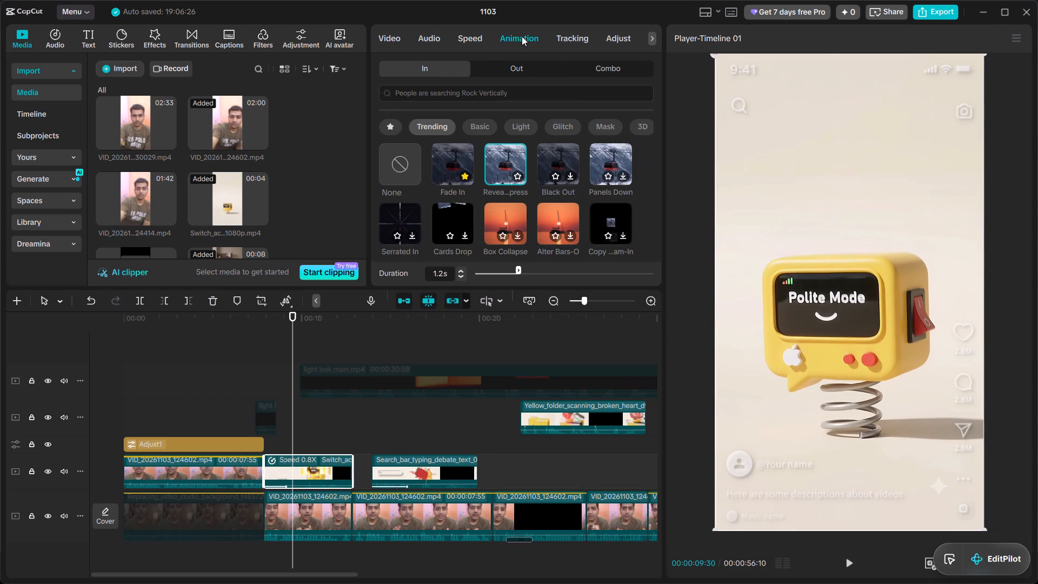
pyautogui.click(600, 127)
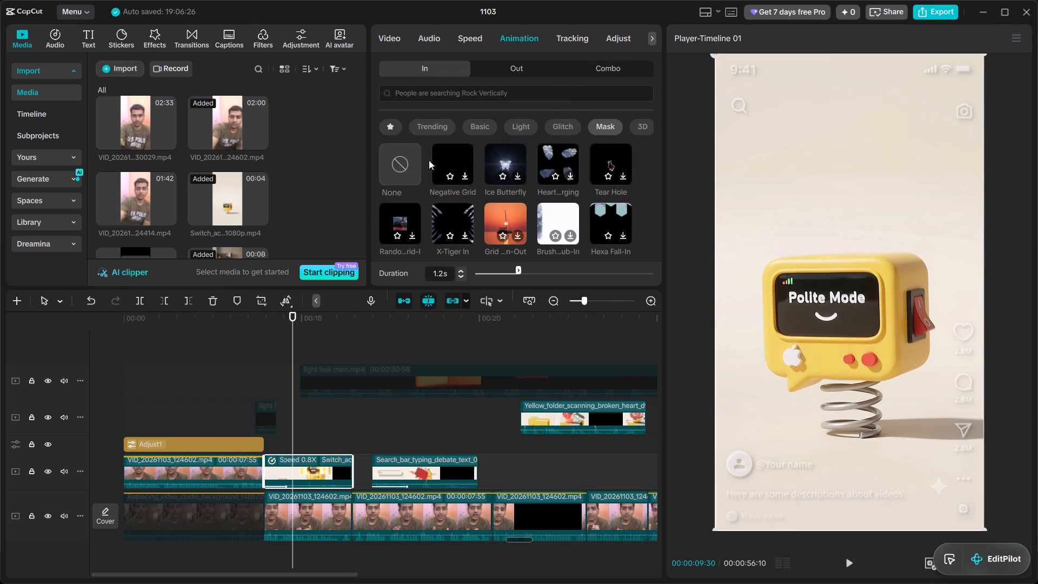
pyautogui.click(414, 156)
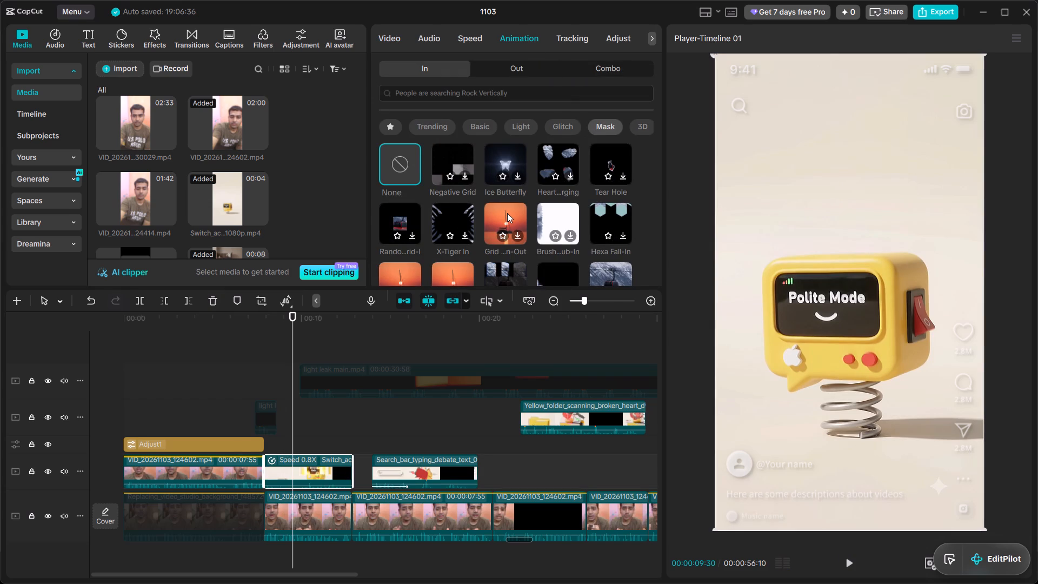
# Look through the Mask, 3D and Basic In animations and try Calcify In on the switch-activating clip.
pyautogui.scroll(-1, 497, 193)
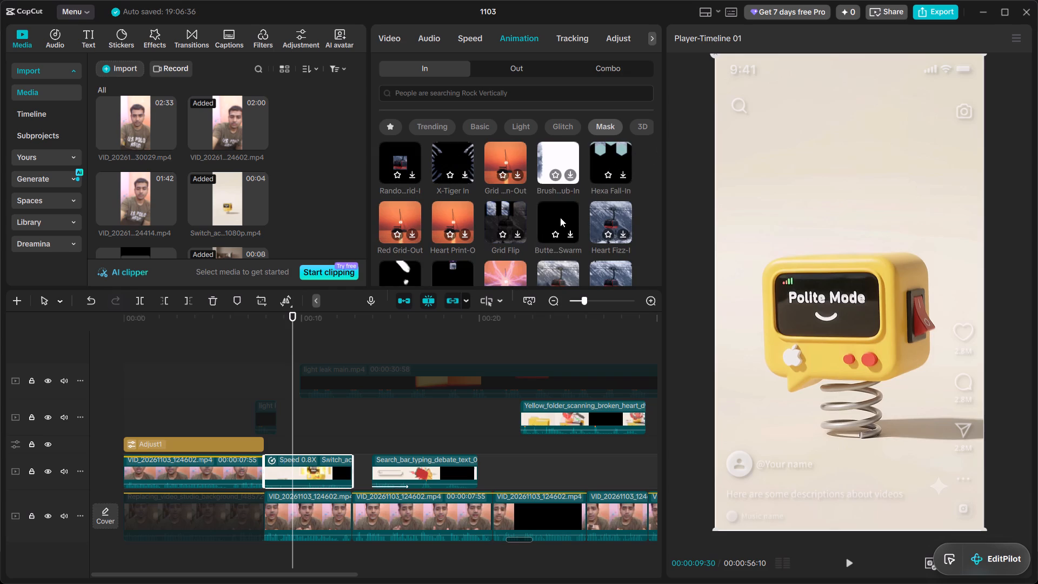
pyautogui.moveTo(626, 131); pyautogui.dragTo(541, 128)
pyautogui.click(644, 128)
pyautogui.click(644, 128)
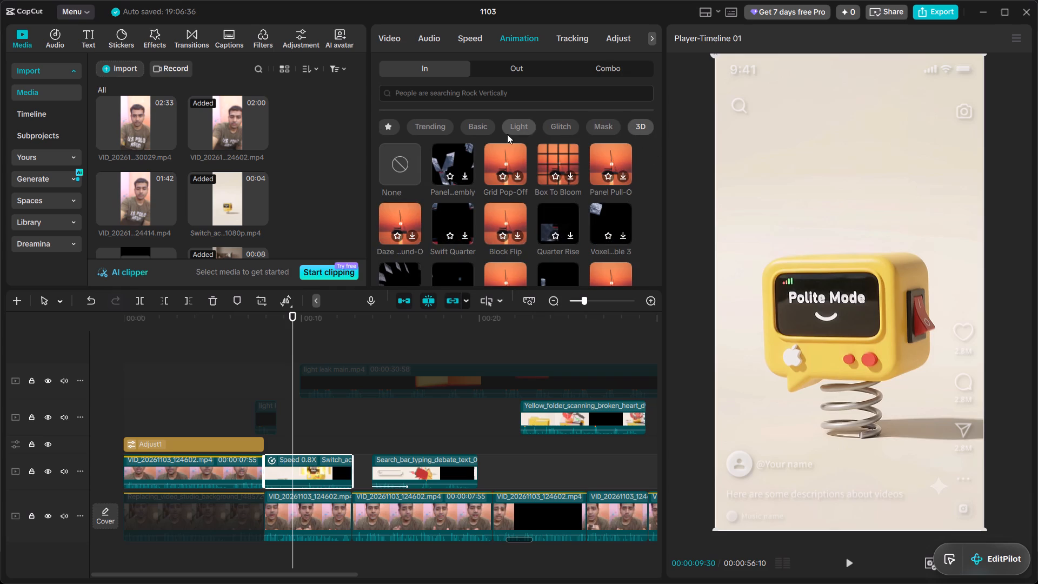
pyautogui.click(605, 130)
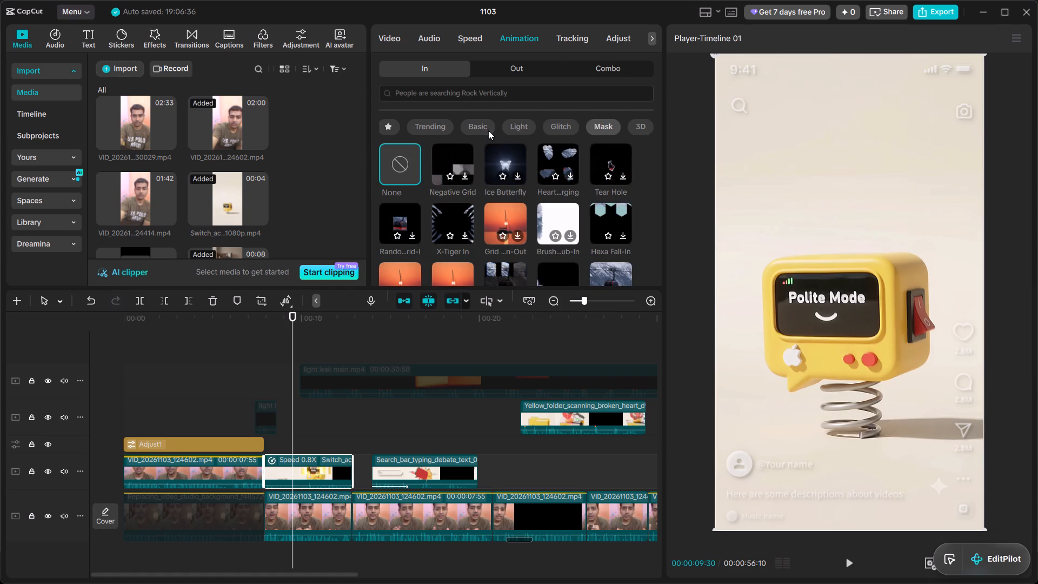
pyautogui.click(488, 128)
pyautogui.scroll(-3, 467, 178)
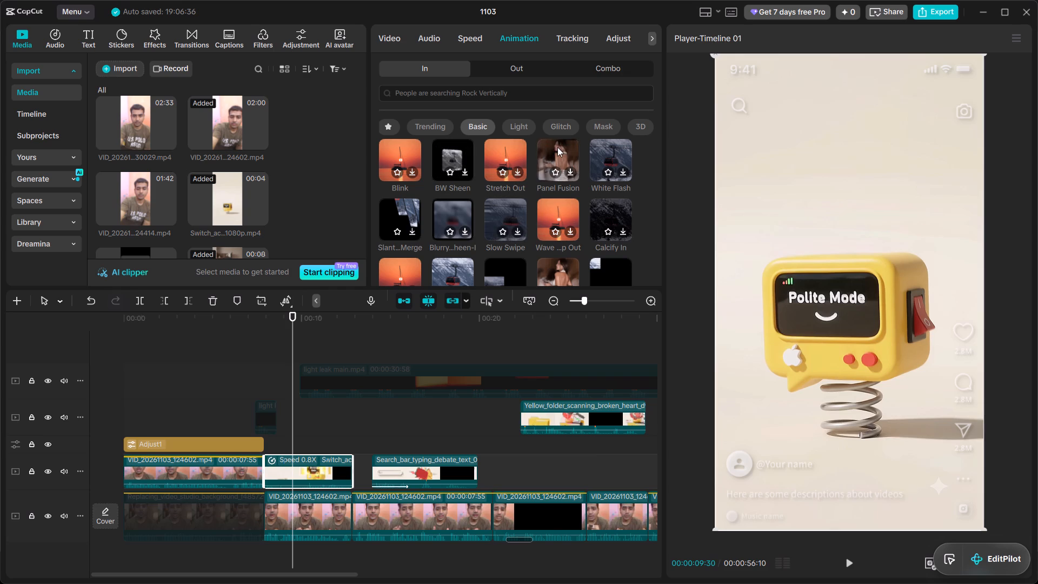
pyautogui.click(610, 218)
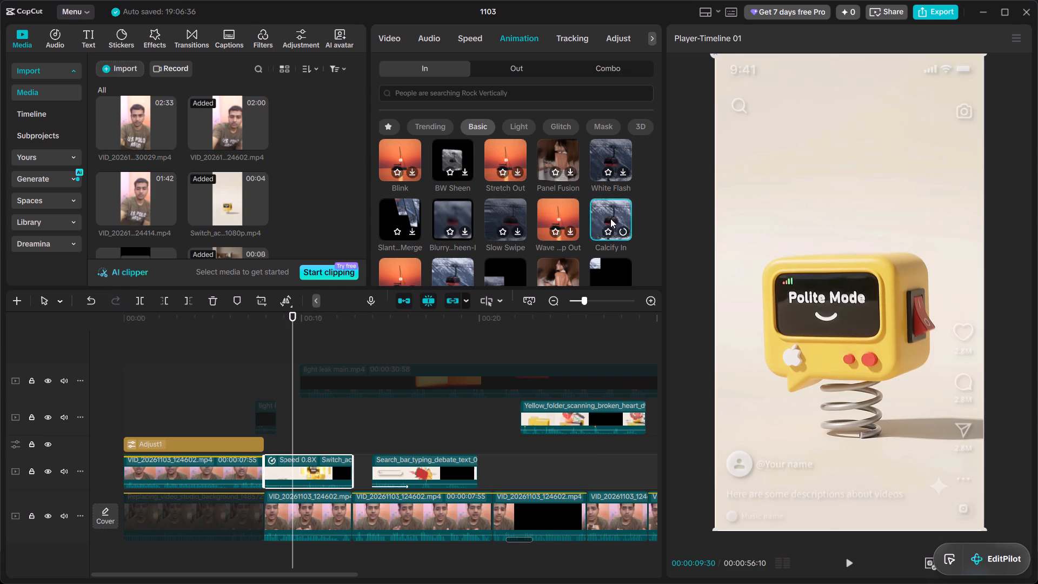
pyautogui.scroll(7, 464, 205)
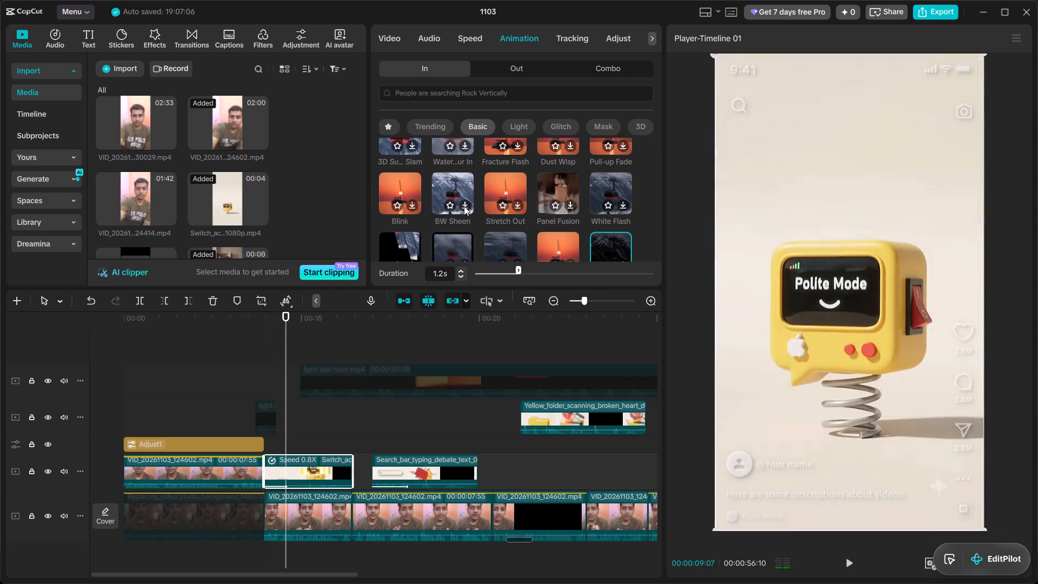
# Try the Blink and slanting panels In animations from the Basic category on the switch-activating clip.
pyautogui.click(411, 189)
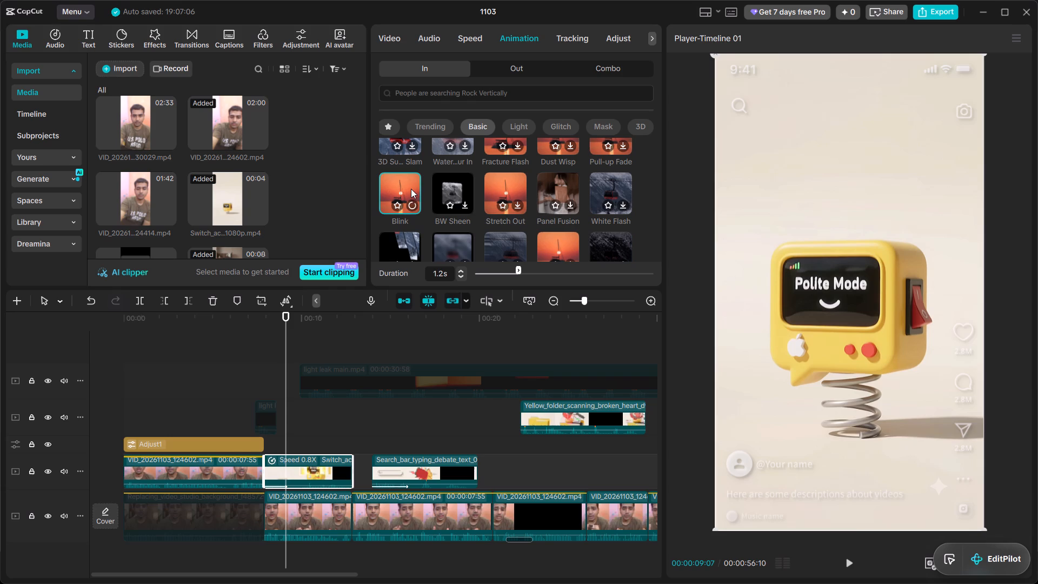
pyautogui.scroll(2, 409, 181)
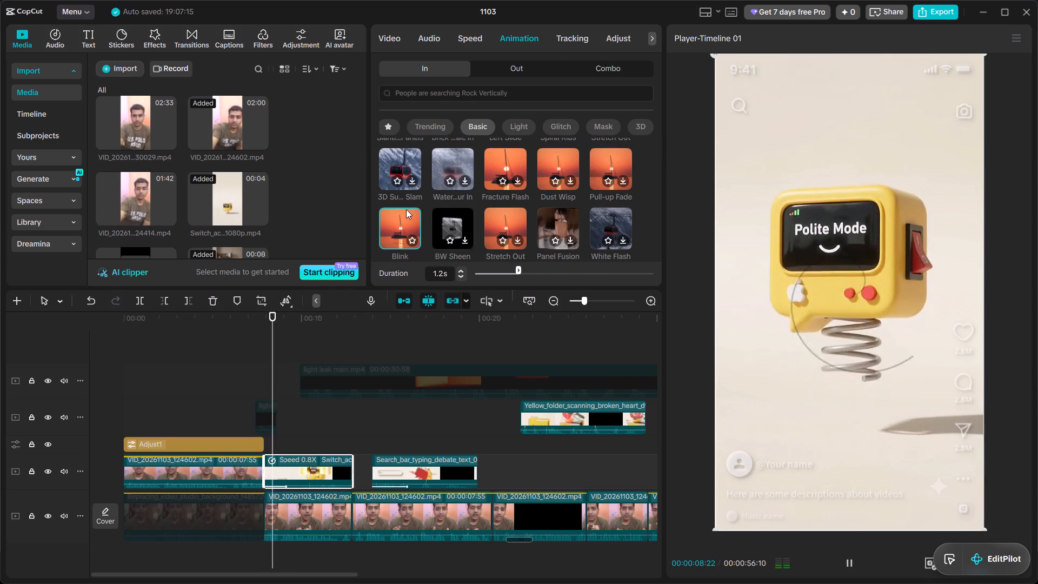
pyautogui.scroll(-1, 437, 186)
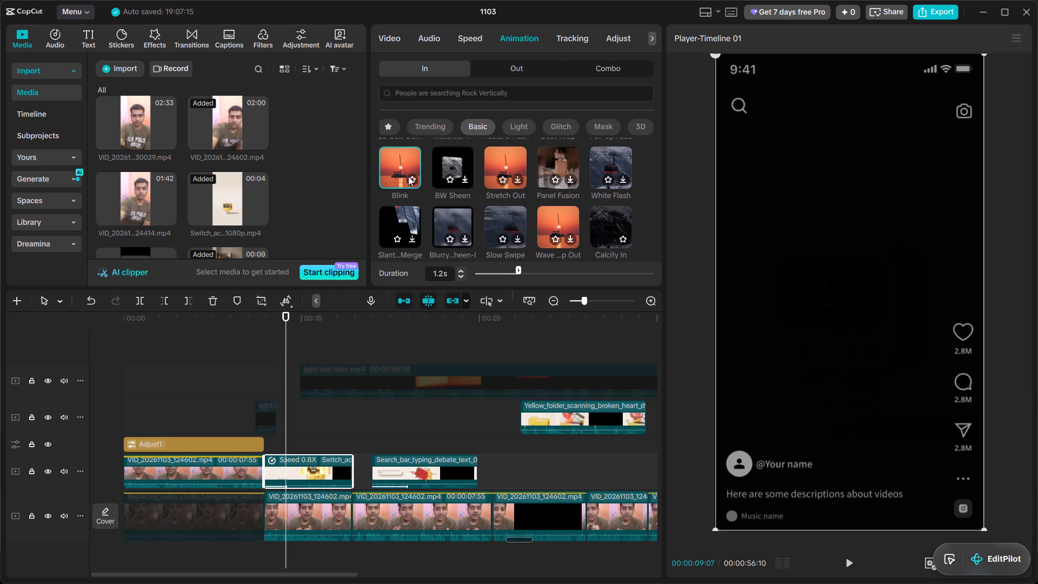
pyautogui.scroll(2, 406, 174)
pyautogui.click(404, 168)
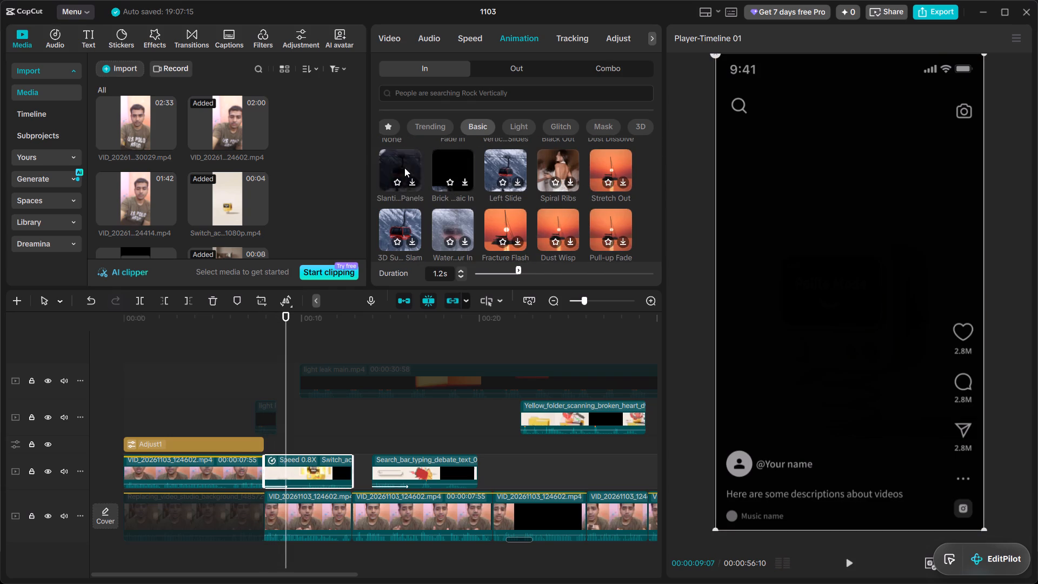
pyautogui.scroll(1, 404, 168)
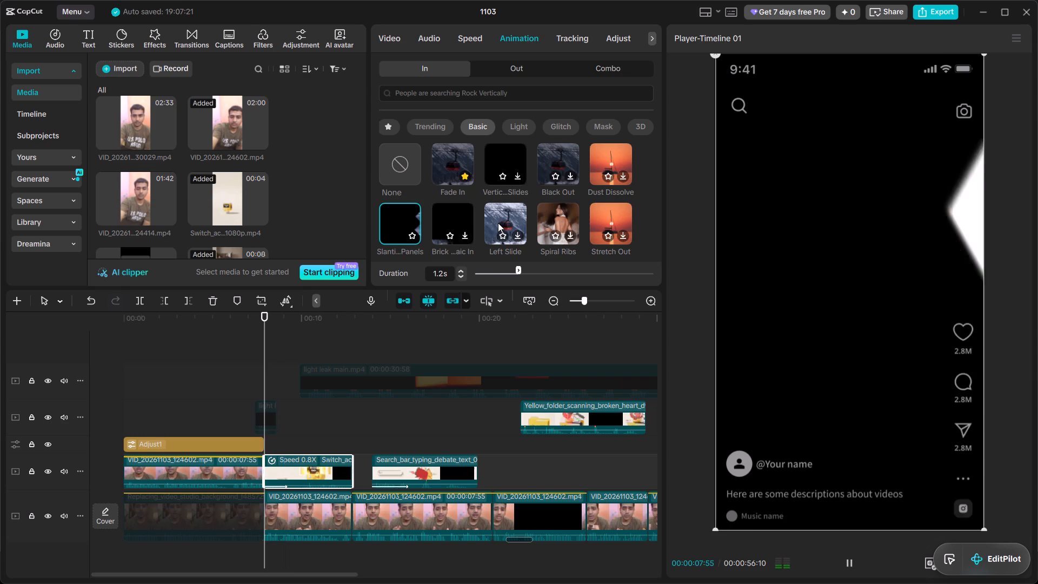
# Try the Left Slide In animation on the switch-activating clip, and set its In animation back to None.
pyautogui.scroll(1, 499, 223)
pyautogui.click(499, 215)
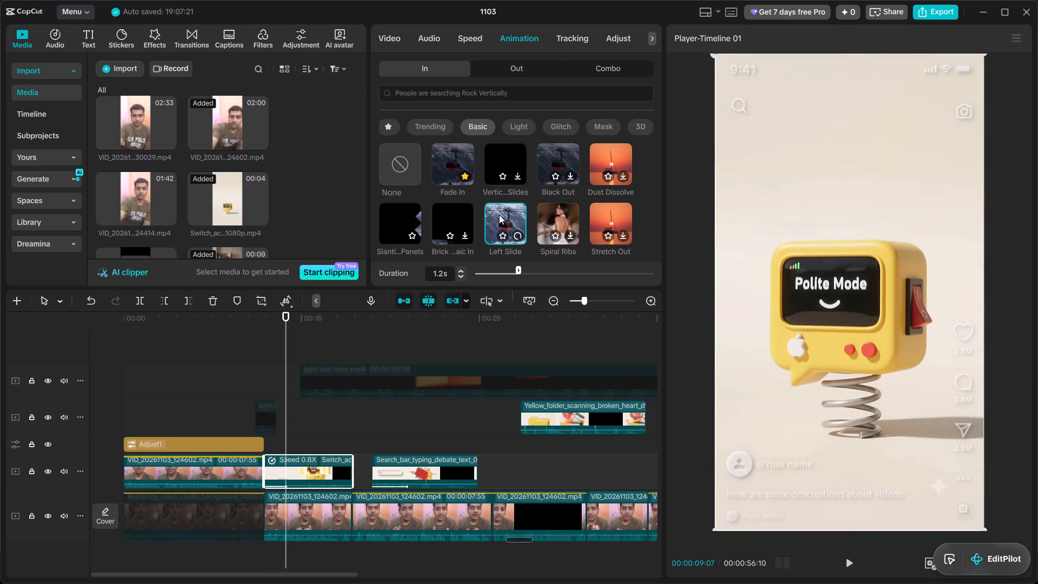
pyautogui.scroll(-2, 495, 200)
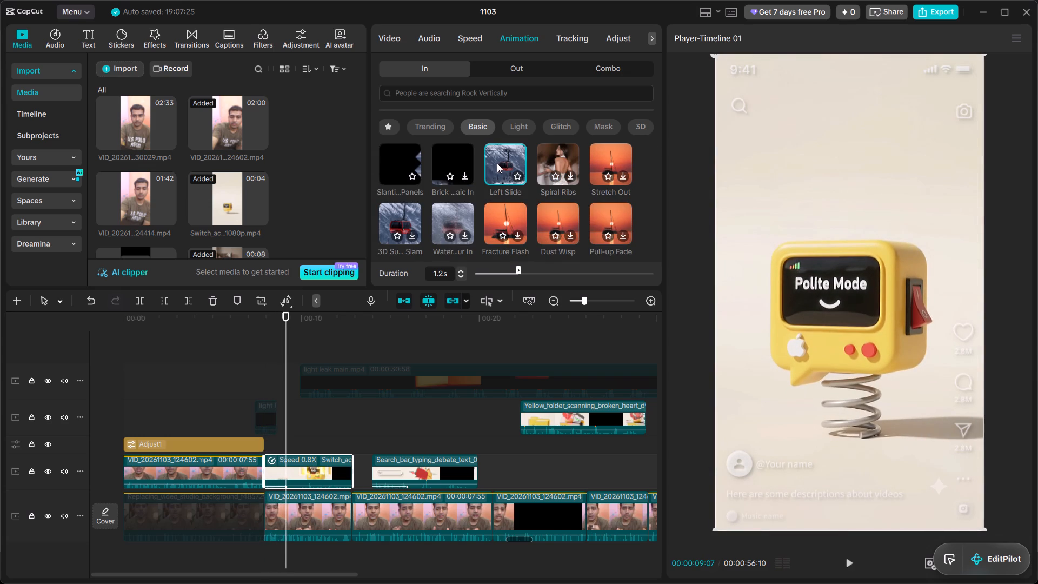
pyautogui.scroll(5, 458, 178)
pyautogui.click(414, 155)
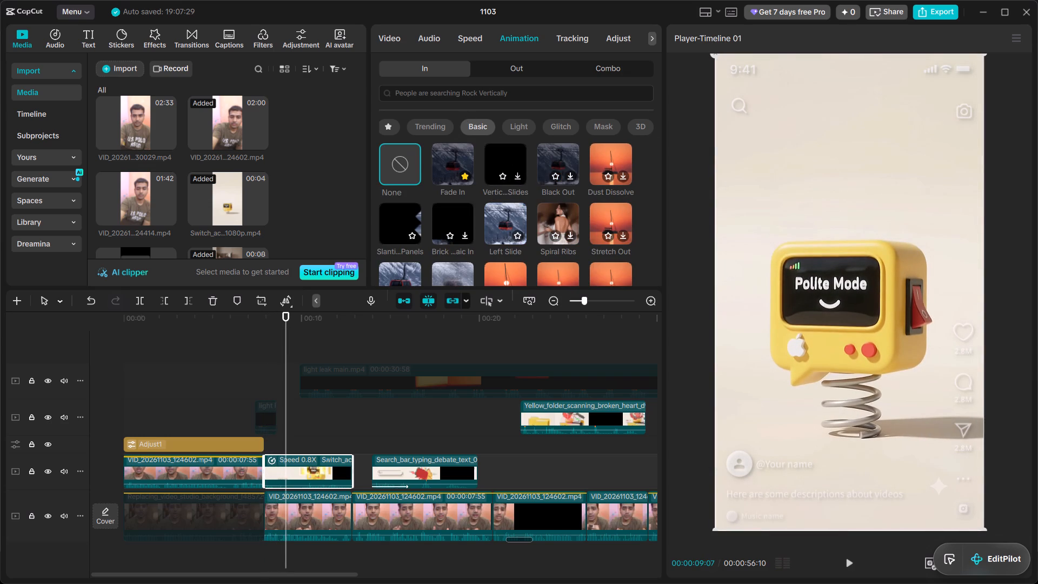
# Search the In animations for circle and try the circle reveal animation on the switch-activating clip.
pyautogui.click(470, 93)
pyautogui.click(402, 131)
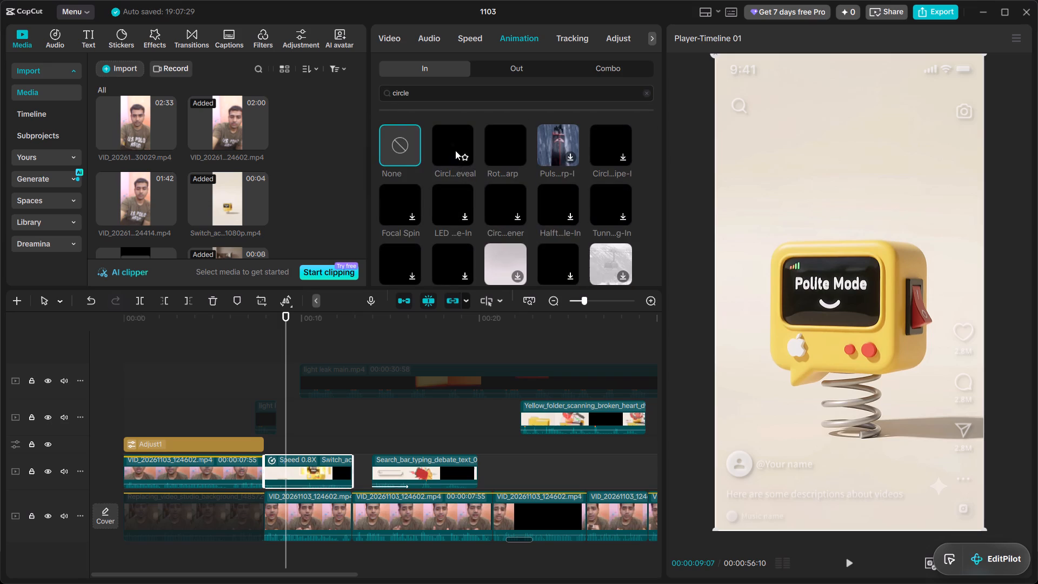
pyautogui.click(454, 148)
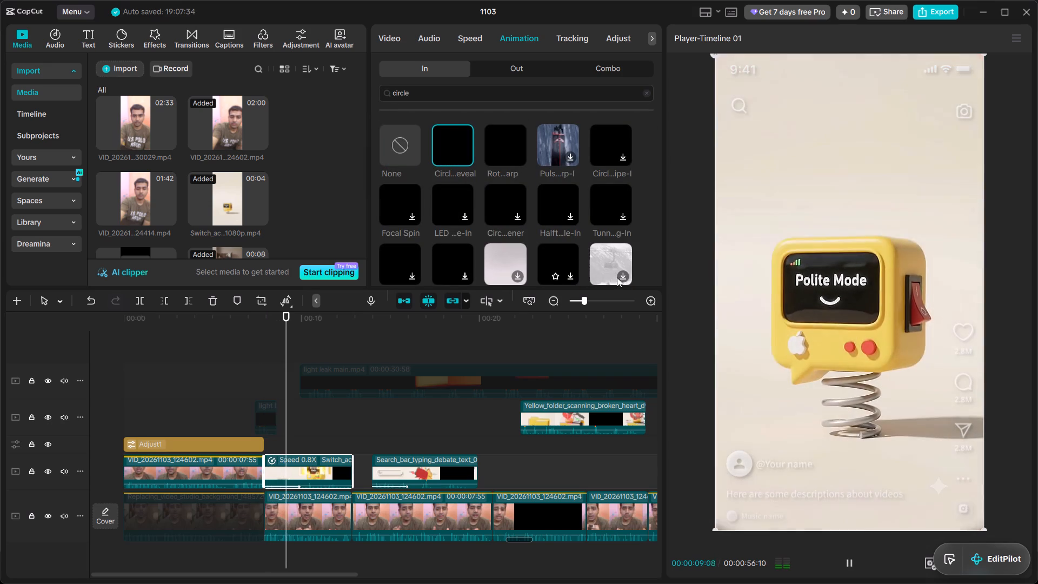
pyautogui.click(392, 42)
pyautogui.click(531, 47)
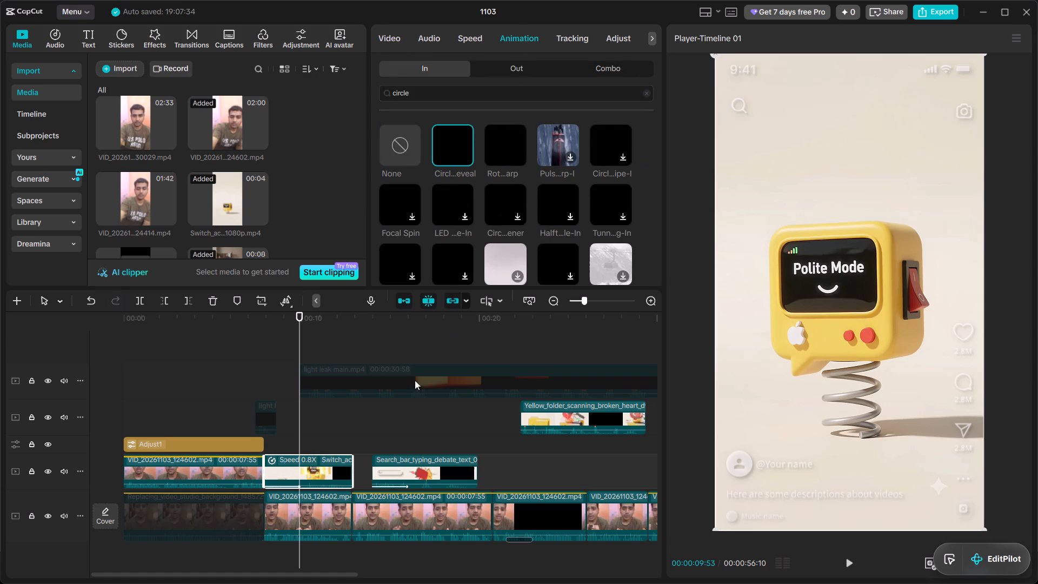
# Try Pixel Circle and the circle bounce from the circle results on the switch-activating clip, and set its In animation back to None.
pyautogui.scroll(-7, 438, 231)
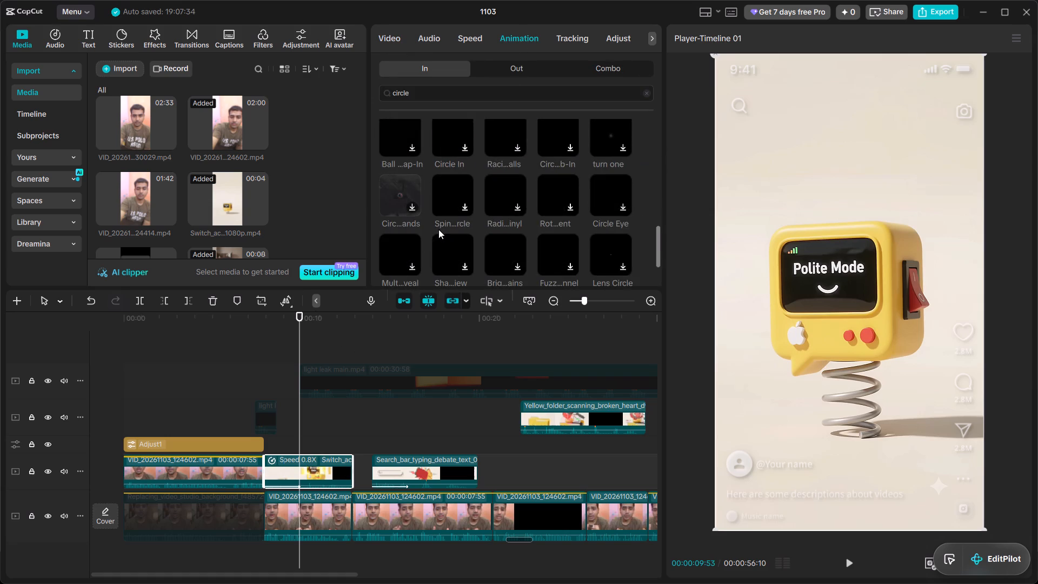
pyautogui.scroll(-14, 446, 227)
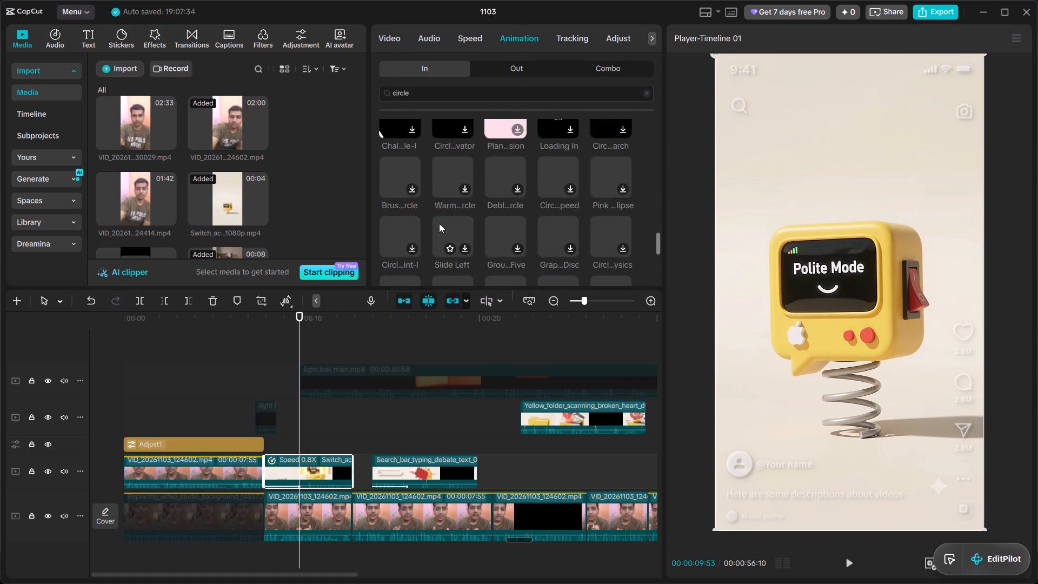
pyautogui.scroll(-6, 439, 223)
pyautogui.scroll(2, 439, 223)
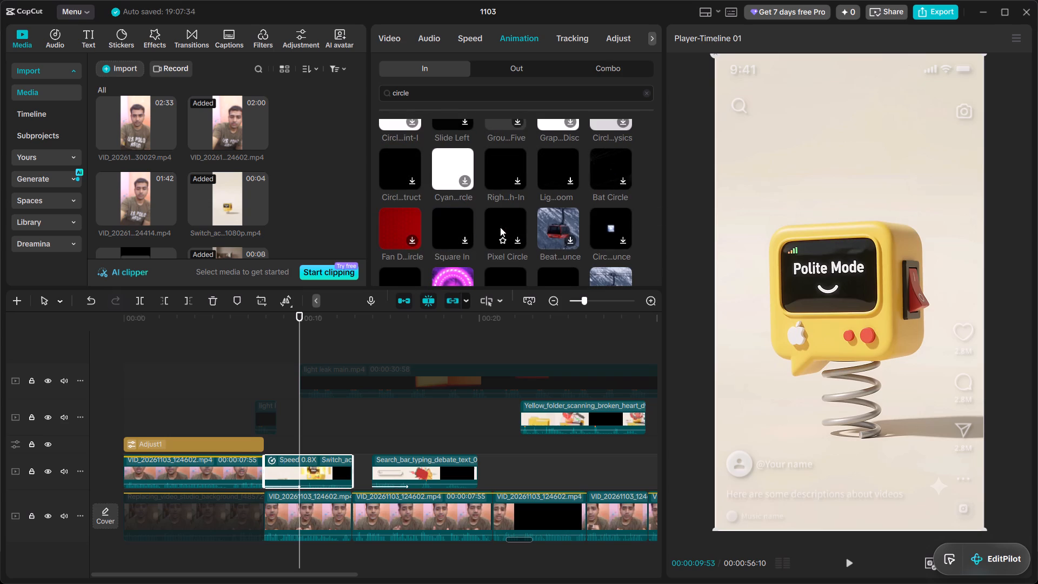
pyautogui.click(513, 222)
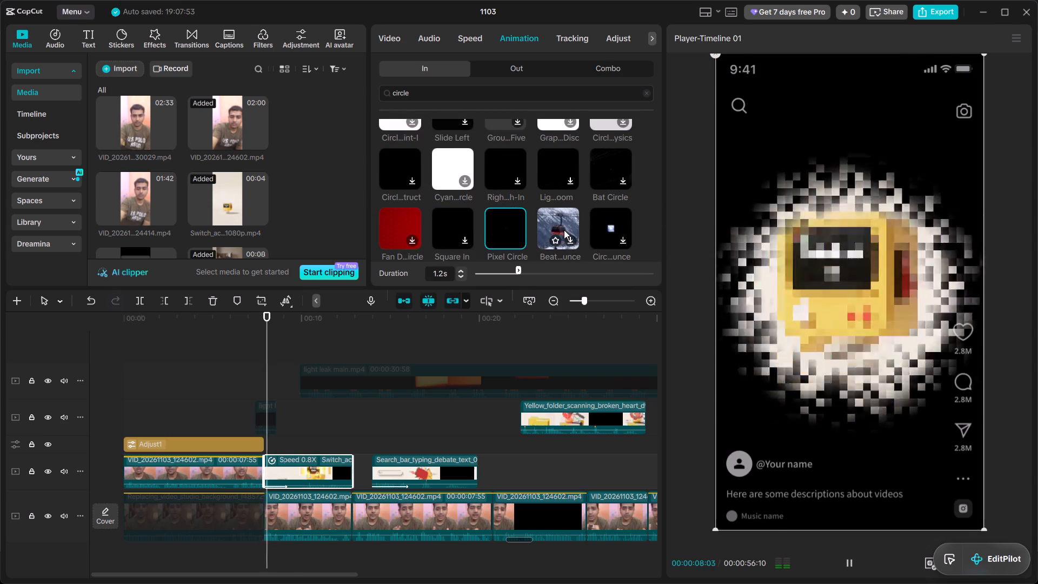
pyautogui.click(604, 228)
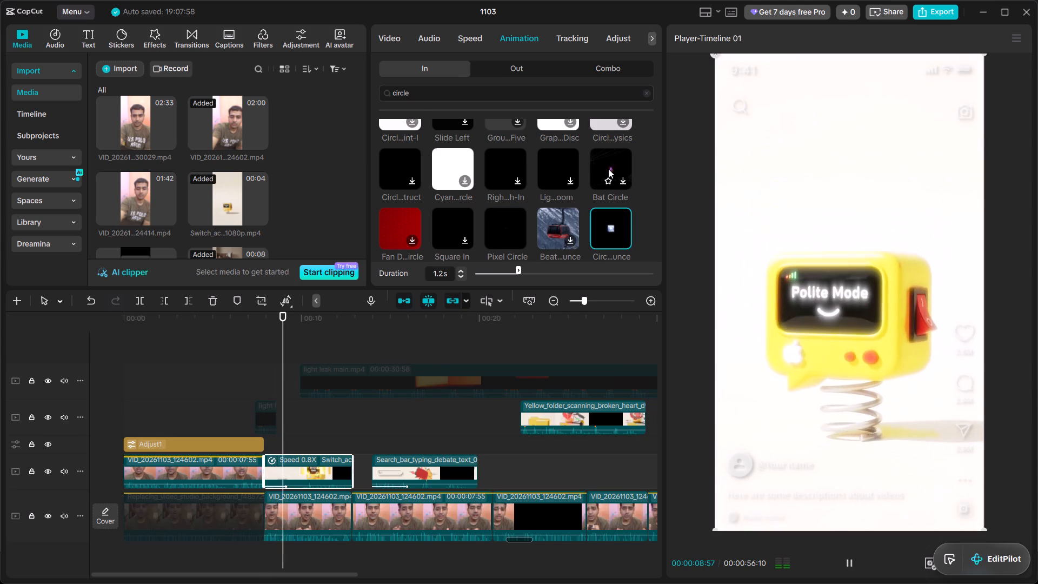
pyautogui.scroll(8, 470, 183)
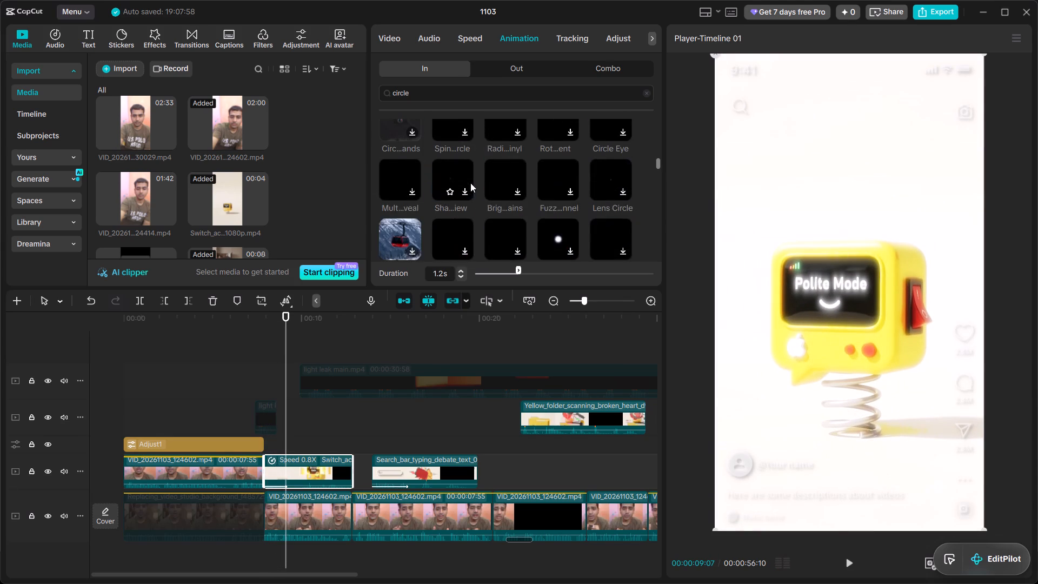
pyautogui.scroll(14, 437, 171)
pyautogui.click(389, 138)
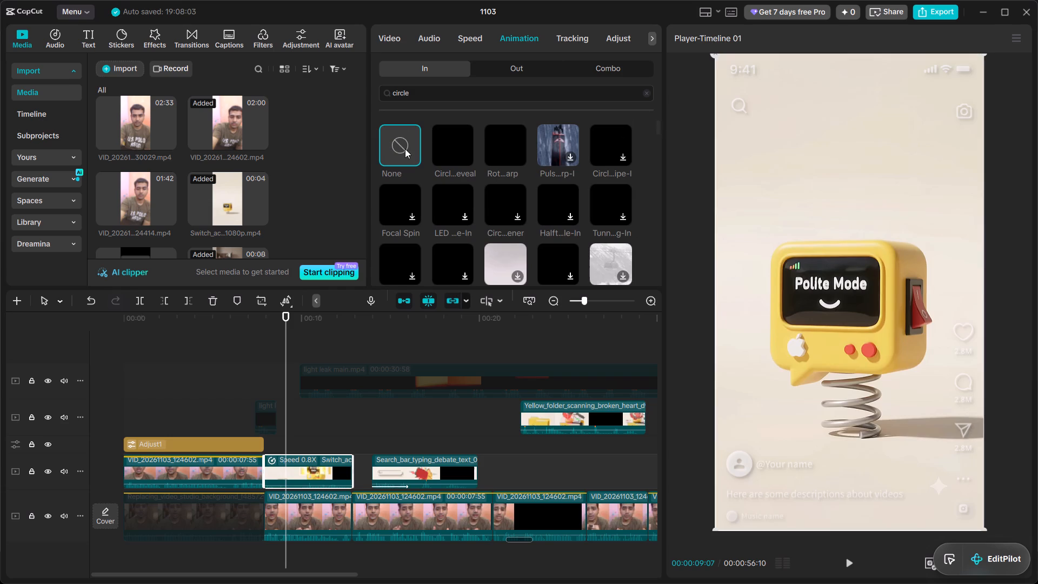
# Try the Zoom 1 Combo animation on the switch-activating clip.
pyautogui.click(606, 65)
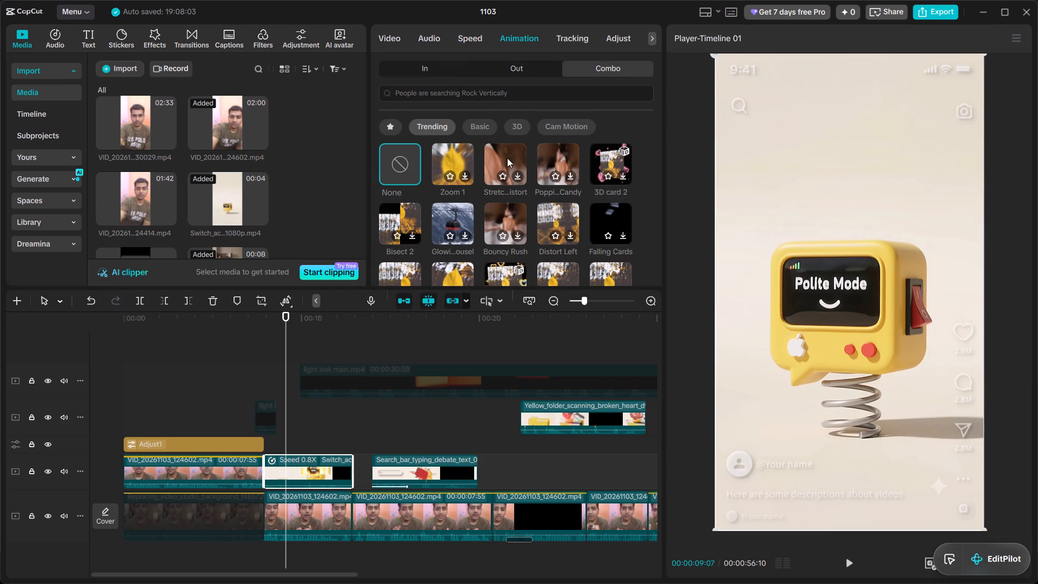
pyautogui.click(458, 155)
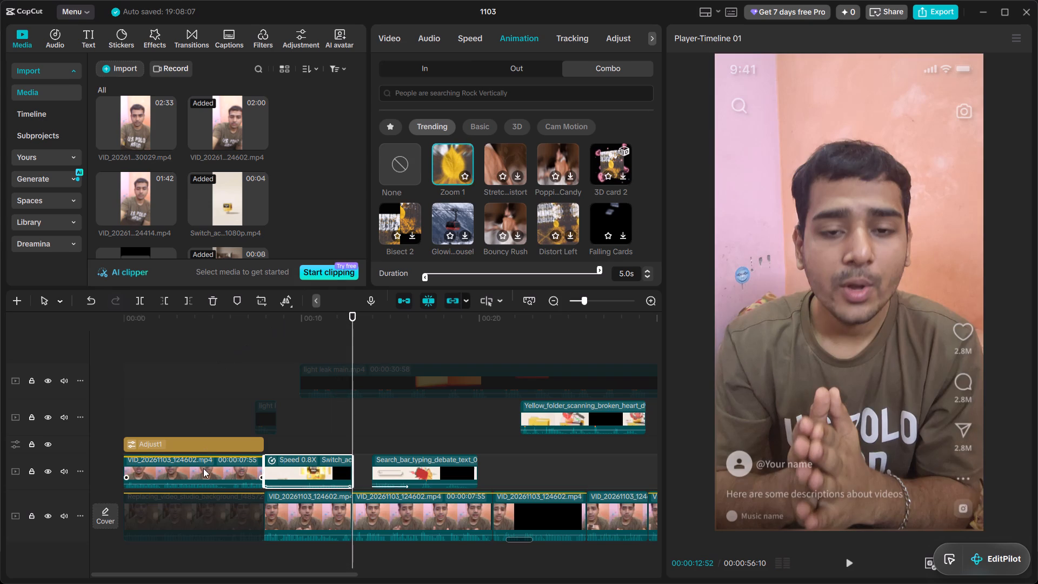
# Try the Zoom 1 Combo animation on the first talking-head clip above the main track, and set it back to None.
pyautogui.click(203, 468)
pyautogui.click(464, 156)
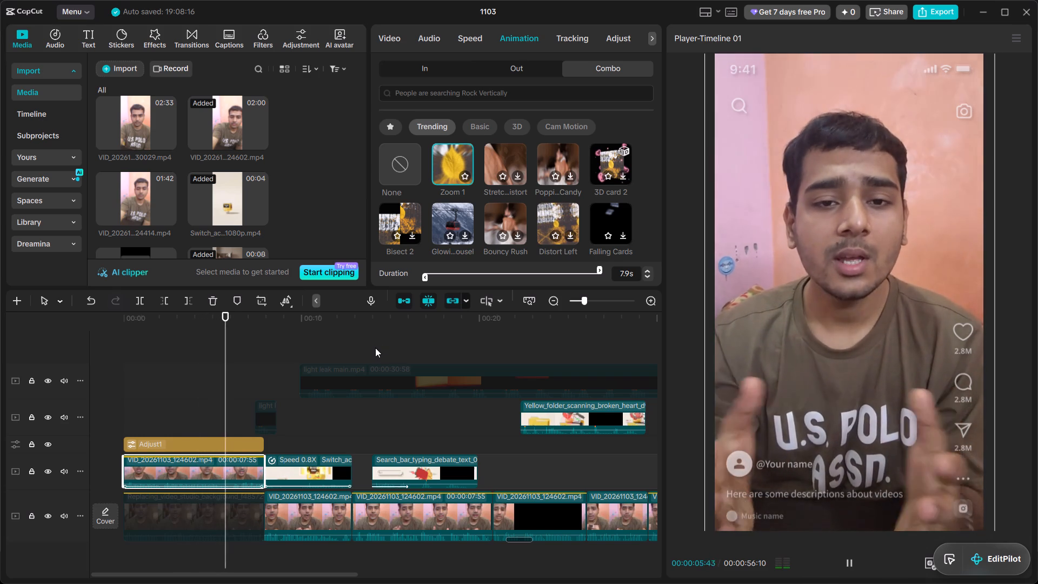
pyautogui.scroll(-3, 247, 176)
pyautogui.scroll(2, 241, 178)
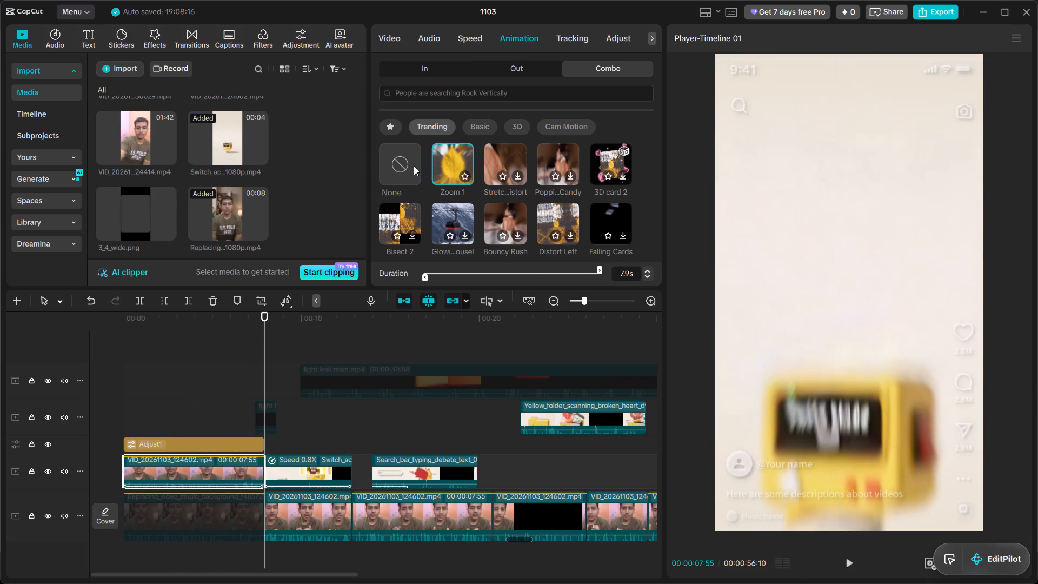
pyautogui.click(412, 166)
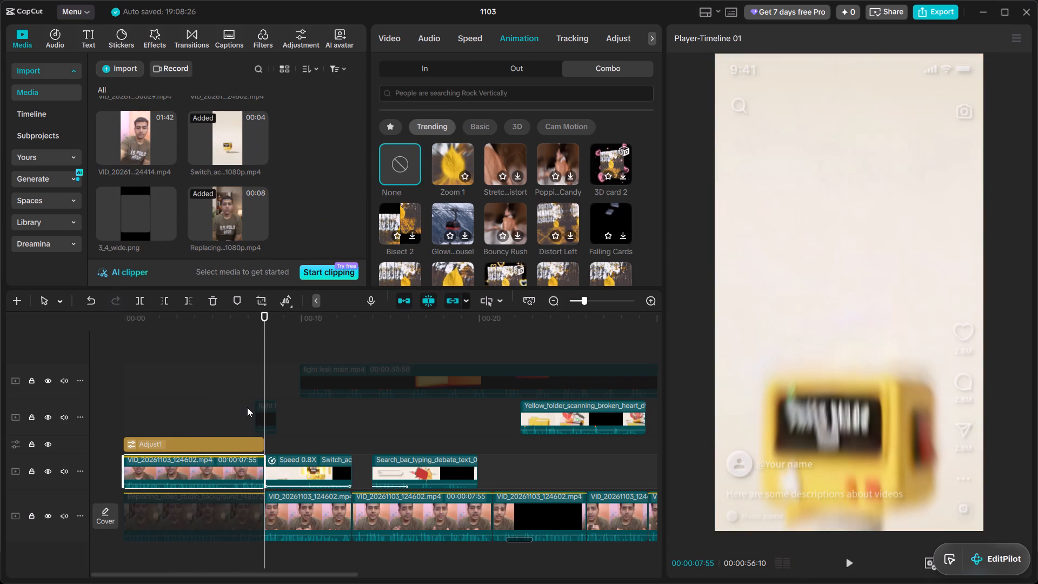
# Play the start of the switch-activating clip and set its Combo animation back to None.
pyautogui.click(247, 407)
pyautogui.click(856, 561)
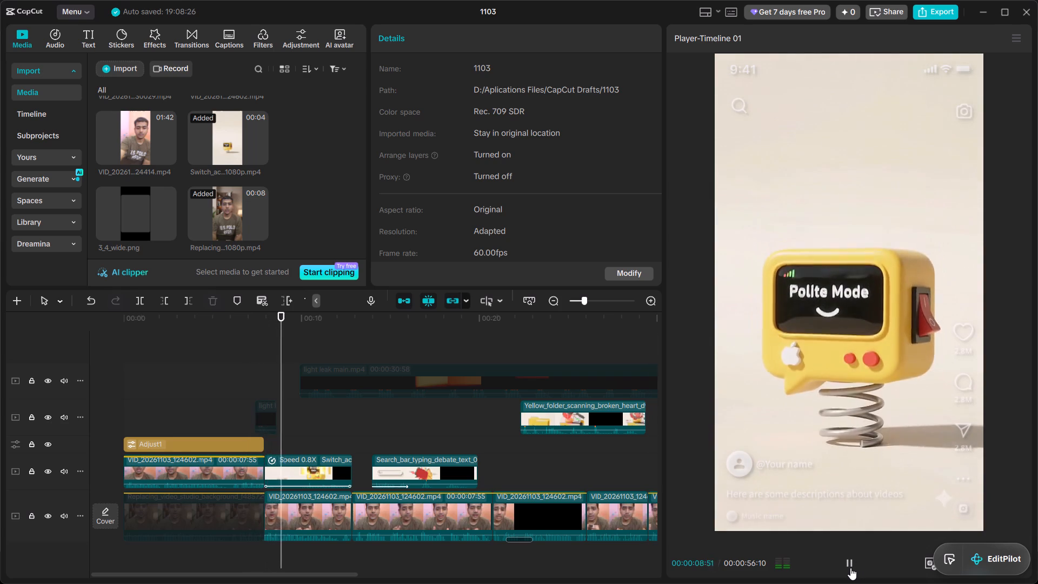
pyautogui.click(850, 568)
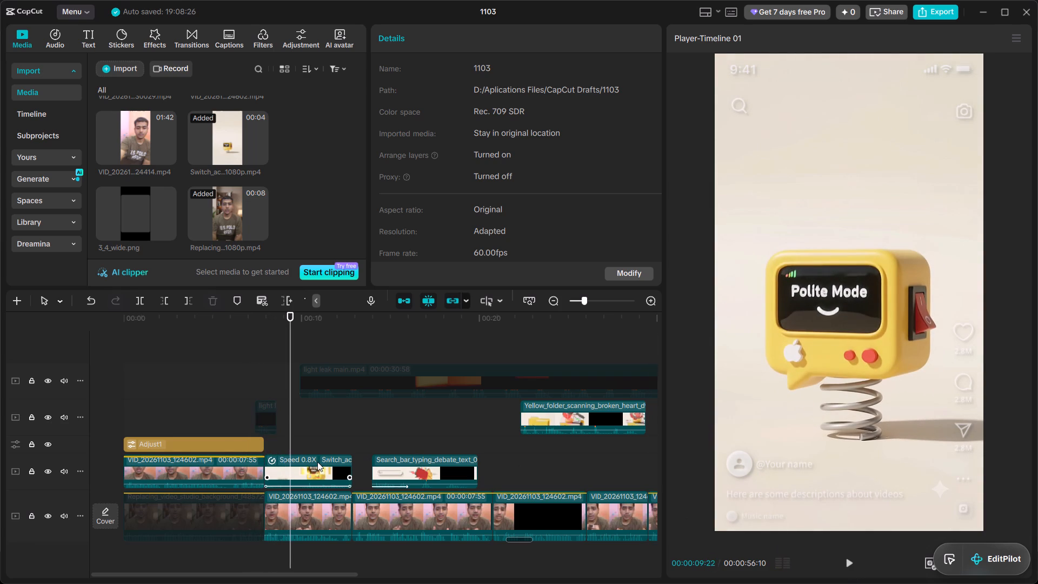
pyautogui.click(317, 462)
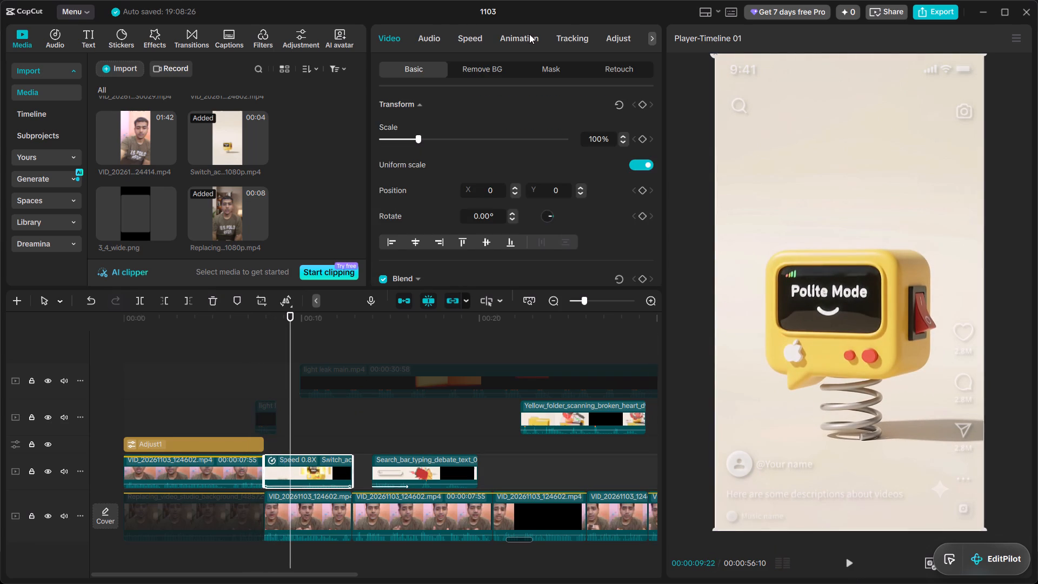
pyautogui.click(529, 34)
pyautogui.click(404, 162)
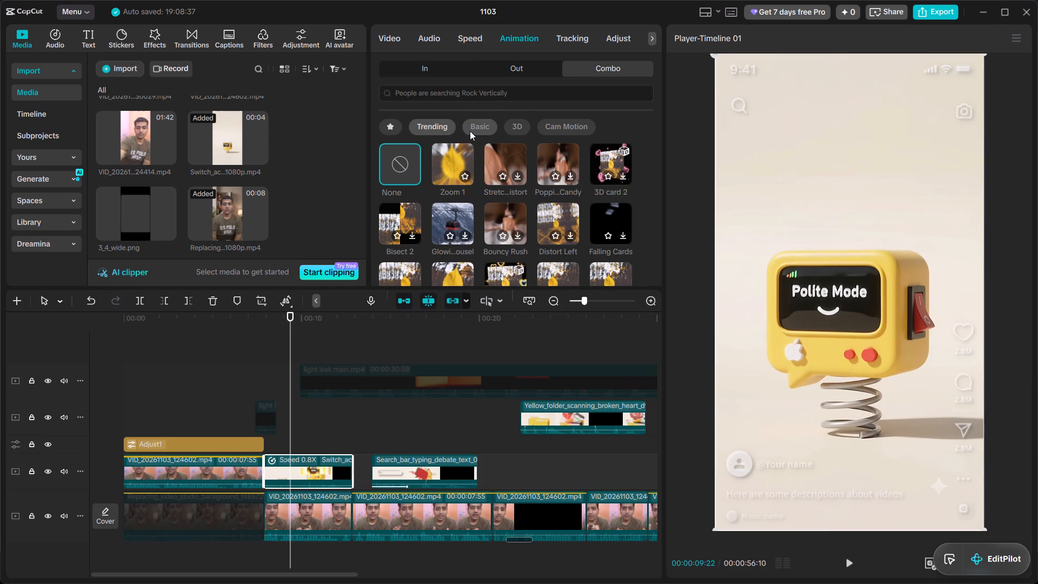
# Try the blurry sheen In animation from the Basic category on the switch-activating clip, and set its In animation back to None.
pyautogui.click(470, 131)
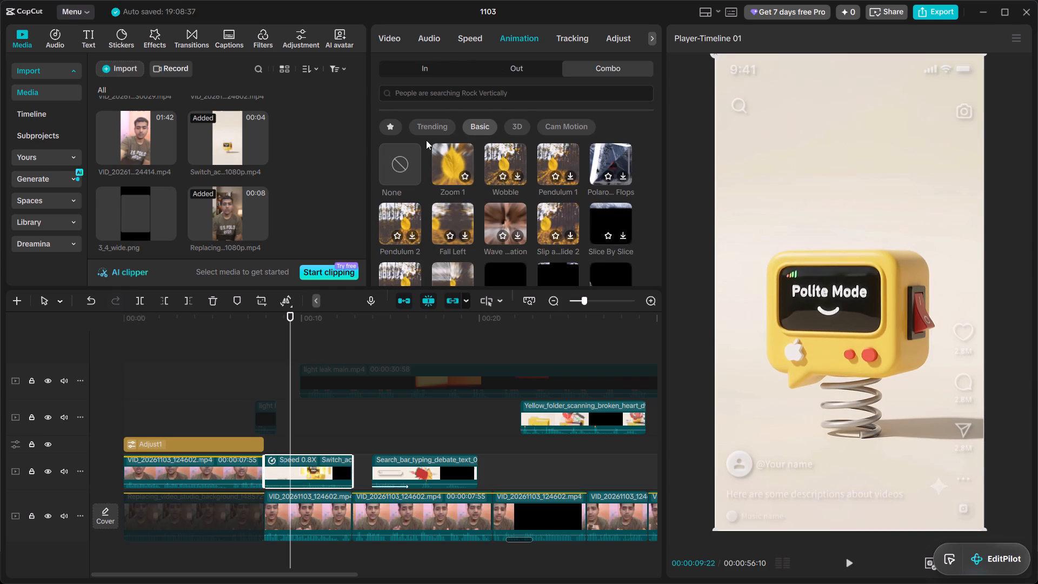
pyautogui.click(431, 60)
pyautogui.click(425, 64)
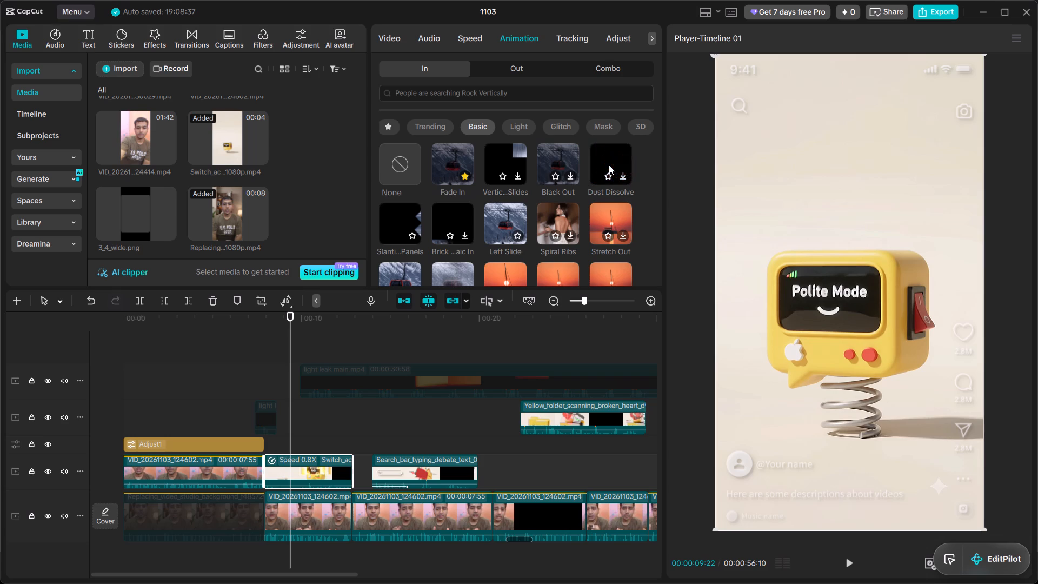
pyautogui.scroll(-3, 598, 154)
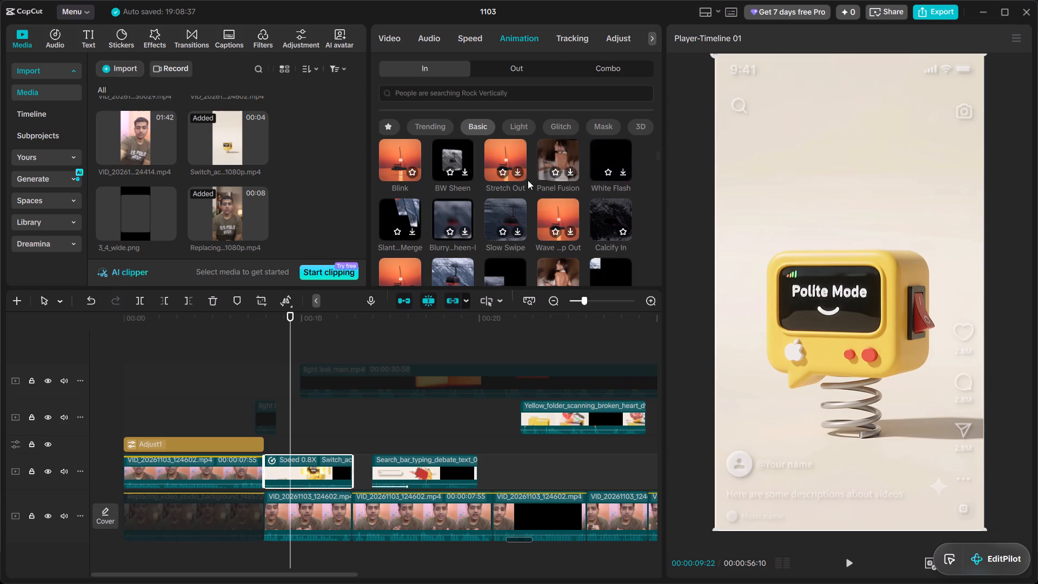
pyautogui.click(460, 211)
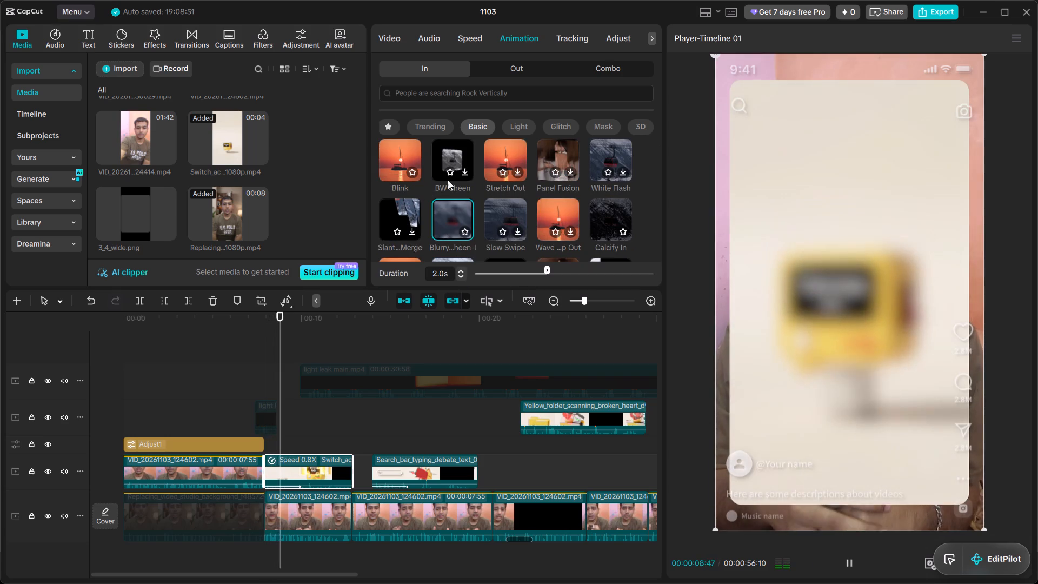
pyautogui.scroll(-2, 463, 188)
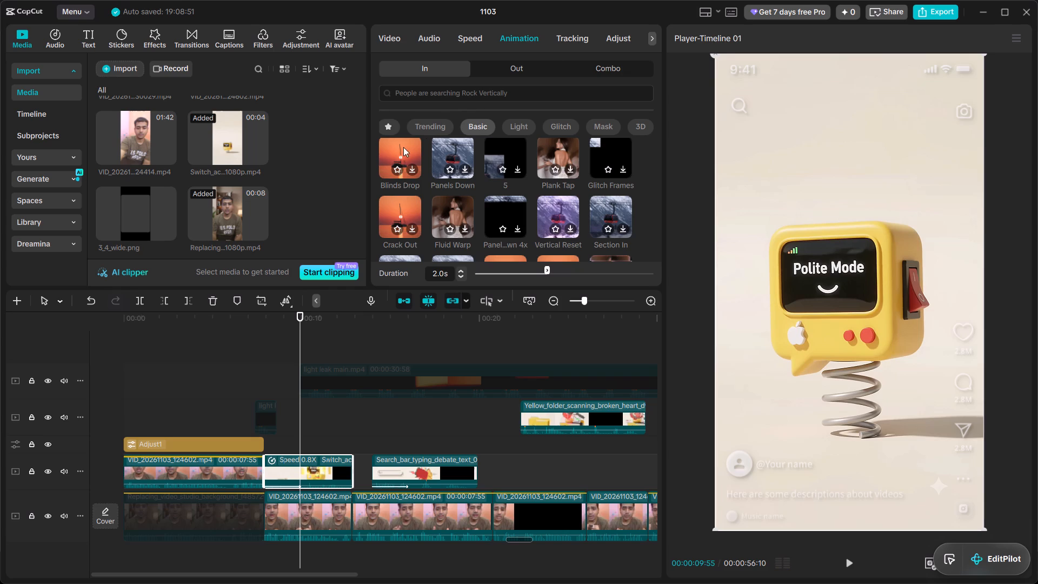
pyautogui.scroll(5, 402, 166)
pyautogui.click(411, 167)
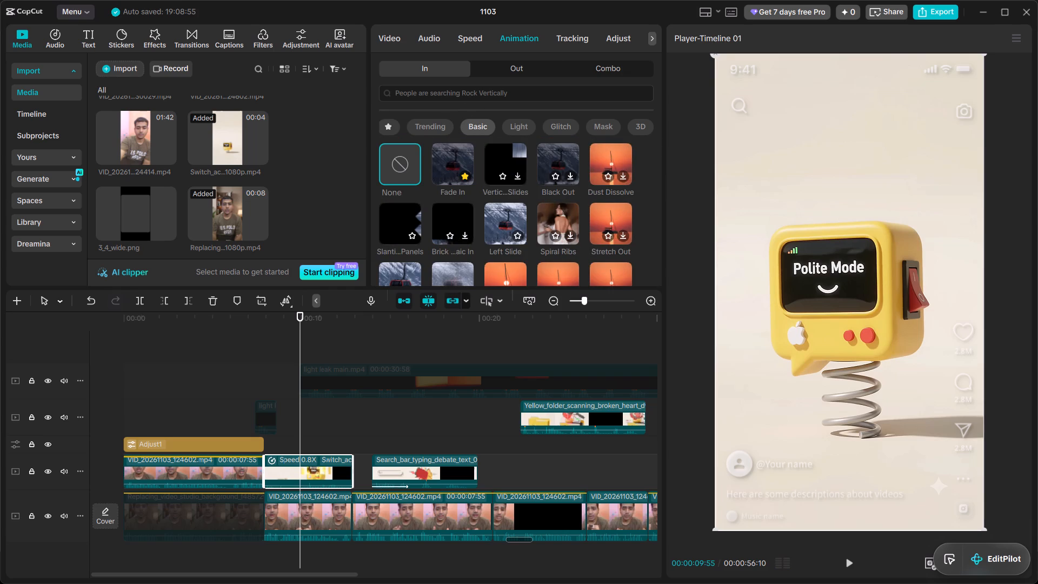
# Search the In animations for circle again.
pyautogui.click(465, 97)
pyautogui.click(399, 131)
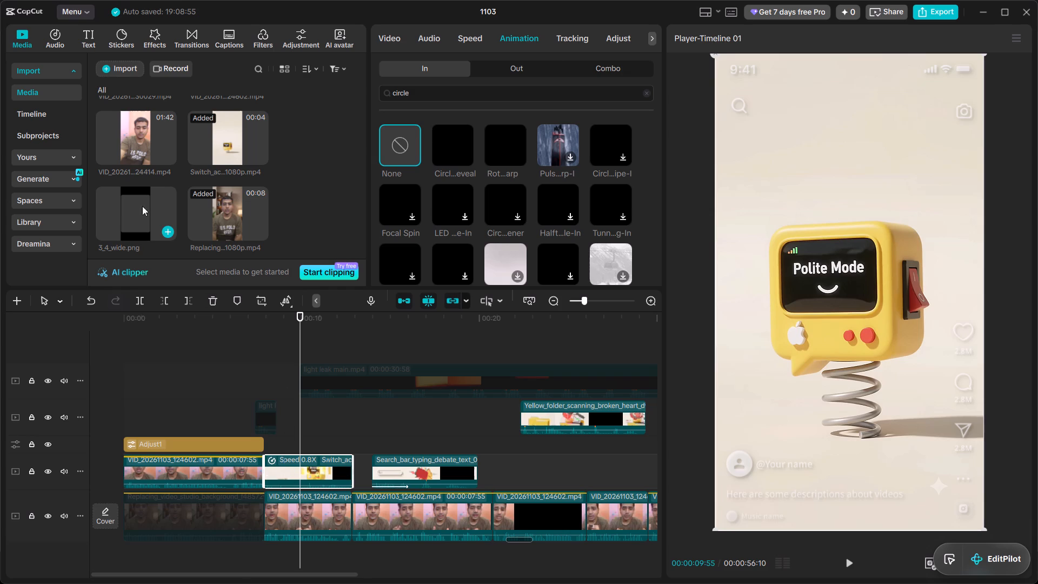
# Place 3_4_wide.png at the start of a new top track and extend it to about 00:00:21:33.
pyautogui.moveTo(134, 199); pyautogui.dragTo(86, 317)
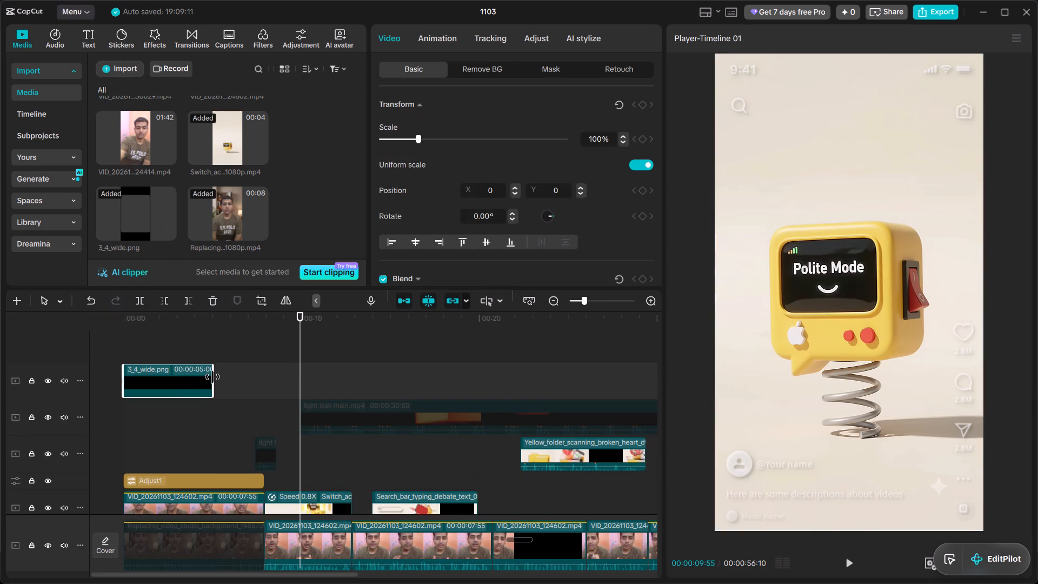
pyautogui.moveTo(212, 377); pyautogui.dragTo(503, 388)
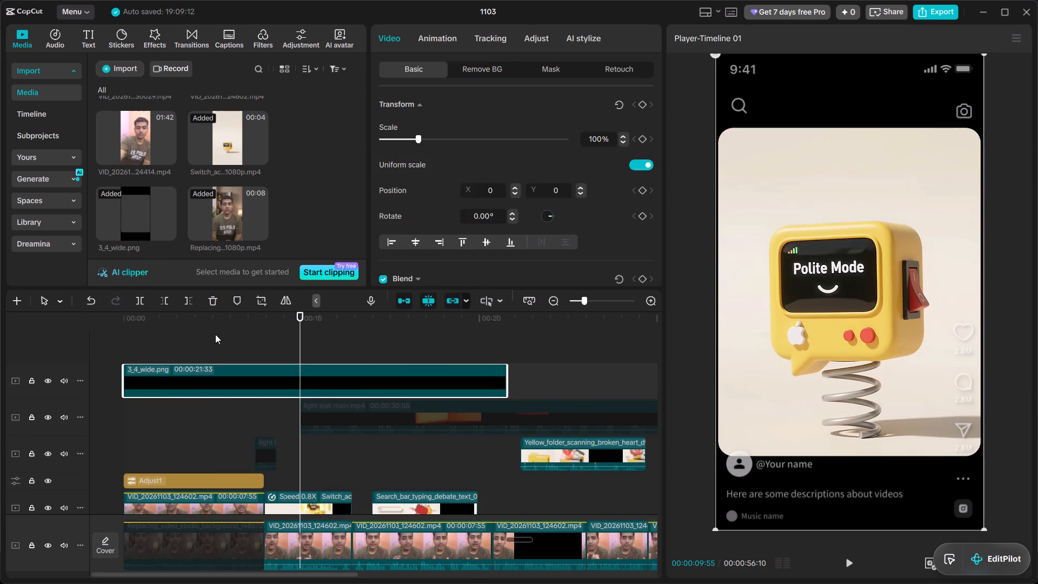
# Check the talking-head framing under the 3_4_wide.png overlay and play the opening second of the timeline.
pyautogui.click(192, 320)
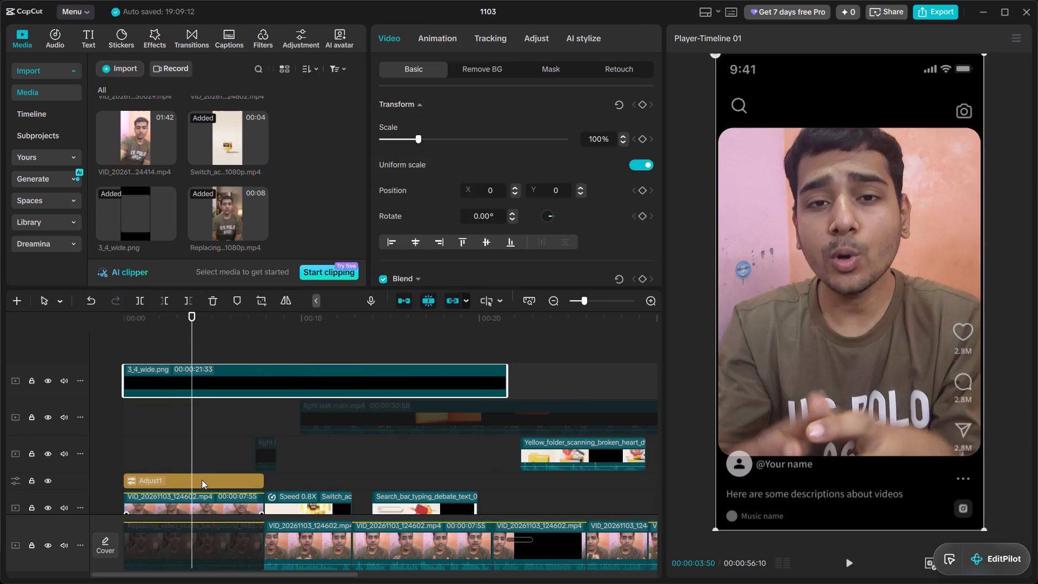
pyautogui.scroll(-6, 211, 457)
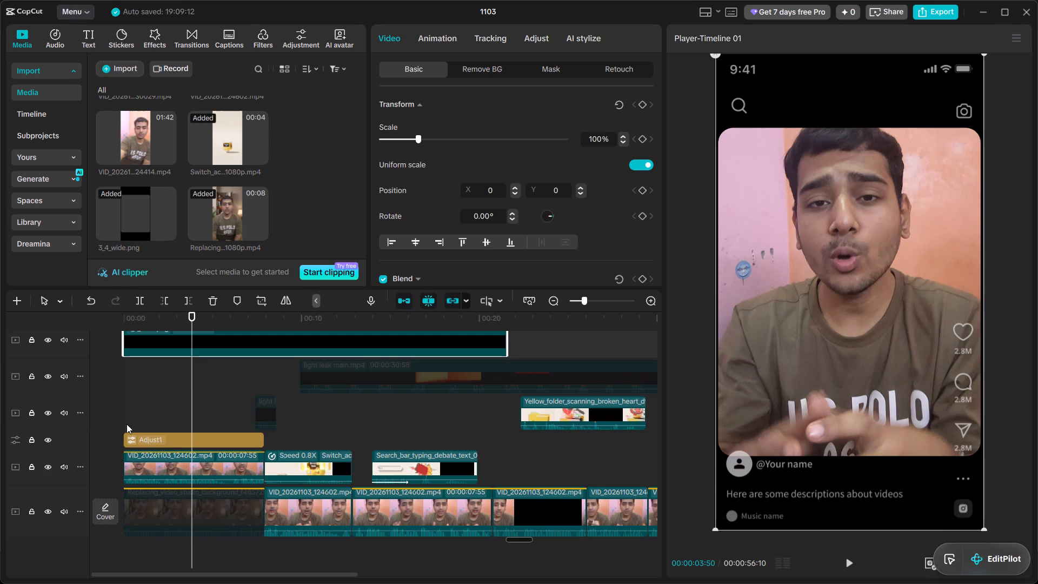
pyautogui.keyDown('ctrl'); pyautogui.scroll(-3, 407, 403); pyautogui.keyUp('ctrl')
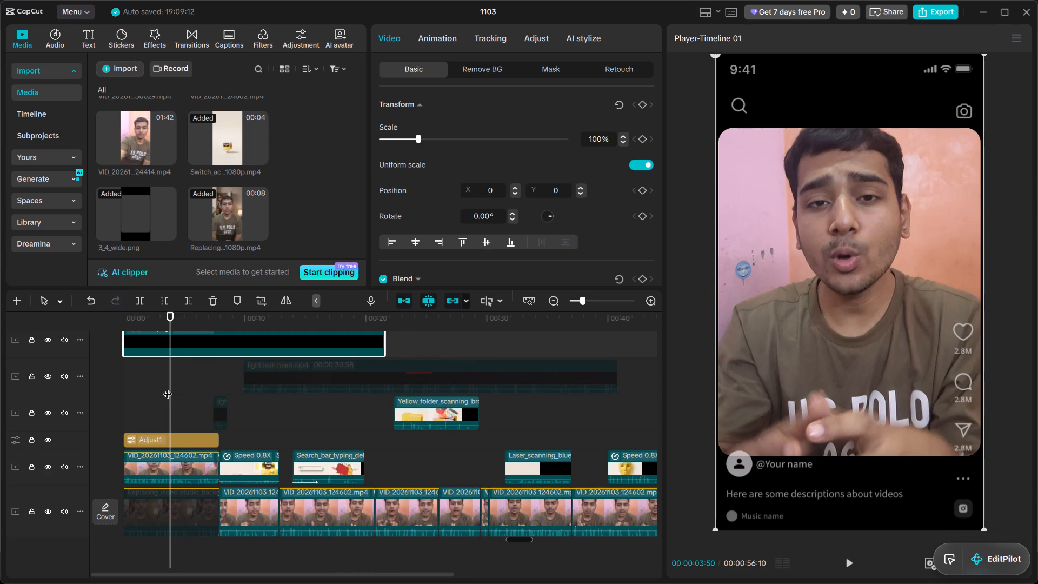
pyautogui.moveTo(168, 387); pyautogui.dragTo(103, 392)
pyautogui.press('space')
pyautogui.press('space')
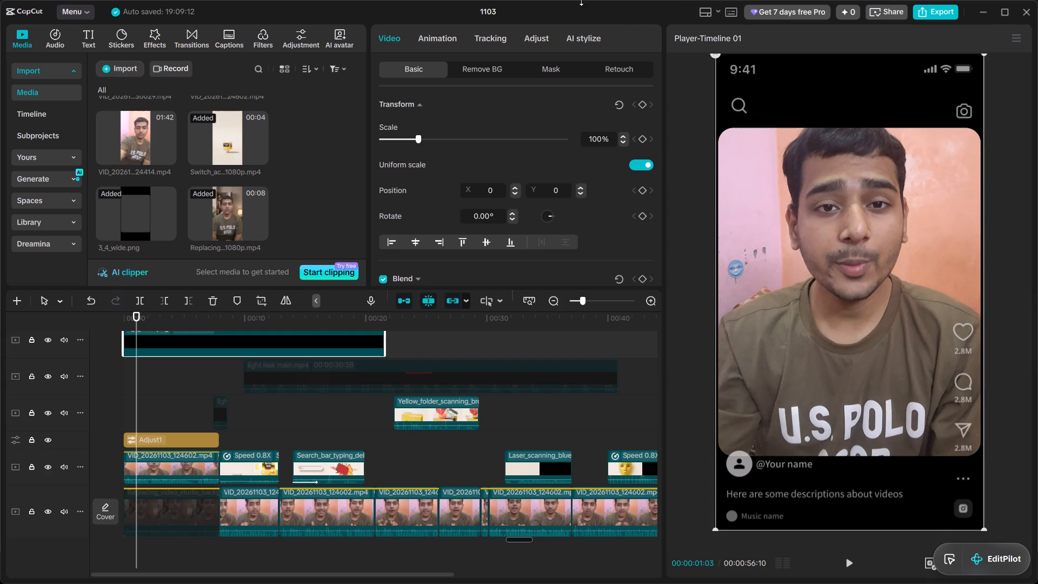
# Import the 3_4 and 3_4_wide overlays from the Editing Pack's Frame Overlays folder into the media of CapCut project 1103.
pyautogui.click(992, 15)
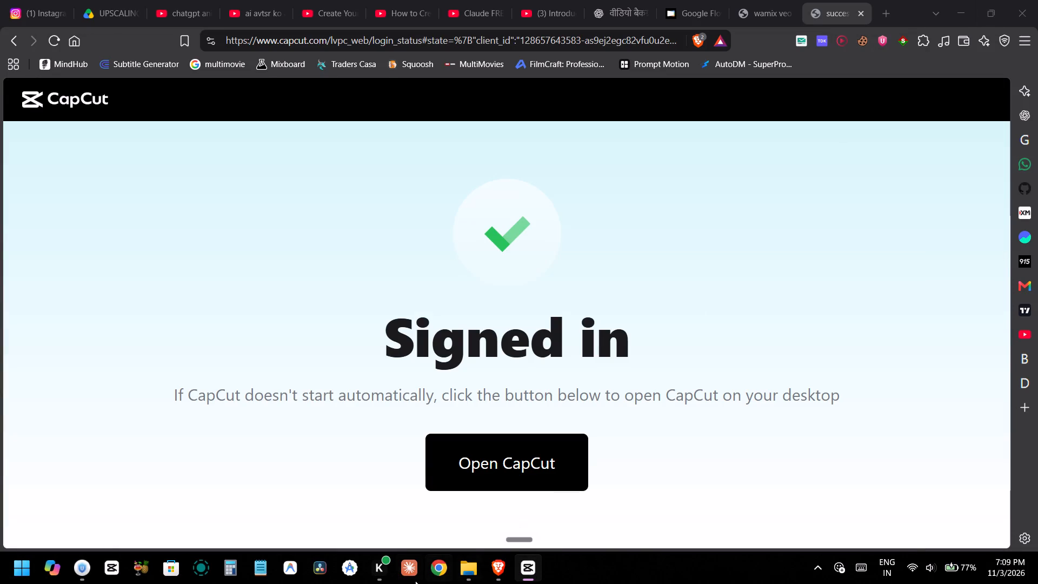
pyautogui.click(461, 571)
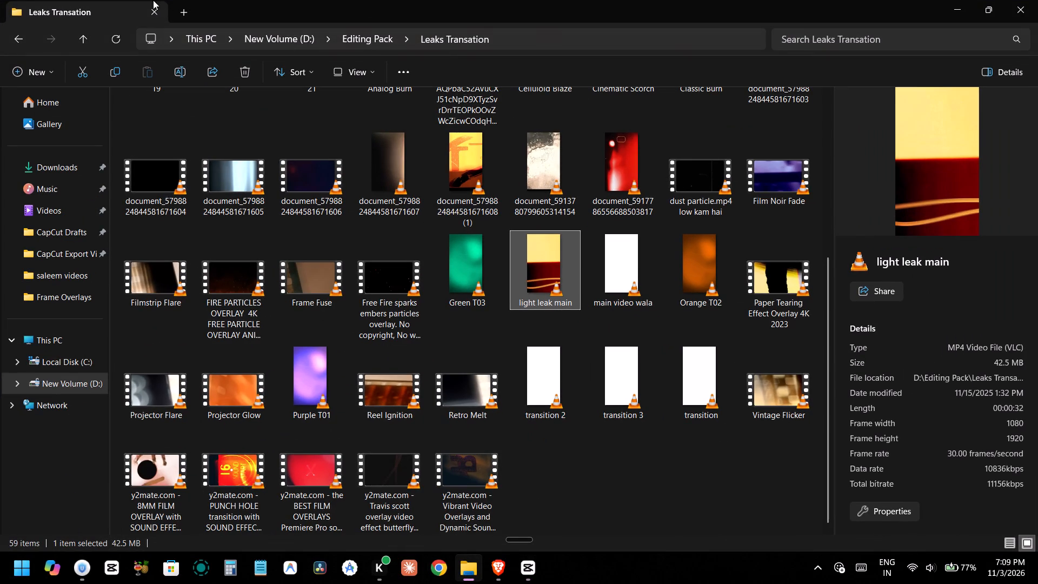
pyautogui.click(95, 30)
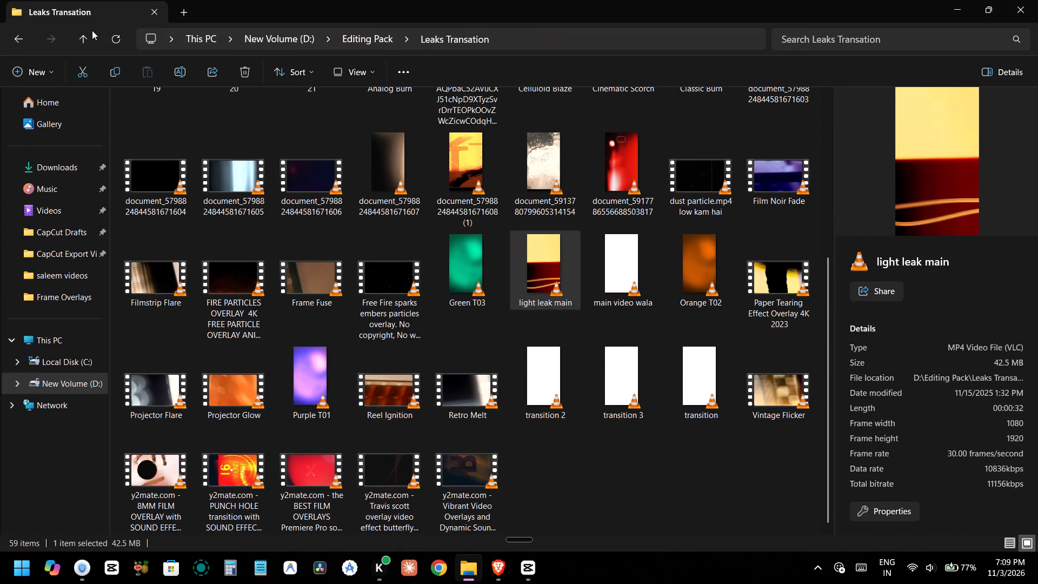
pyautogui.click(91, 30)
pyautogui.keyDown('ctrl'); pyautogui.scroll(2, 239, 216); pyautogui.keyUp('ctrl')
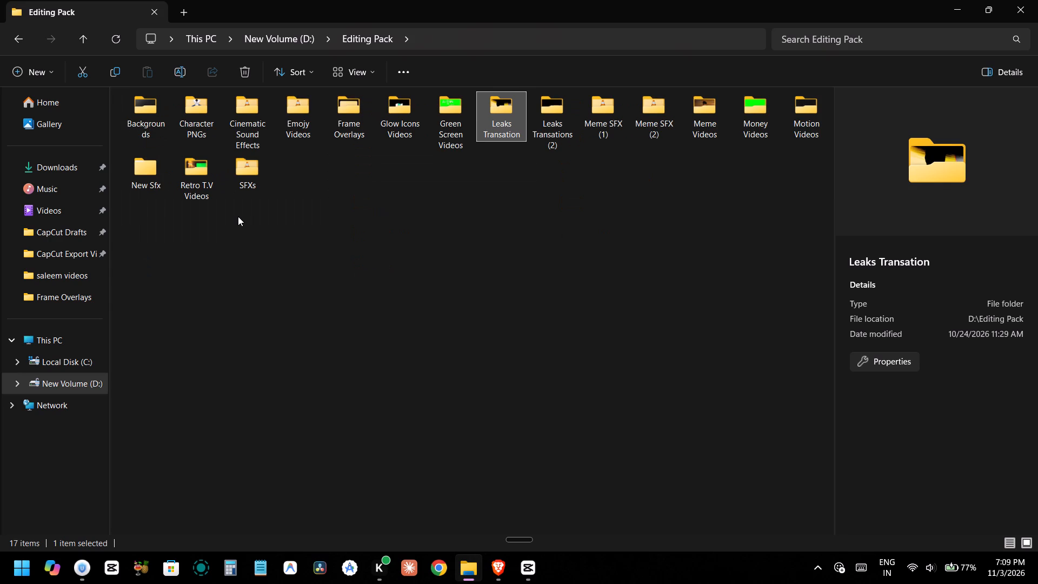
pyautogui.keyDown('ctrl'); pyautogui.scroll(16, 238, 216); pyautogui.keyUp('ctrl')
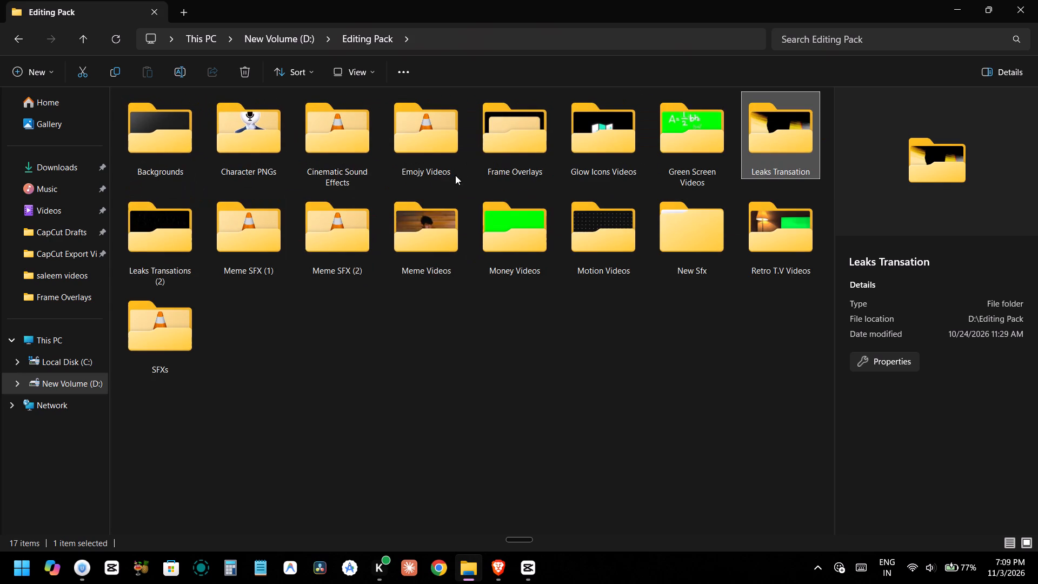
pyautogui.tripleClick(494, 162)
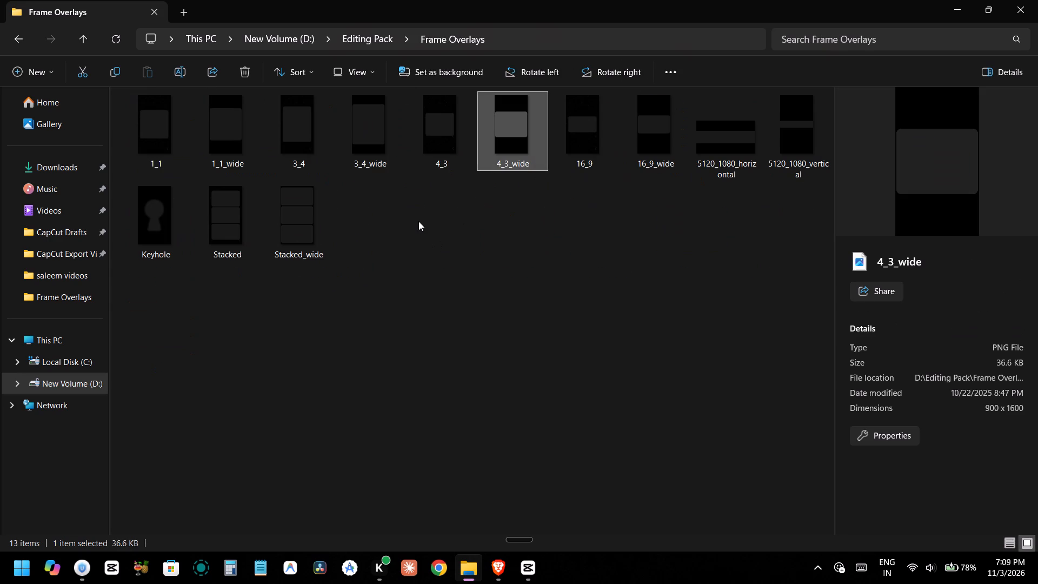
pyautogui.click(363, 122)
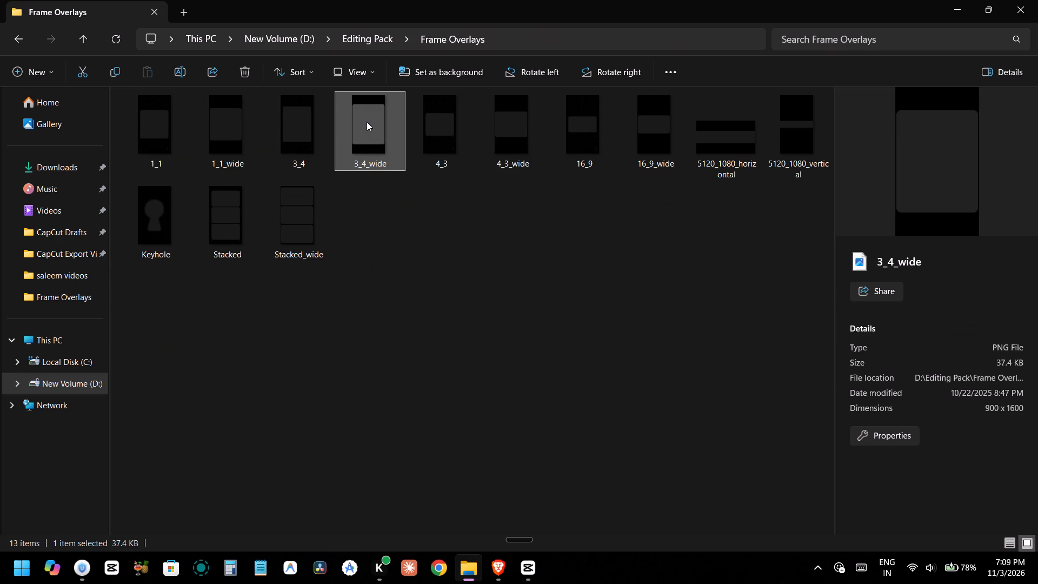
pyautogui.moveTo(368, 122); pyautogui.dragTo(402, 218)
pyautogui.keyDown('ctrl'); pyautogui.click(303, 121); pyautogui.keyUp('ctrl')
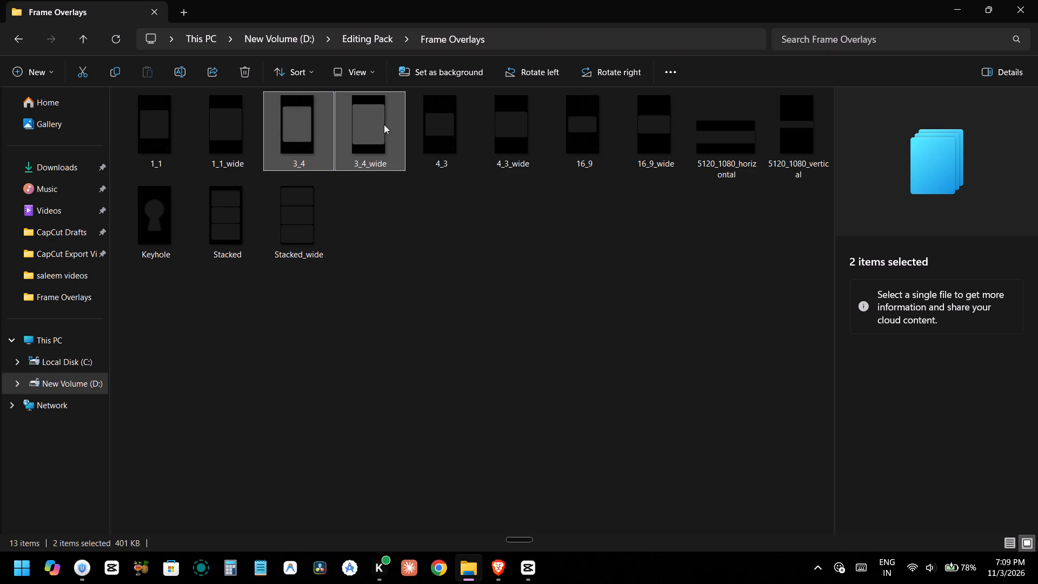
pyautogui.moveTo(384, 126); pyautogui.dragTo(537, 574)
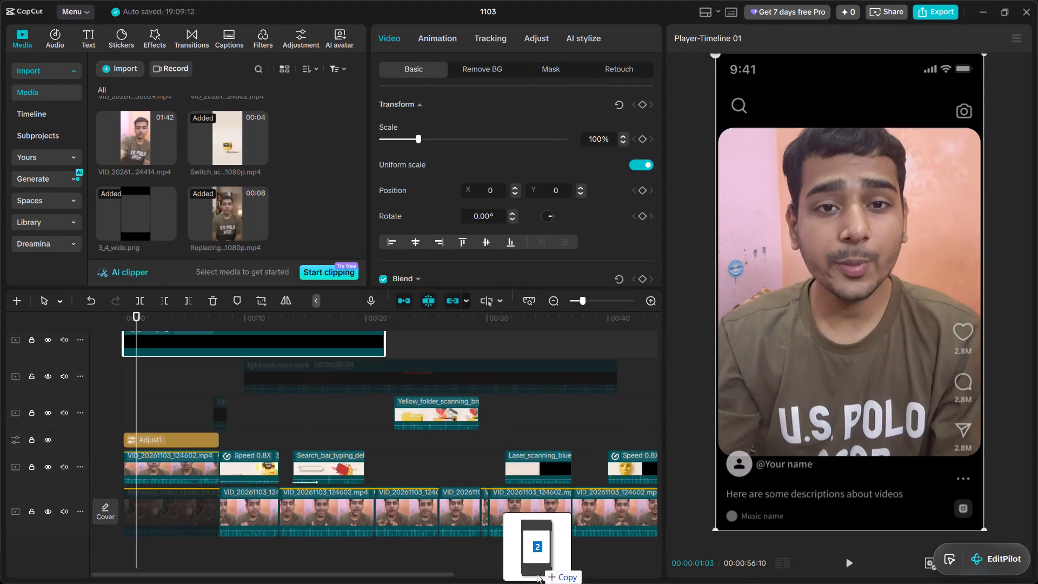
pyautogui.moveTo(537, 574); pyautogui.dragTo(297, 220)
pyautogui.scroll(-7, 297, 220)
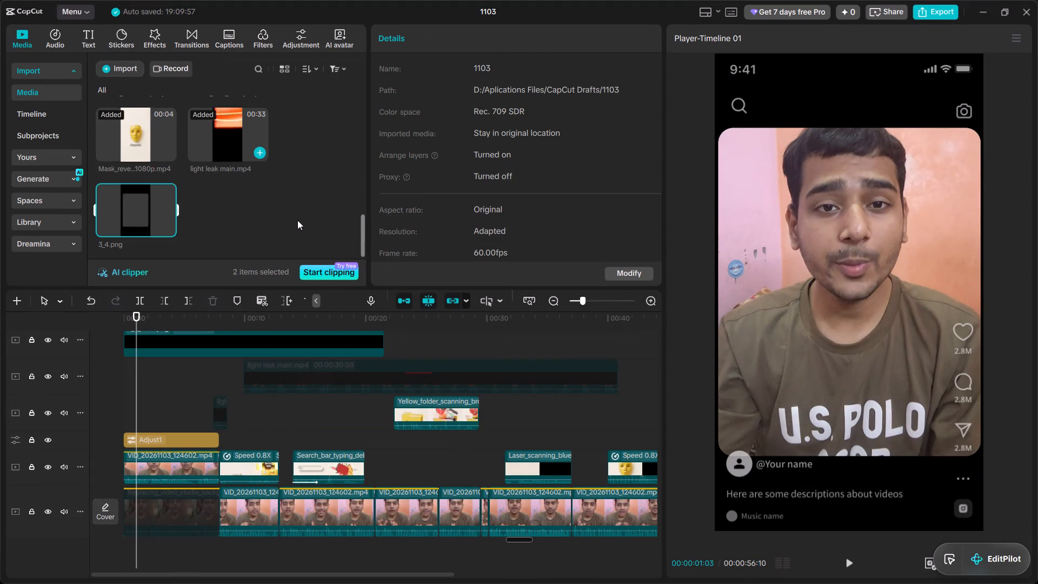
pyautogui.scroll(7, 297, 220)
pyautogui.click(317, 209)
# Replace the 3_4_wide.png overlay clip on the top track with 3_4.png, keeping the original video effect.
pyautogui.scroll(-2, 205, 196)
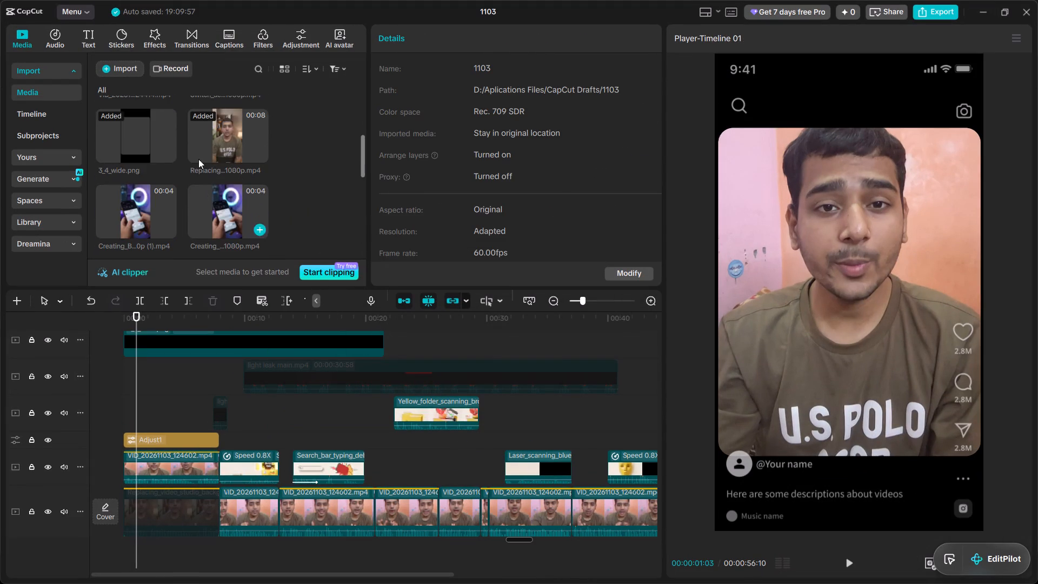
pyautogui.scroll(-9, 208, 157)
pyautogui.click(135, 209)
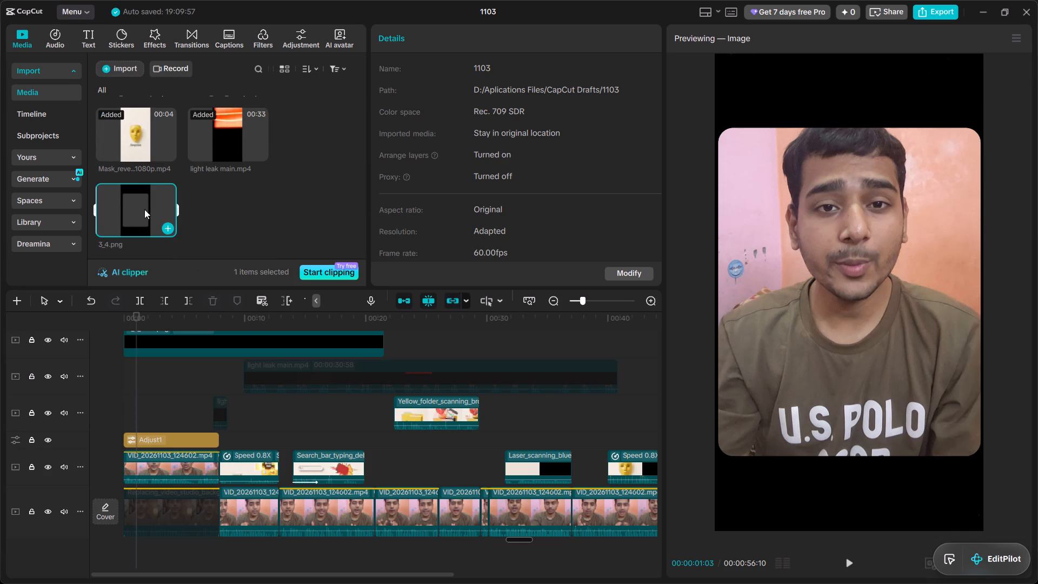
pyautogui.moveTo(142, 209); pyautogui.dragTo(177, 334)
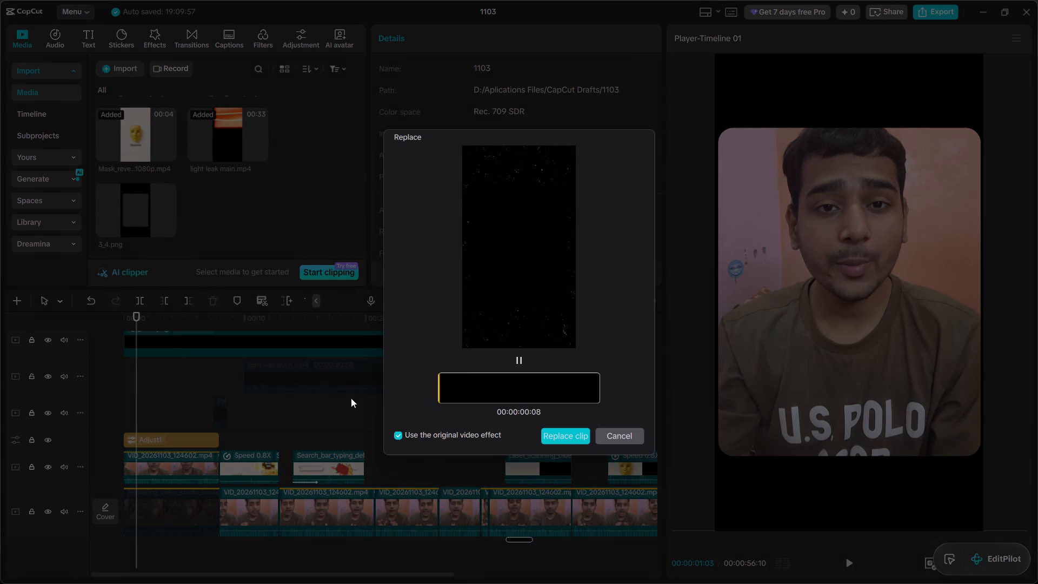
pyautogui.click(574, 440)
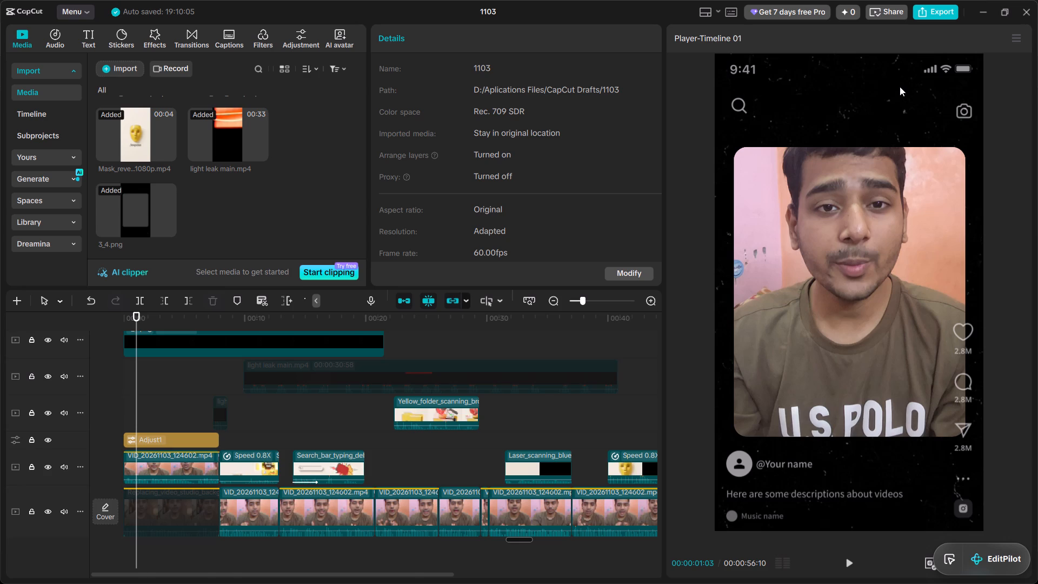
# Back in the Frame Overlays folder, compare the frame shapes, opening 3_4_wide, 3_4 and 1_1_wide at larger size.
pyautogui.click(403, 222)
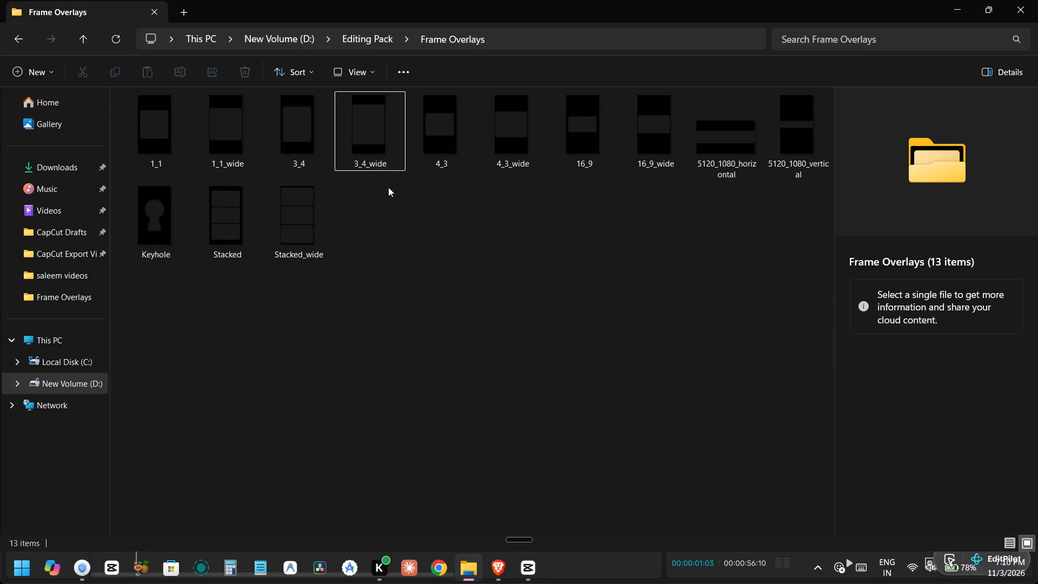
pyautogui.click(362, 123)
pyautogui.doubleClick(362, 123)
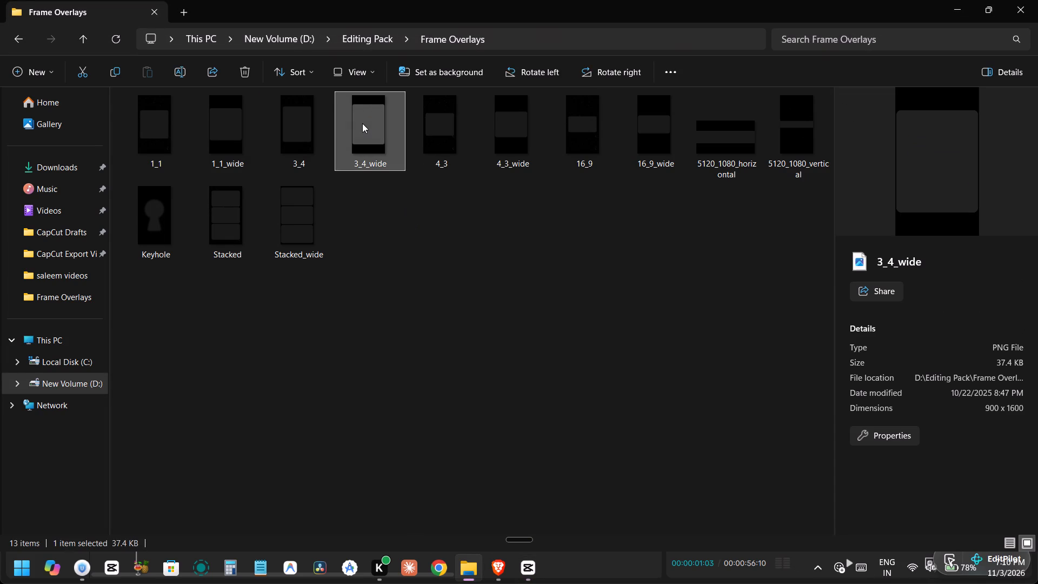
pyautogui.moveTo(905, 151); pyautogui.dragTo(902, 142)
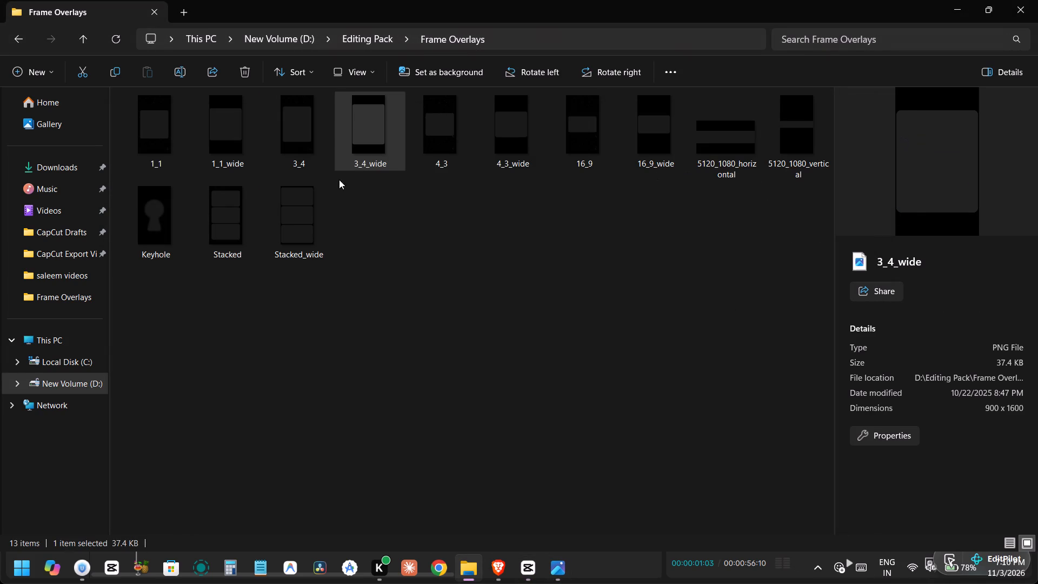
pyautogui.doubleClick(306, 145)
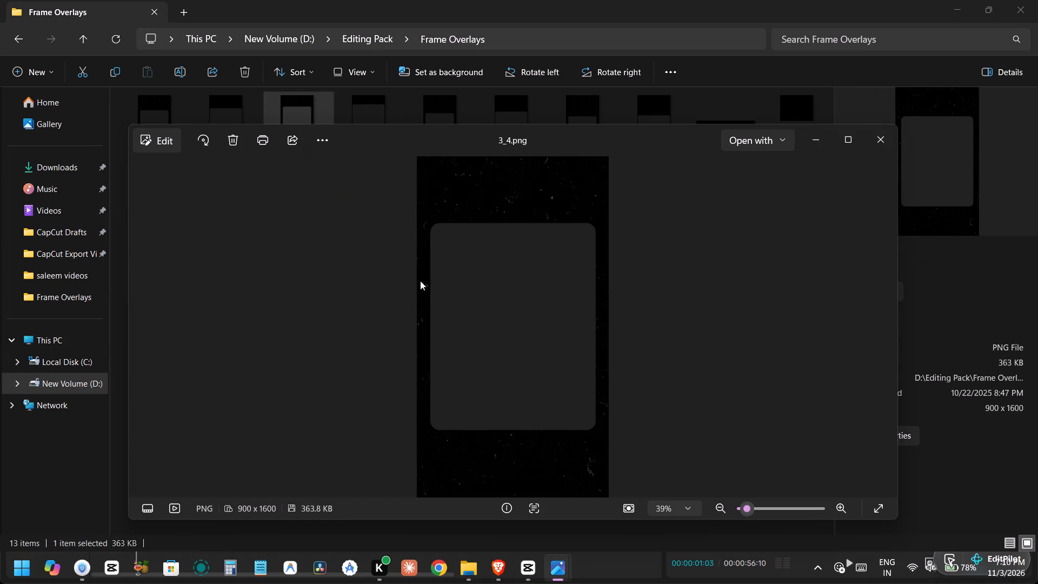
pyautogui.click(889, 135)
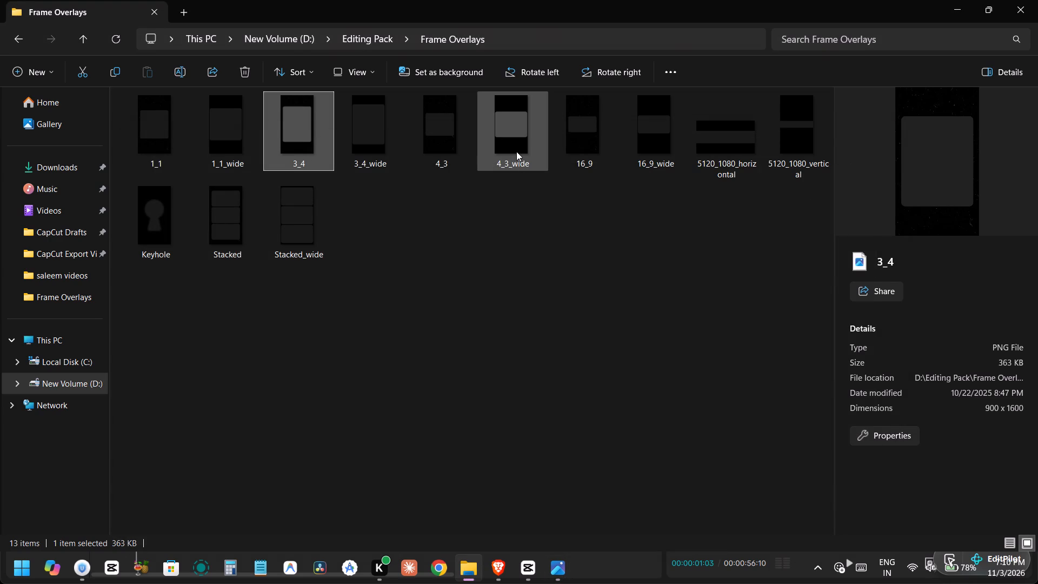
pyautogui.click(515, 151)
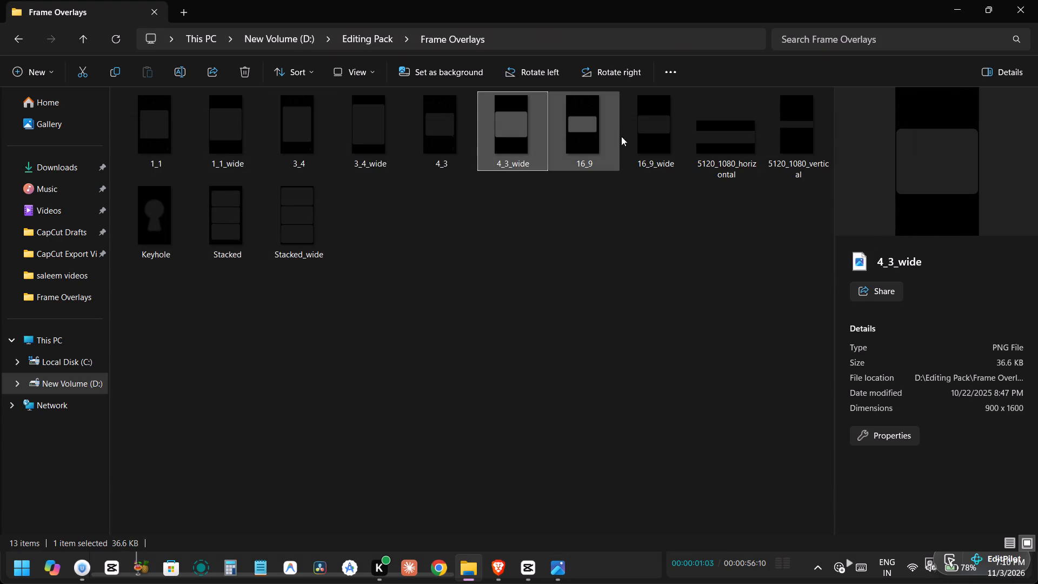
pyautogui.click(250, 143)
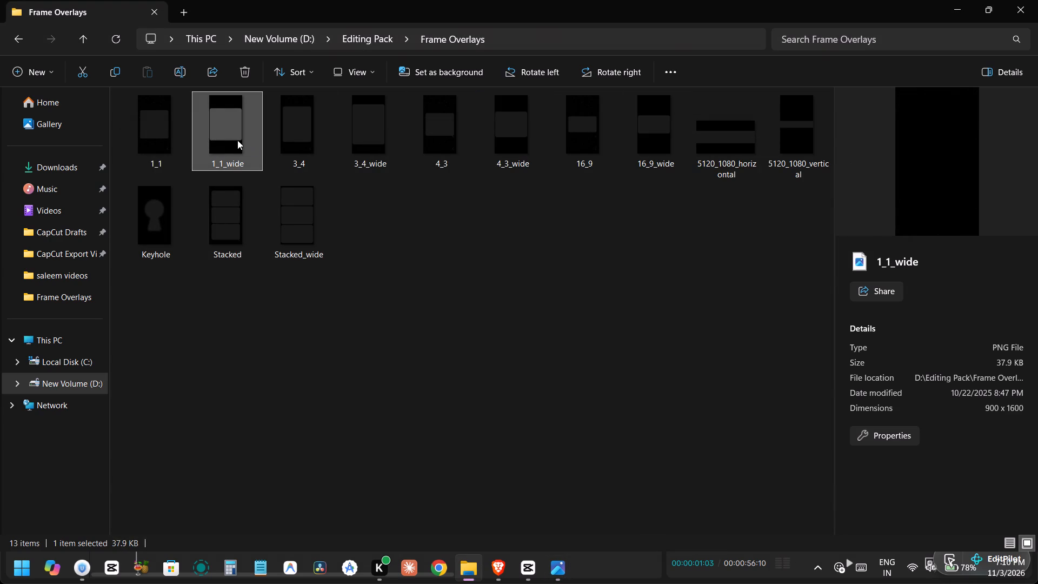
pyautogui.doubleClick(236, 140)
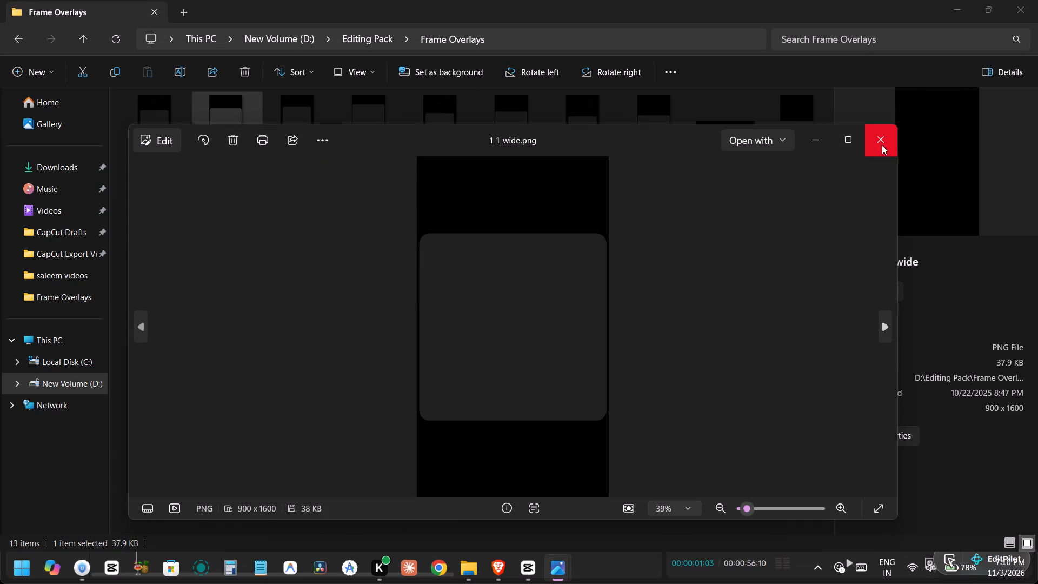
pyautogui.click(881, 145)
# Import 1_1_wide.png from the Frame Overlays folder into the CapCut project media.
pyautogui.moveTo(232, 121); pyautogui.dragTo(389, 297)
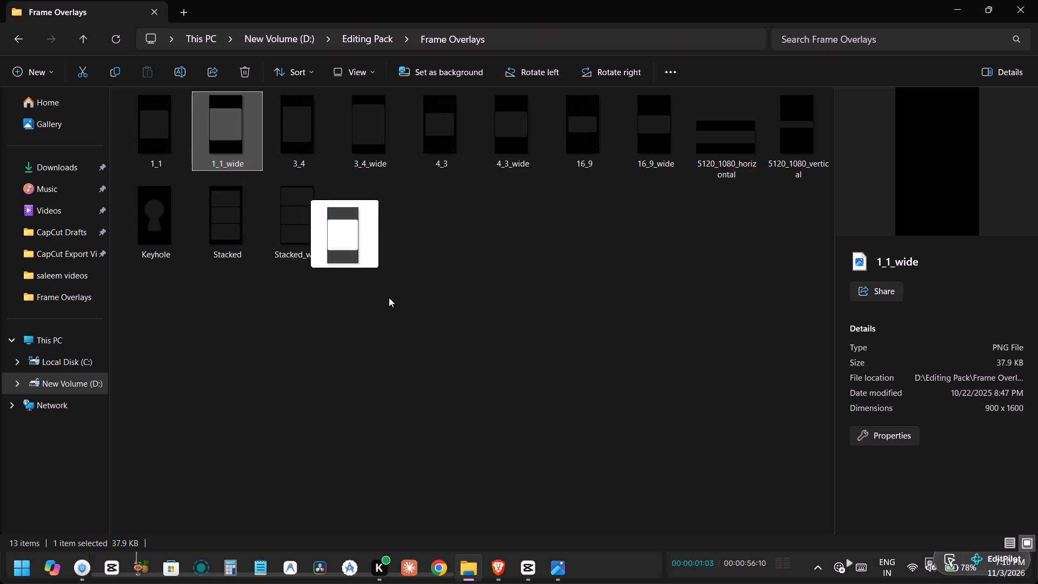
pyautogui.moveTo(389, 297); pyautogui.dragTo(355, 374)
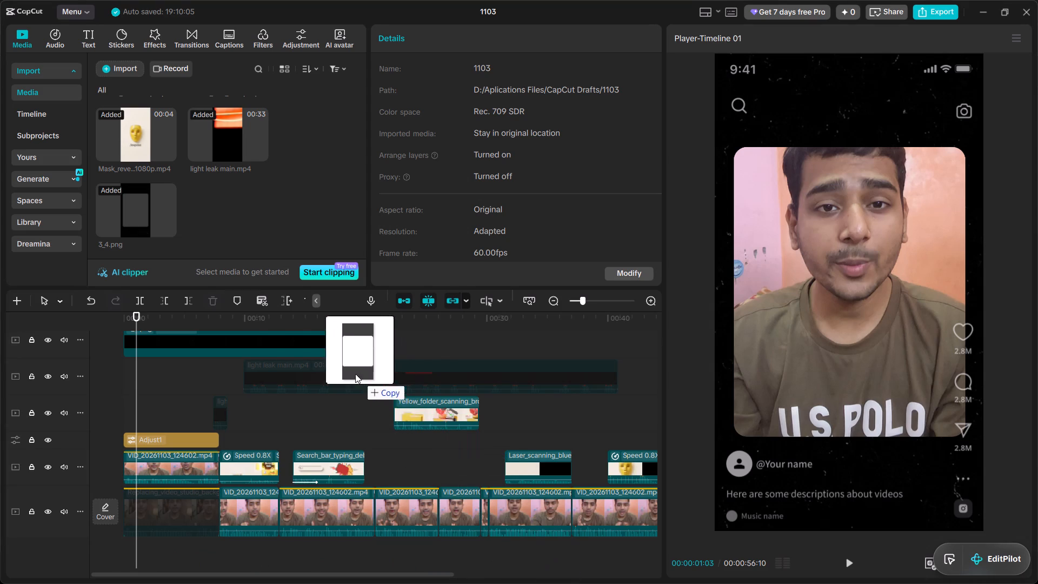
pyautogui.moveTo(355, 374); pyautogui.dragTo(306, 233)
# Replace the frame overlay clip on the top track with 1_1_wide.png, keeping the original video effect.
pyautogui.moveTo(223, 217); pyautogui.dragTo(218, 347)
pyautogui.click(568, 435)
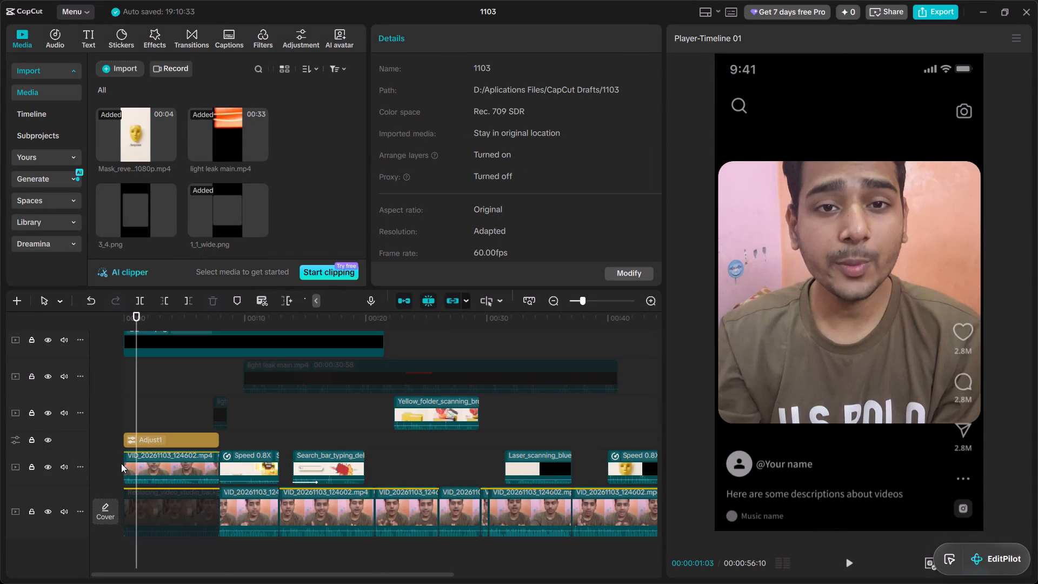
# Remove the 1_1_wide.png overlay clip from the top track.
pyautogui.click(158, 341)
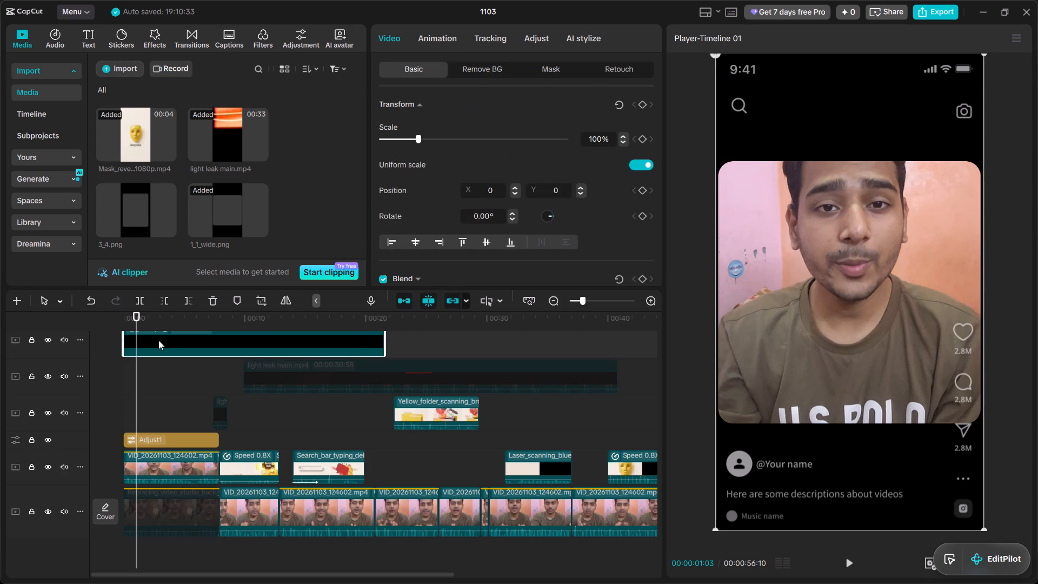
pyautogui.hotkey('ctrl', 'x')
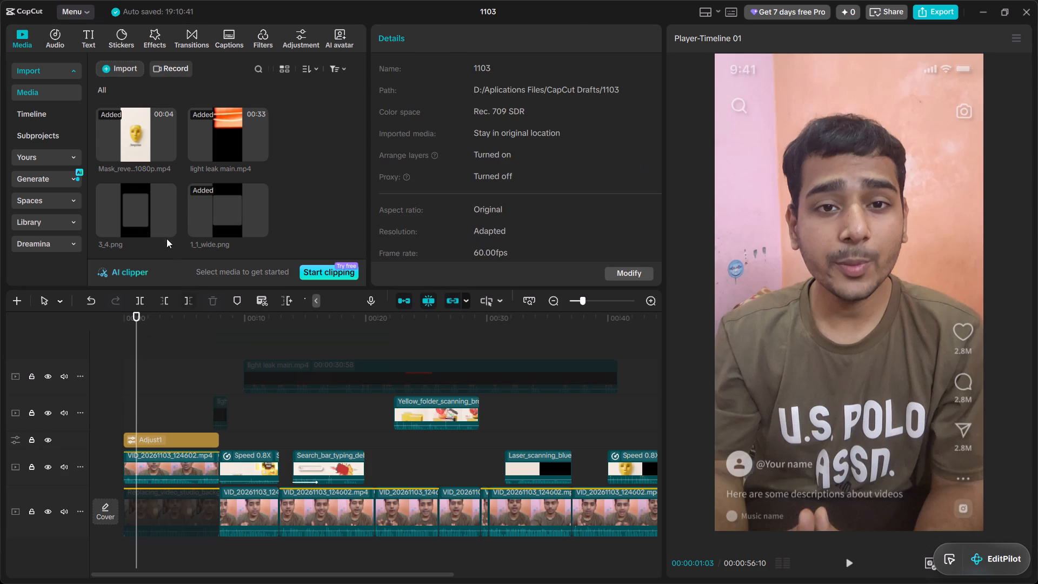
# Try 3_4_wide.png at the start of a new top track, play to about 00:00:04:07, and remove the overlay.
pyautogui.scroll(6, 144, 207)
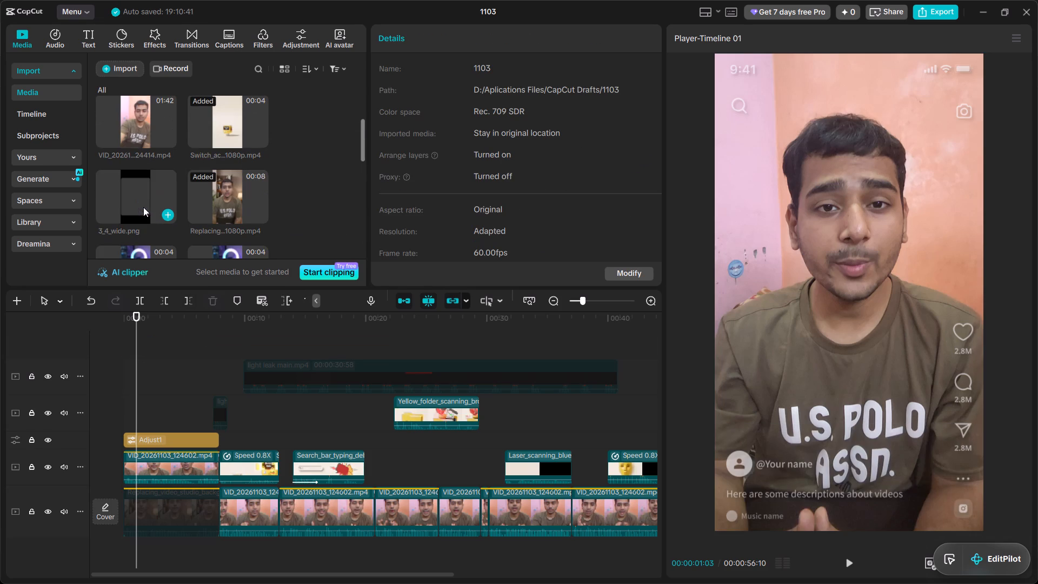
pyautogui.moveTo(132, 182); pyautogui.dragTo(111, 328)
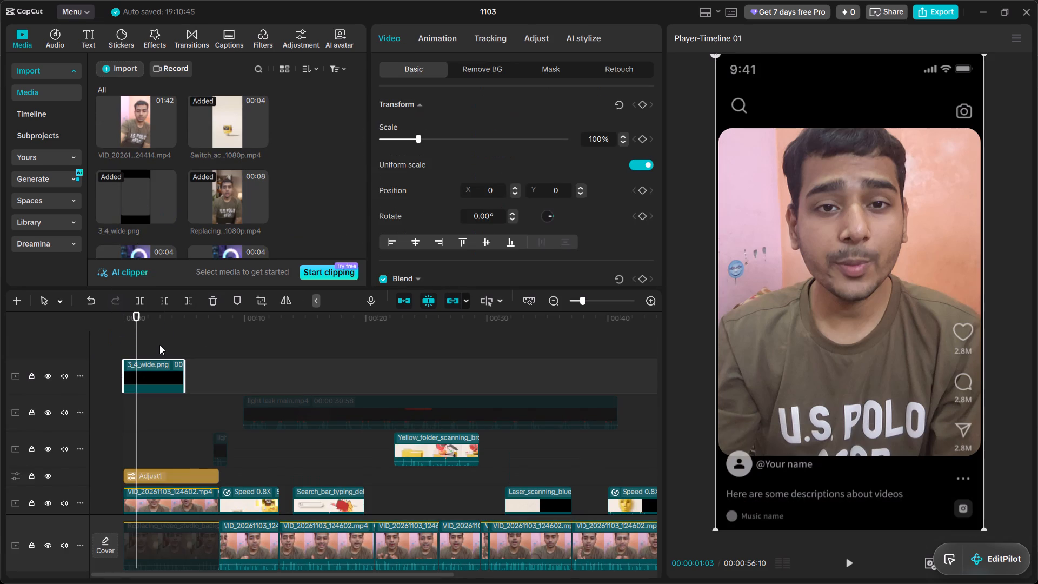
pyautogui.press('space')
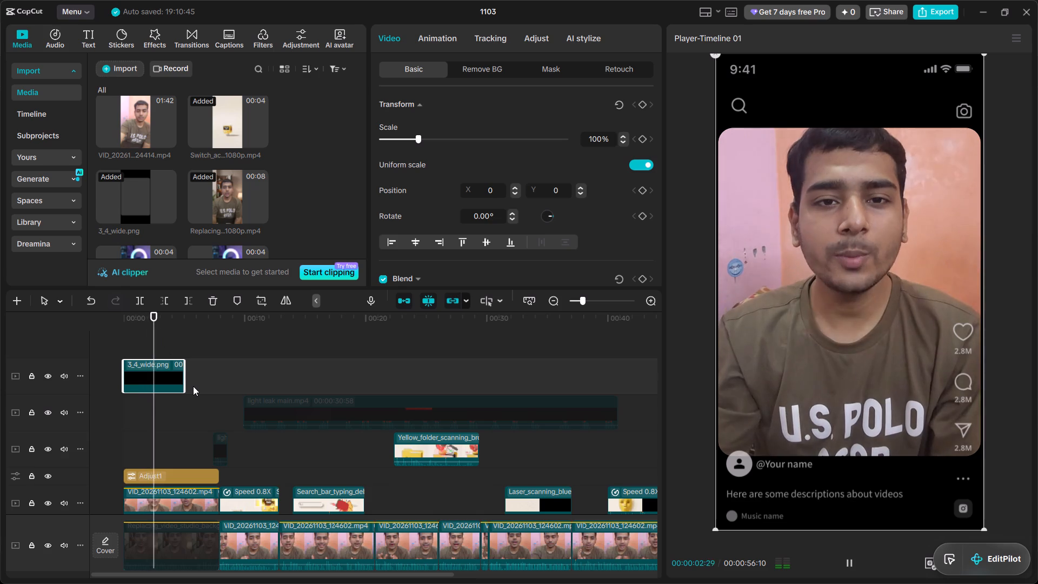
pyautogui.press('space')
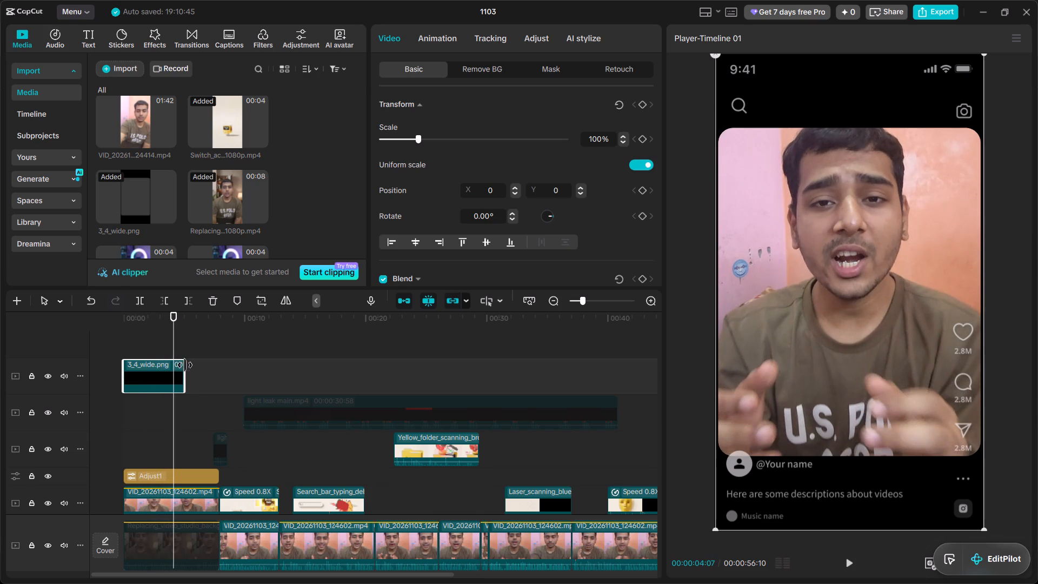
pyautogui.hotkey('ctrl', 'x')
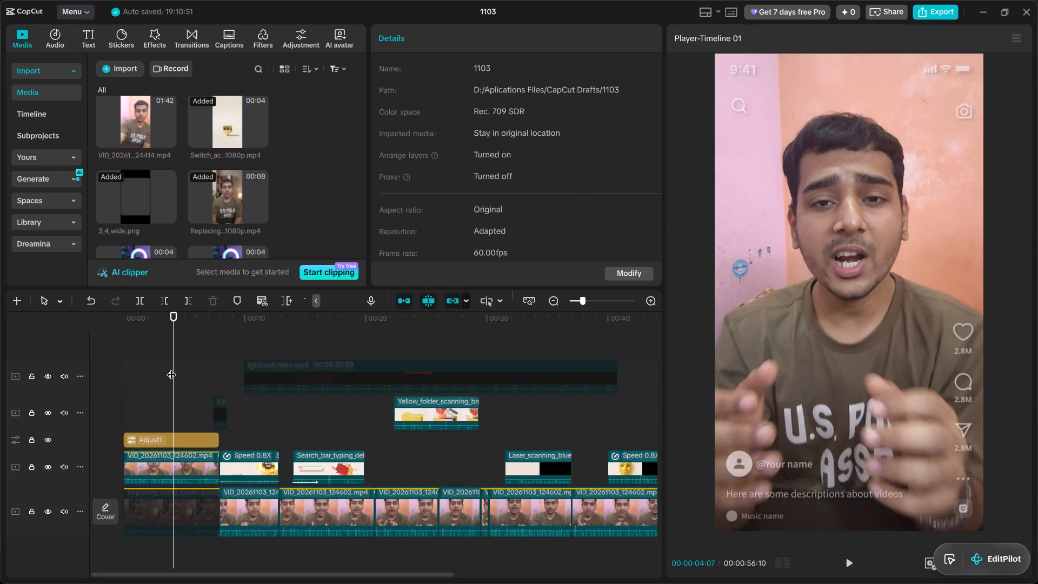
# Remove the long light leak main.mp4 clip that starts at about 10 seconds on the top track.
pyautogui.keyDown('ctrl'); pyautogui.scroll(-2, 230, 412); pyautogui.keyUp('ctrl')
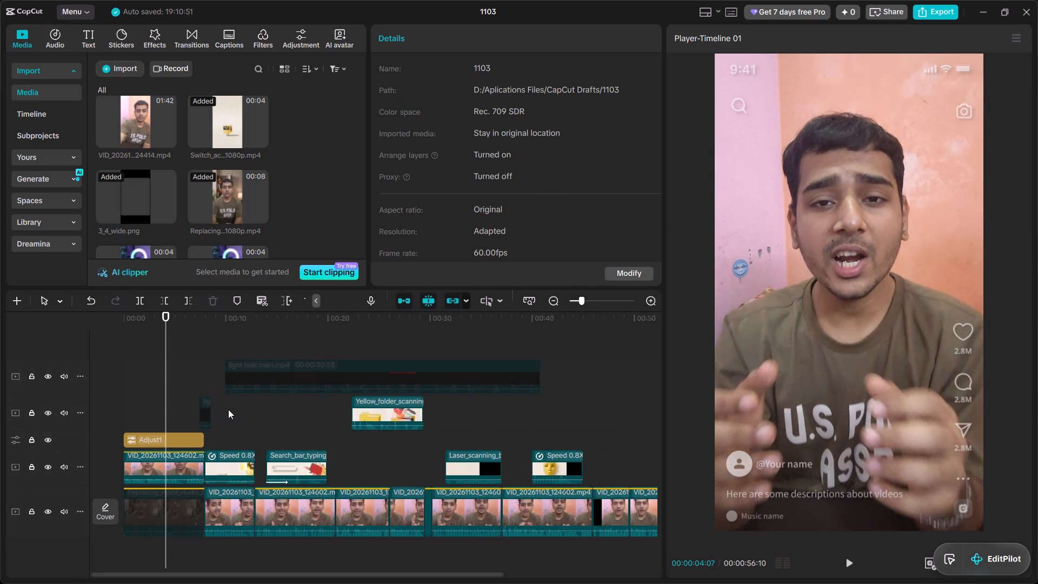
pyautogui.keyDown('ctrl'); pyautogui.scroll(-1, 228, 409); pyautogui.keyUp('ctrl')
pyautogui.keyDown('ctrl'); pyautogui.scroll(8, 228, 406); pyautogui.keyUp('ctrl')
pyautogui.scroll(-6, 291, 410)
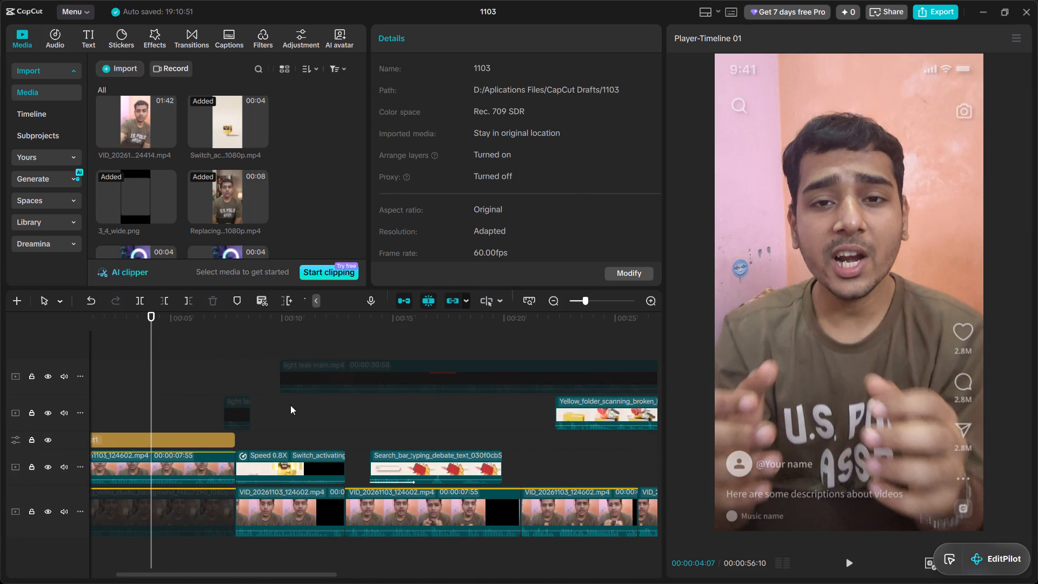
pyautogui.click(329, 375)
pyautogui.hotkey('ctrl', 'x')
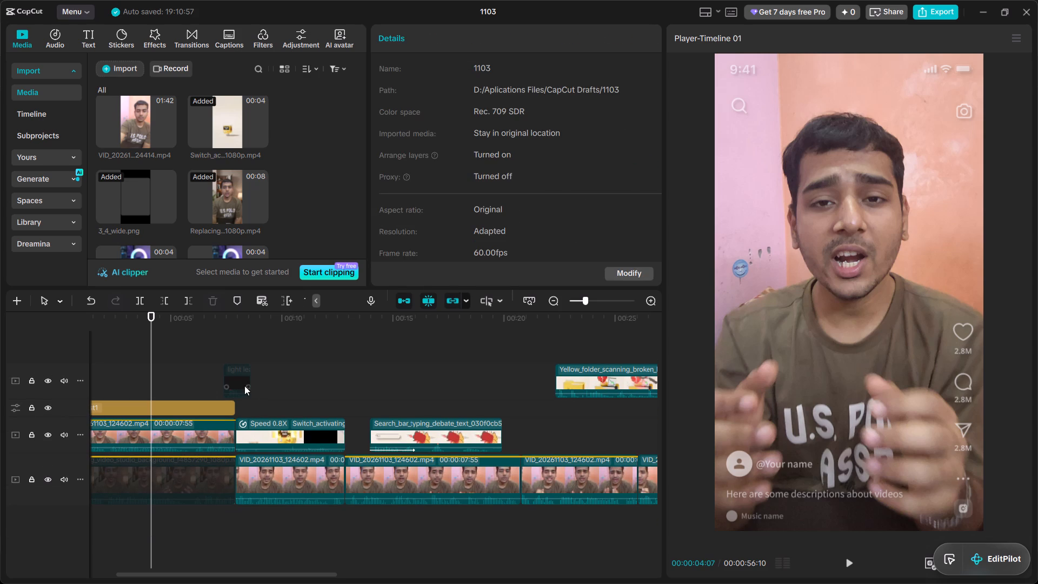
# Remove the short light leak clip at about 7.5 seconds on the top track.
pyautogui.click(242, 384)
pyautogui.hotkey('ctrl', 'x')
# Move the Search_bar_typing_debate_text clip earlier so it starts at about 13.3 seconds, and play the timeline from just before it.
pyautogui.scroll(-3, 229, 374)
pyautogui.press('space')
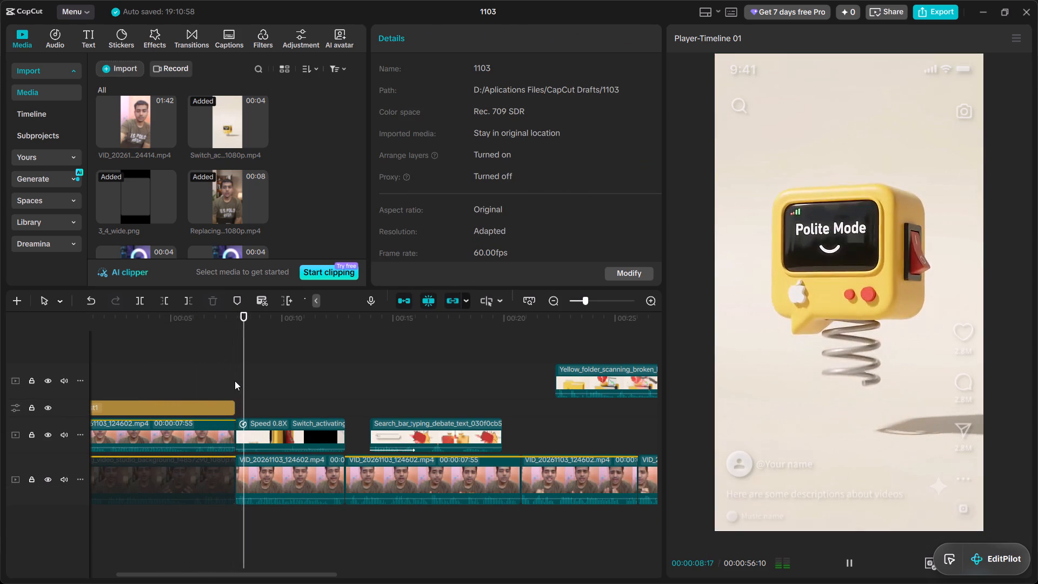
pyautogui.click(287, 437)
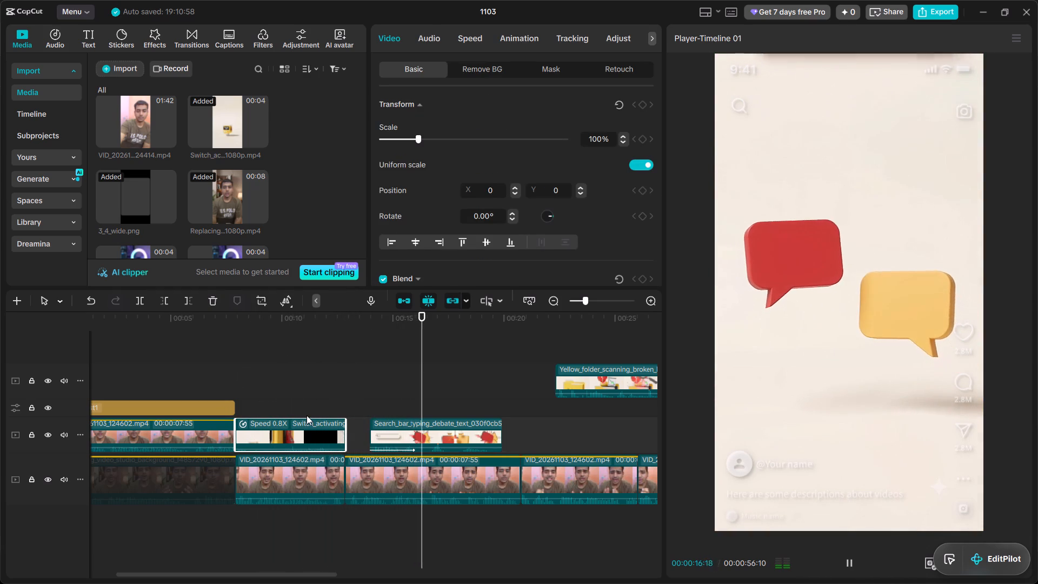
pyautogui.click(360, 396)
pyautogui.press('space')
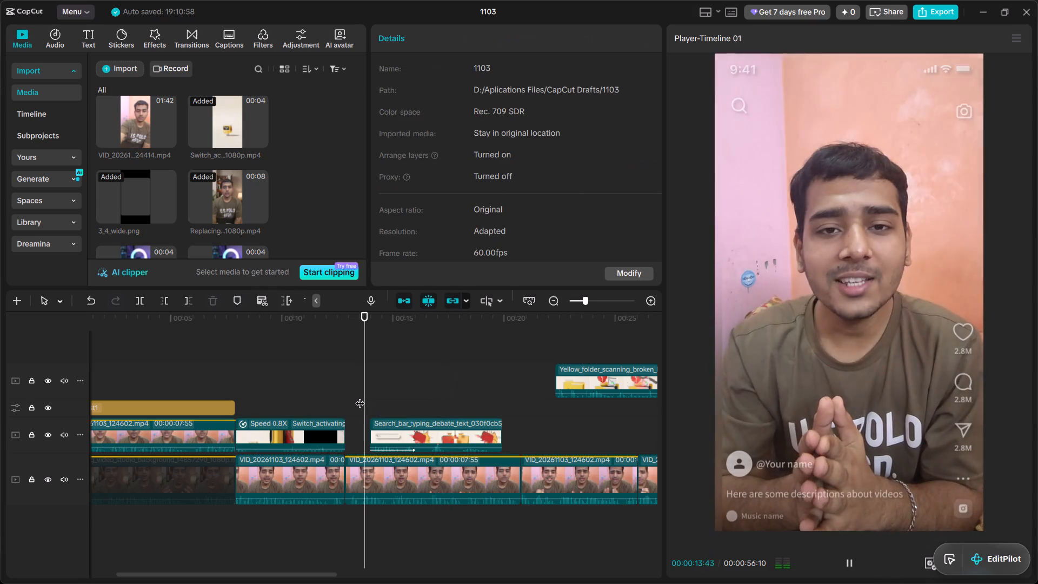
pyautogui.press('space')
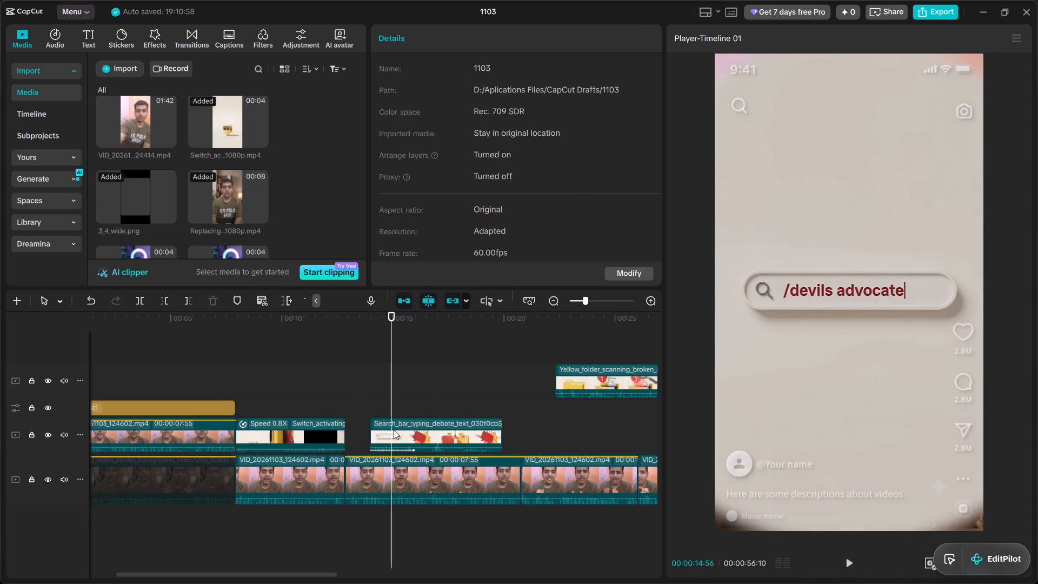
pyautogui.moveTo(420, 432); pyautogui.dragTo(408, 432)
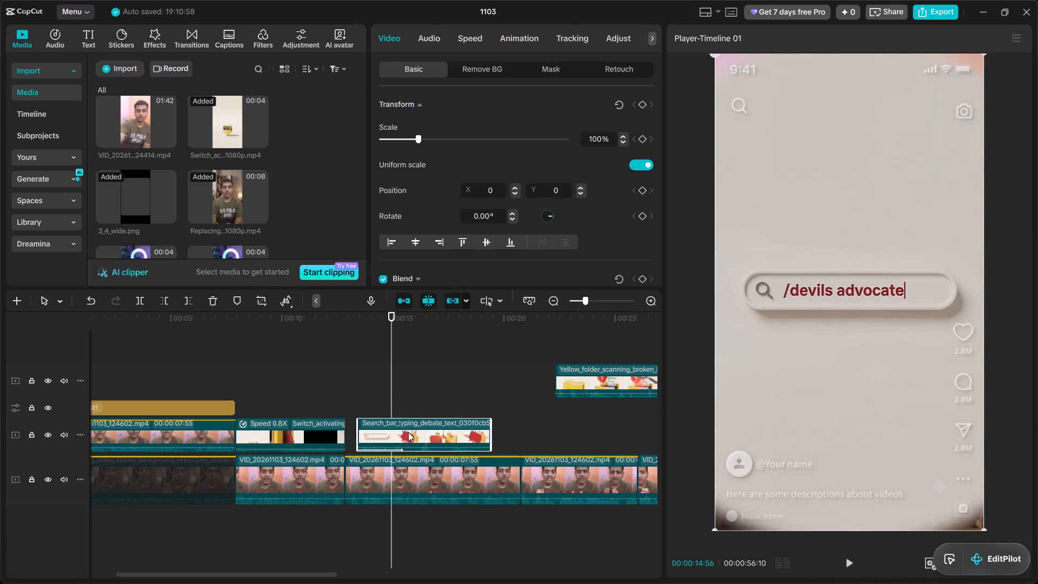
pyautogui.moveTo(408, 432); pyautogui.dragTo(406, 432)
pyautogui.click(336, 397)
pyautogui.press('space')
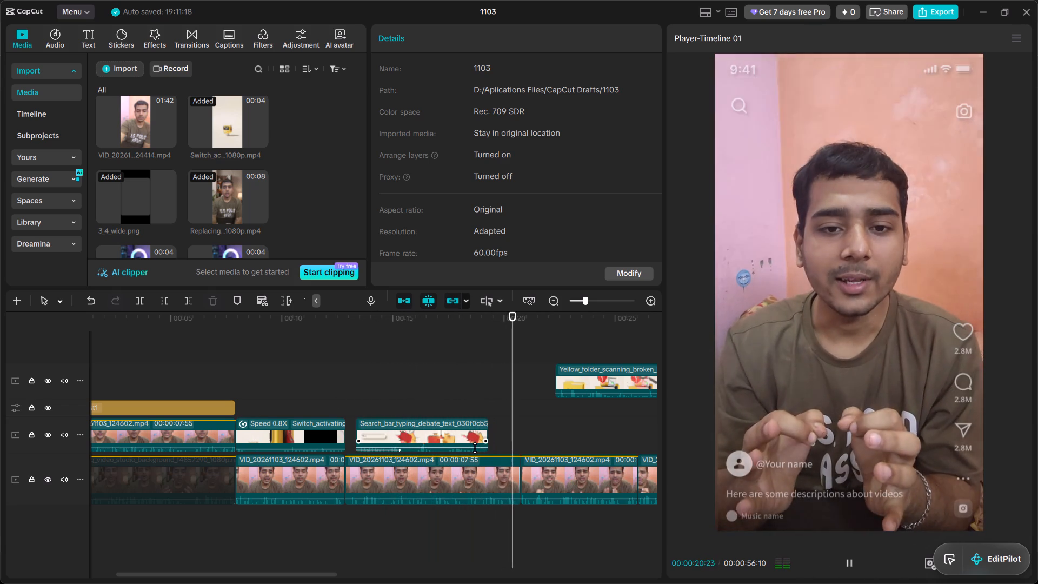
# Move the Yellow_folder_scanning_broken_heart clip earlier so it starts at about 21.5 seconds, and play back that part.
pyautogui.press('space')
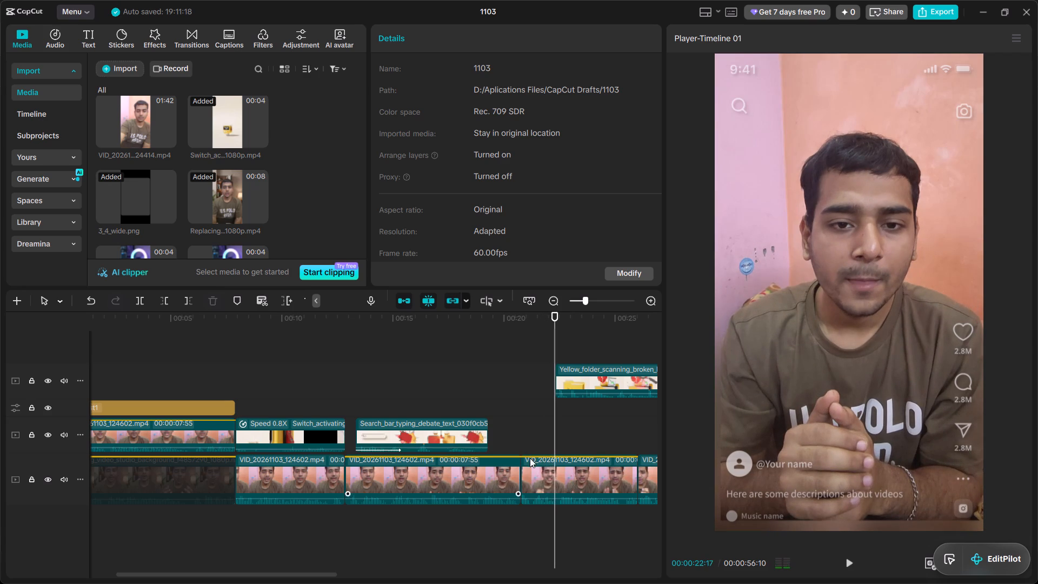
pyautogui.keyDown('ctrl'); pyautogui.scroll(7, 602, 396); pyautogui.keyUp('ctrl')
pyautogui.press('space')
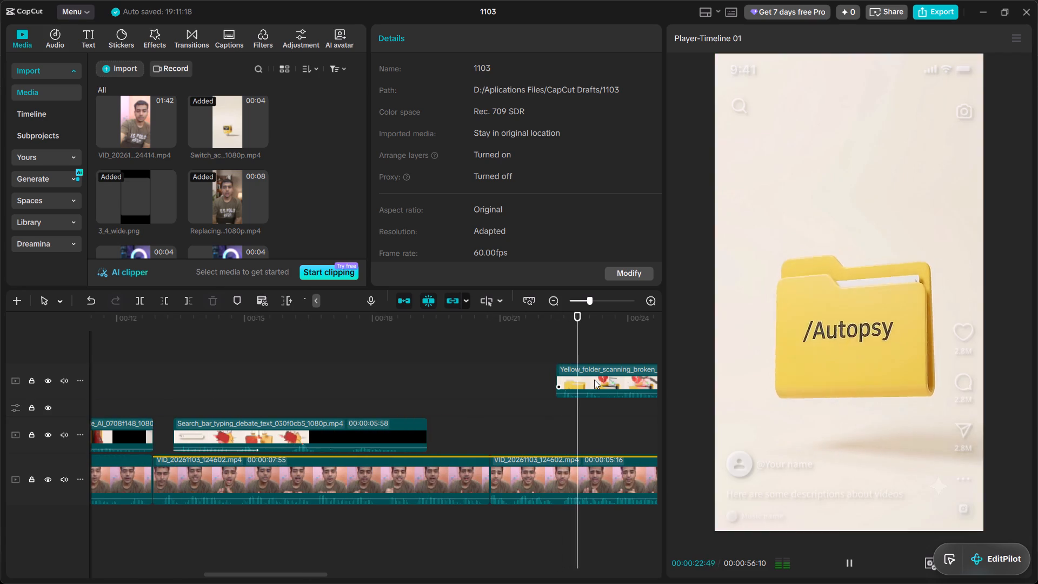
pyautogui.press('space')
pyautogui.moveTo(589, 379); pyautogui.dragTo(572, 382)
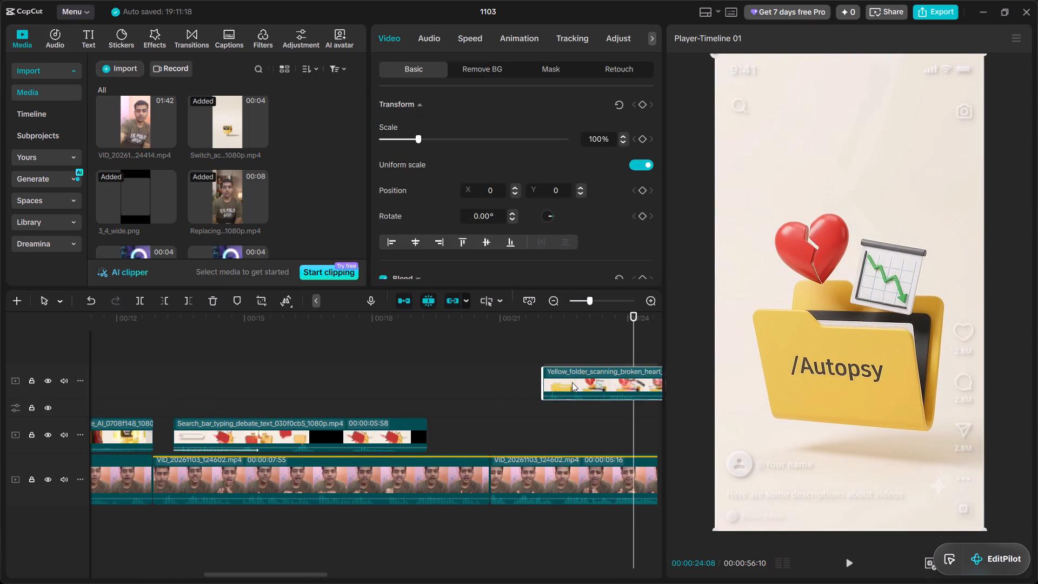
pyautogui.moveTo(572, 382); pyautogui.dragTo(553, 382)
pyautogui.click(491, 368)
pyautogui.press('space')
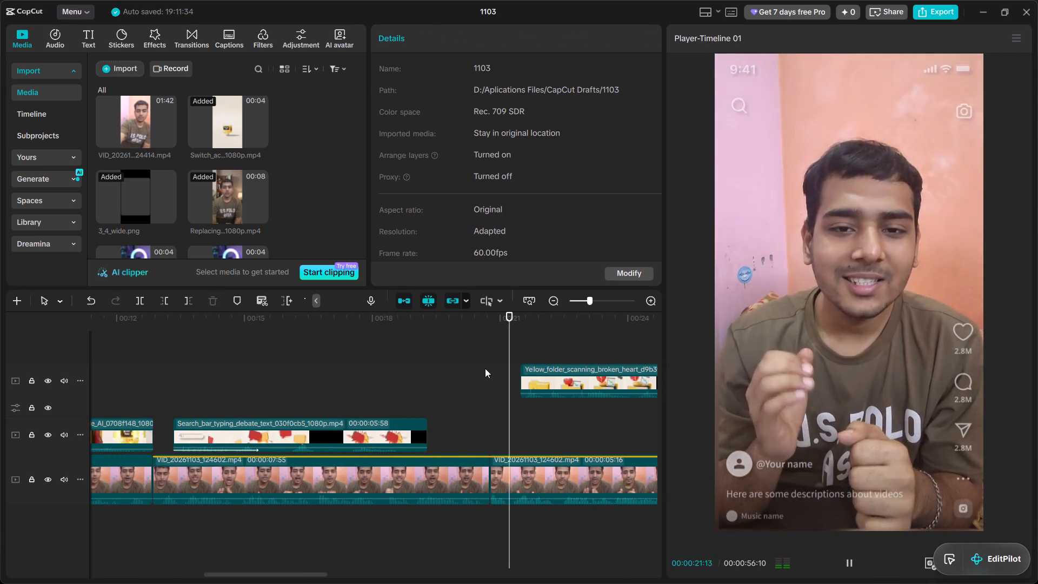
pyautogui.keyDown('ctrl'); pyautogui.scroll(-3, 445, 381); pyautogui.keyUp('ctrl')
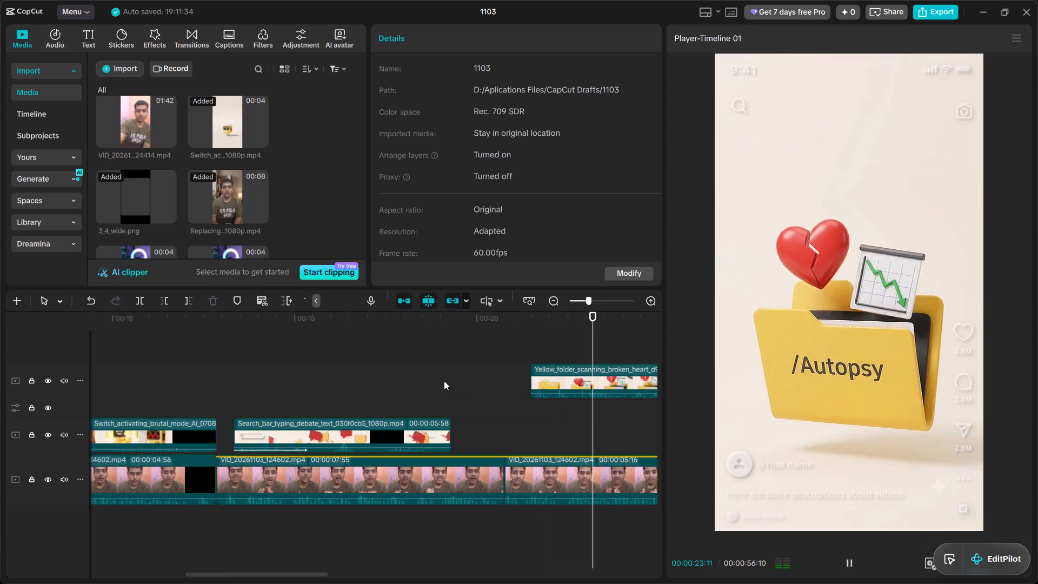
pyautogui.keyDown('ctrl'); pyautogui.scroll(-2, 444, 381); pyautogui.keyUp('ctrl')
pyautogui.press('space')
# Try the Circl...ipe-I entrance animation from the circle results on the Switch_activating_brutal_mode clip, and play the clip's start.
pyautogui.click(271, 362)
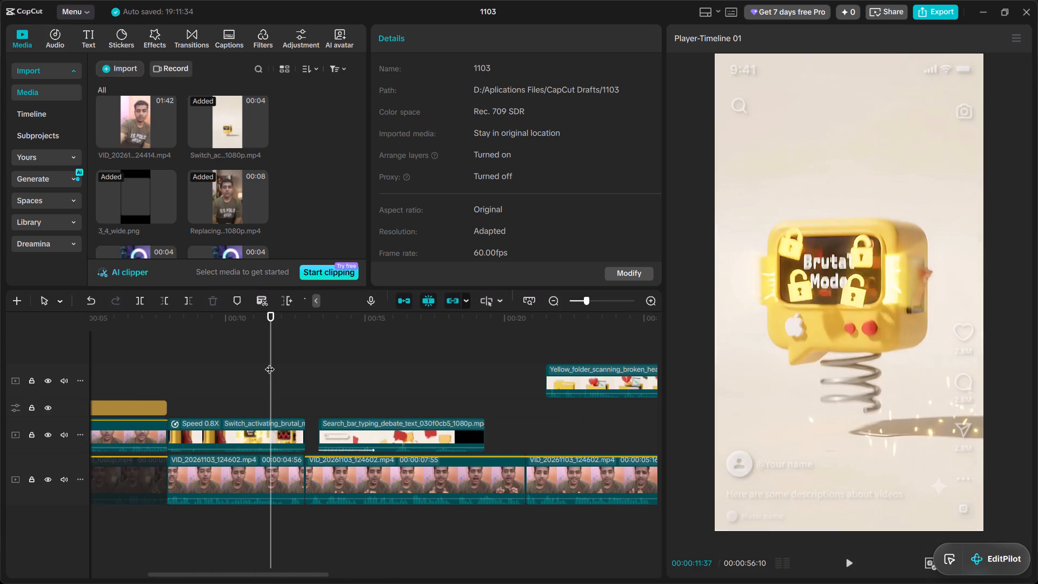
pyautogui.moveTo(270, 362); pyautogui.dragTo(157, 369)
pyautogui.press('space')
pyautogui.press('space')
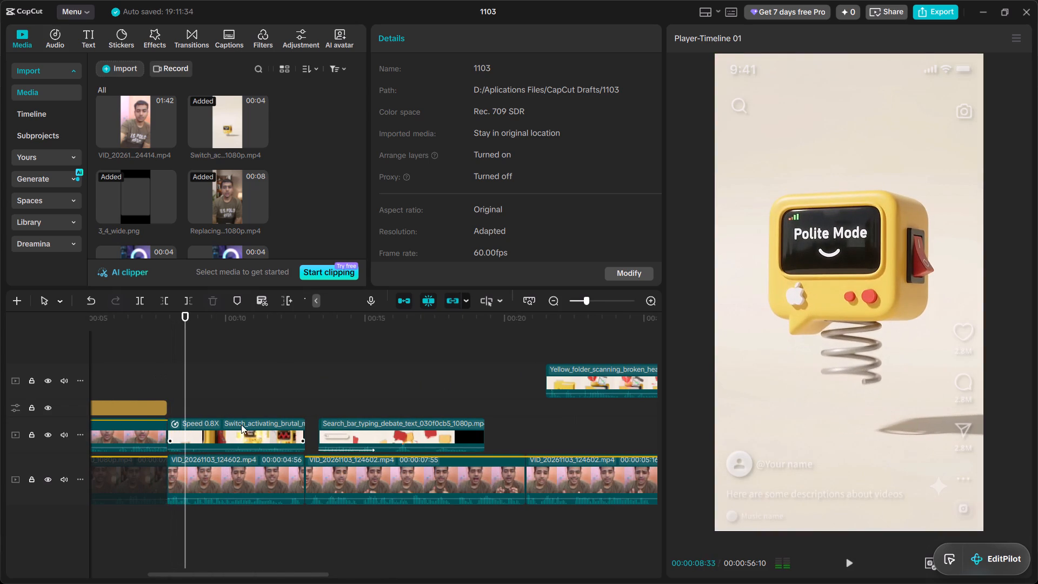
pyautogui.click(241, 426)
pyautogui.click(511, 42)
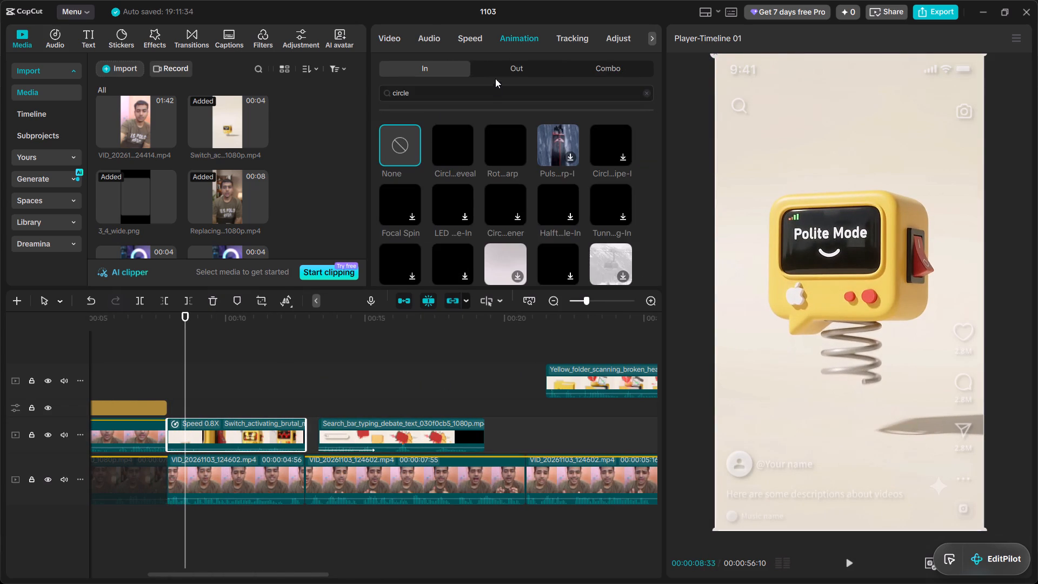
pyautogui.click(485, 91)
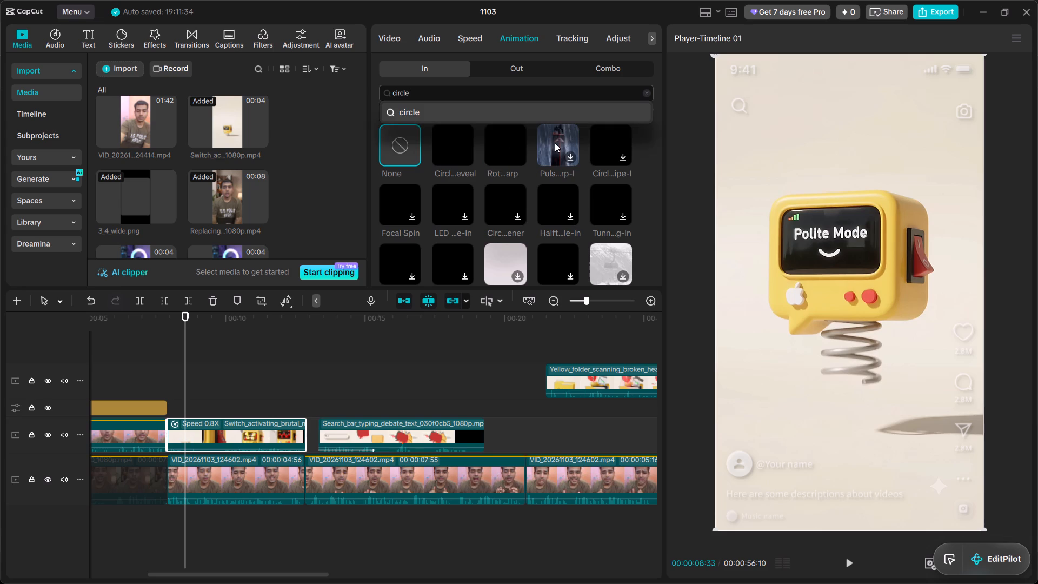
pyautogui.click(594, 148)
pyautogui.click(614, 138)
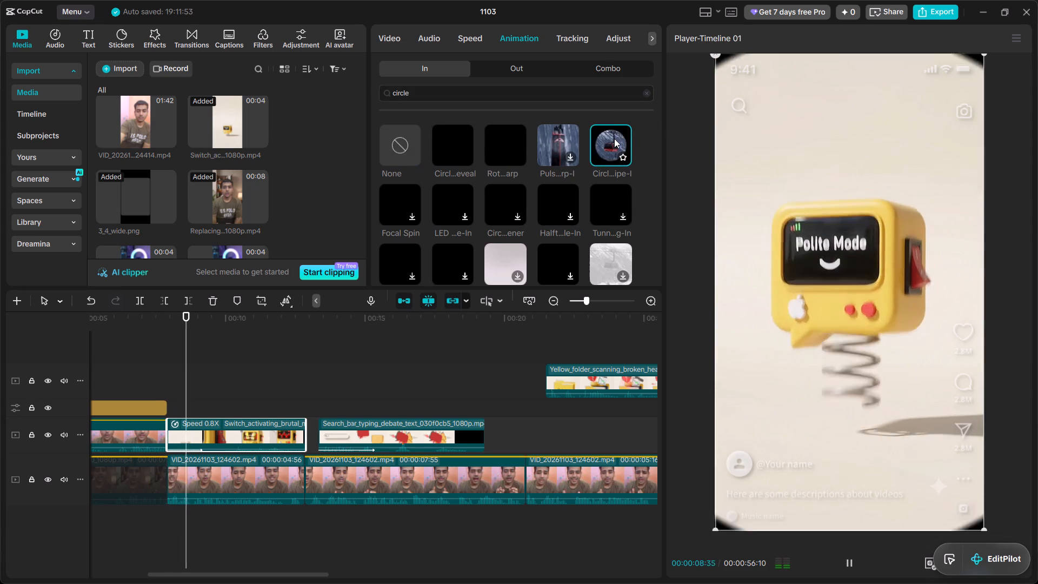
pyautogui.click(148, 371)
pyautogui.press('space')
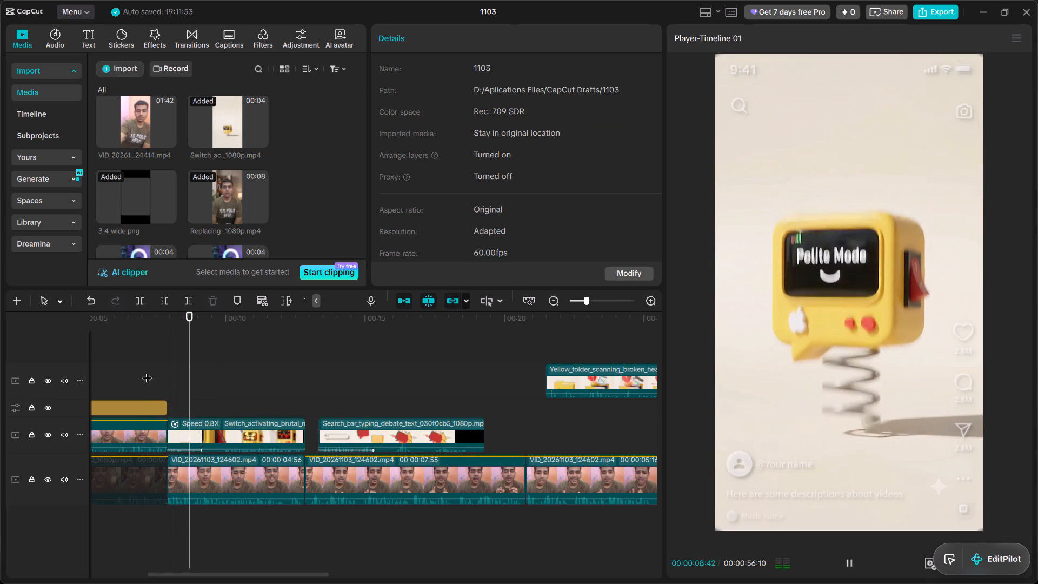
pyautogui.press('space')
# Preview the Tunn...g-In, Circ...ener and Rub Circle entrance animations on the Switch_activating_brutal_mode clip, and settle on Circ...Slow.
pyautogui.click(230, 430)
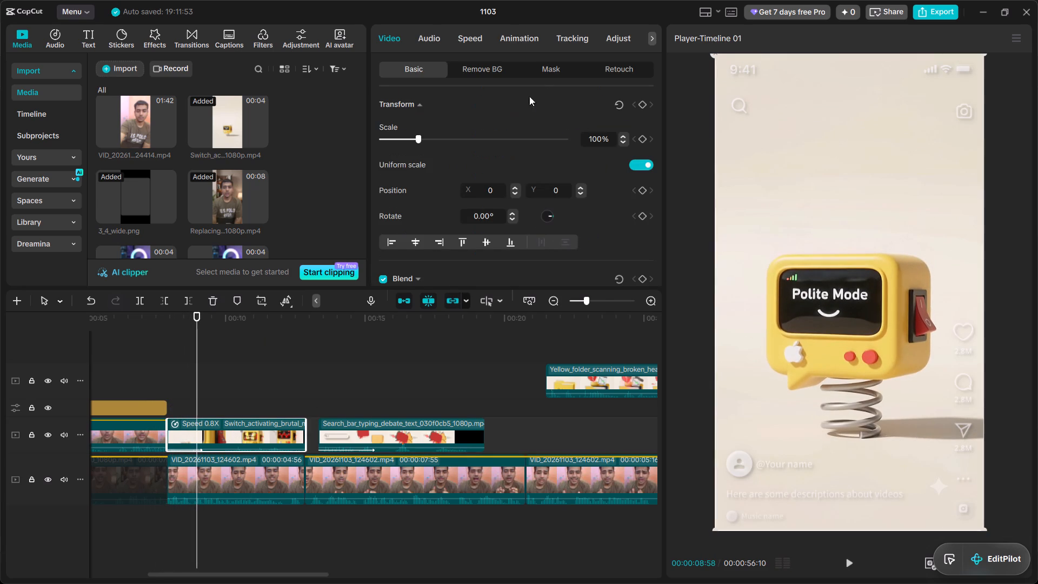
pyautogui.click(530, 38)
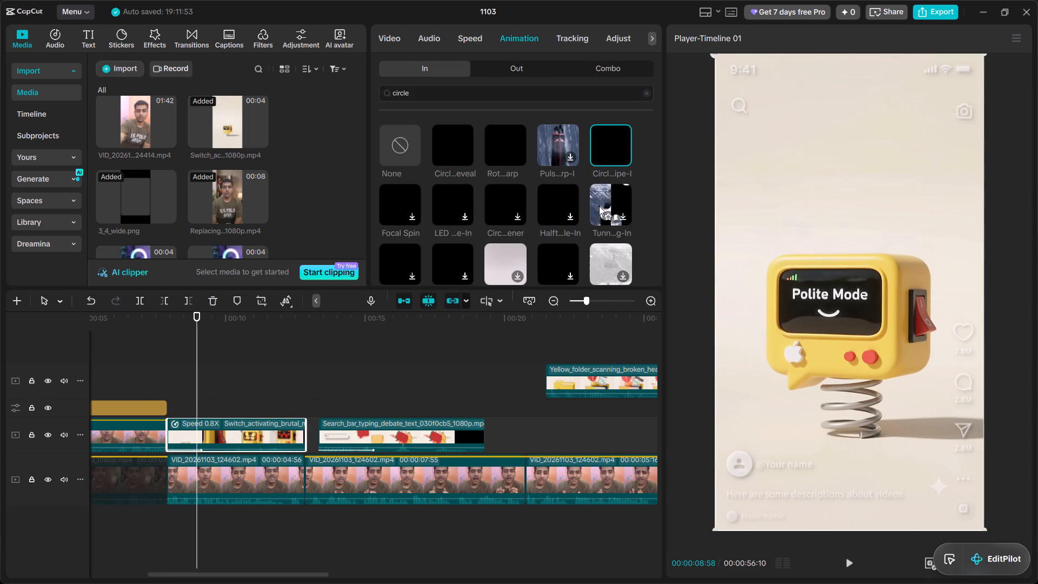
pyautogui.click(599, 206)
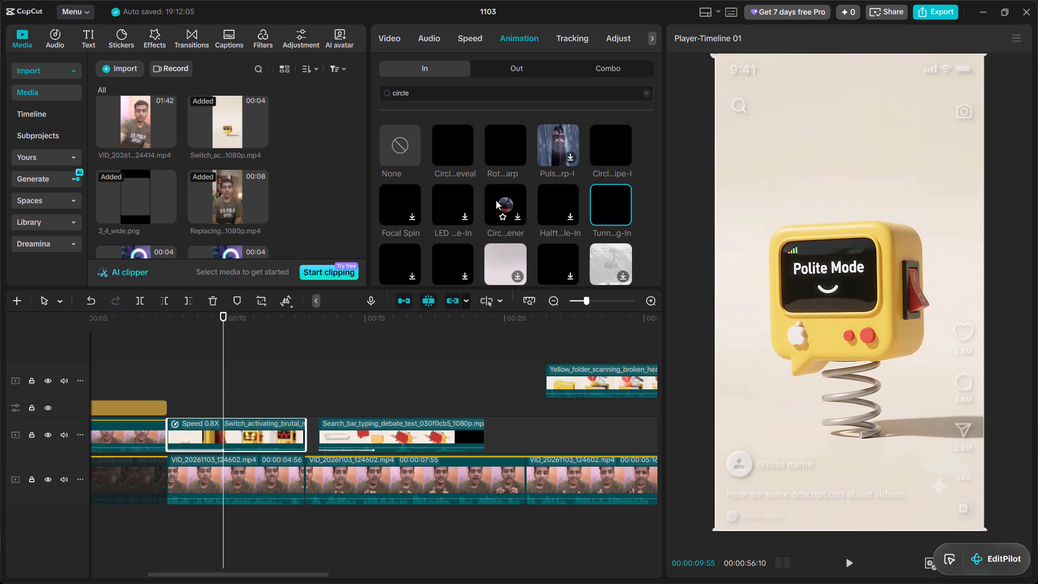
pyautogui.click(497, 200)
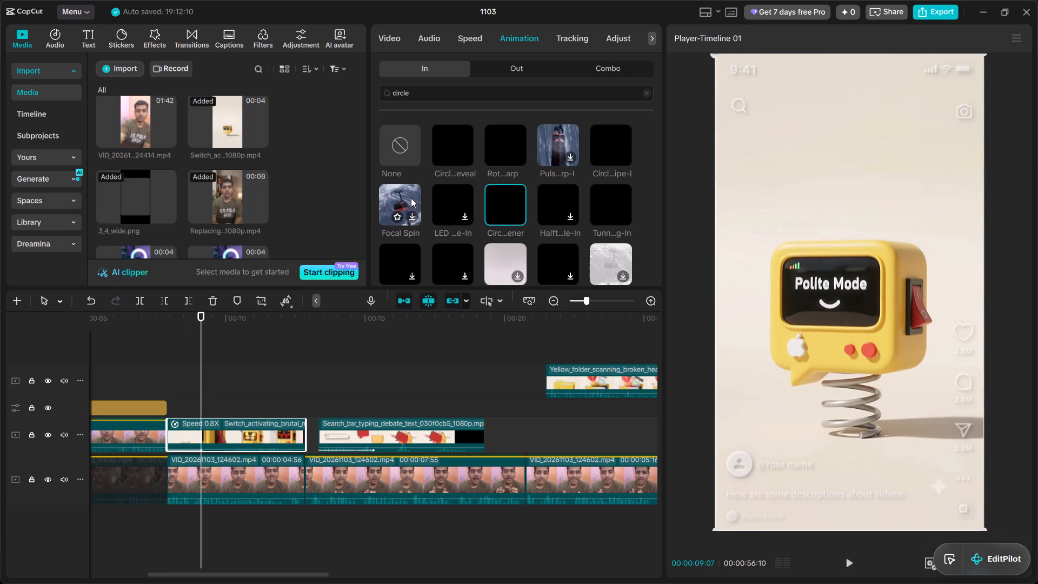
pyautogui.click(457, 259)
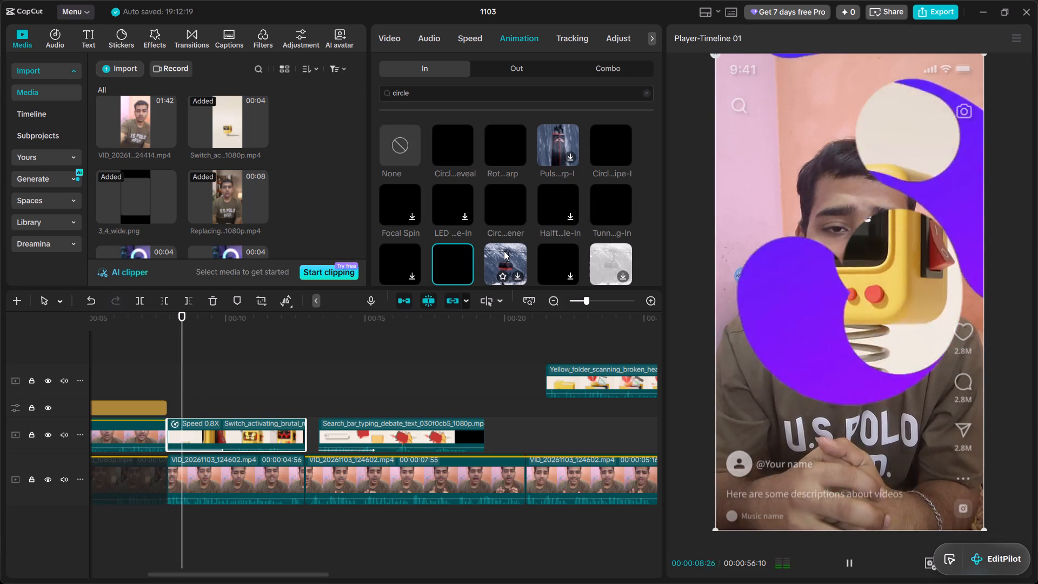
pyautogui.click(561, 261)
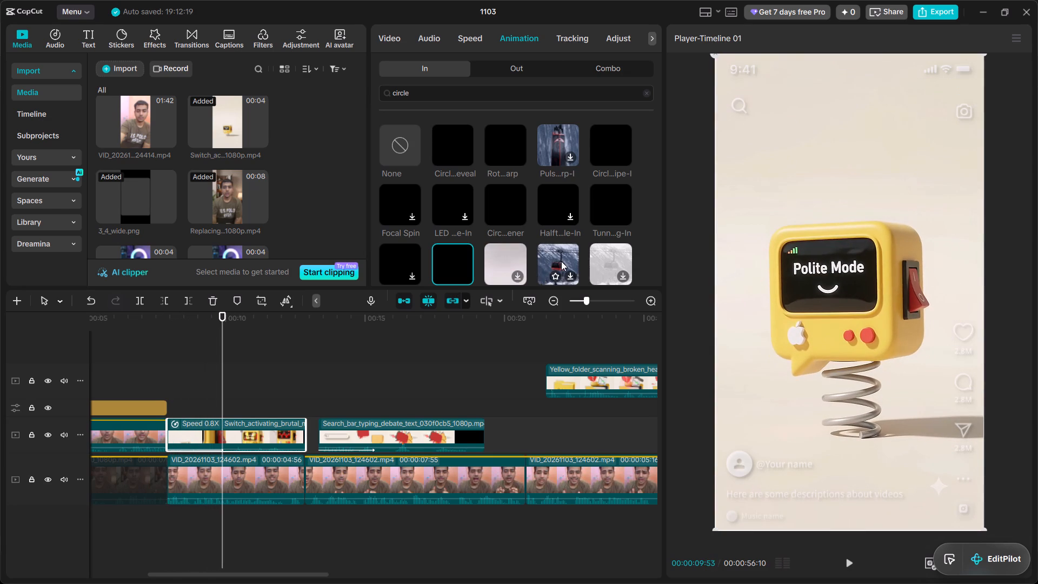
# Add the entrance animations Halft...le-In, Circ...Slow, Pap...Out, Circl...eveal, Circ...rush, Rub Circle and Tunn...g-In to the favorites.
pyautogui.click(613, 277)
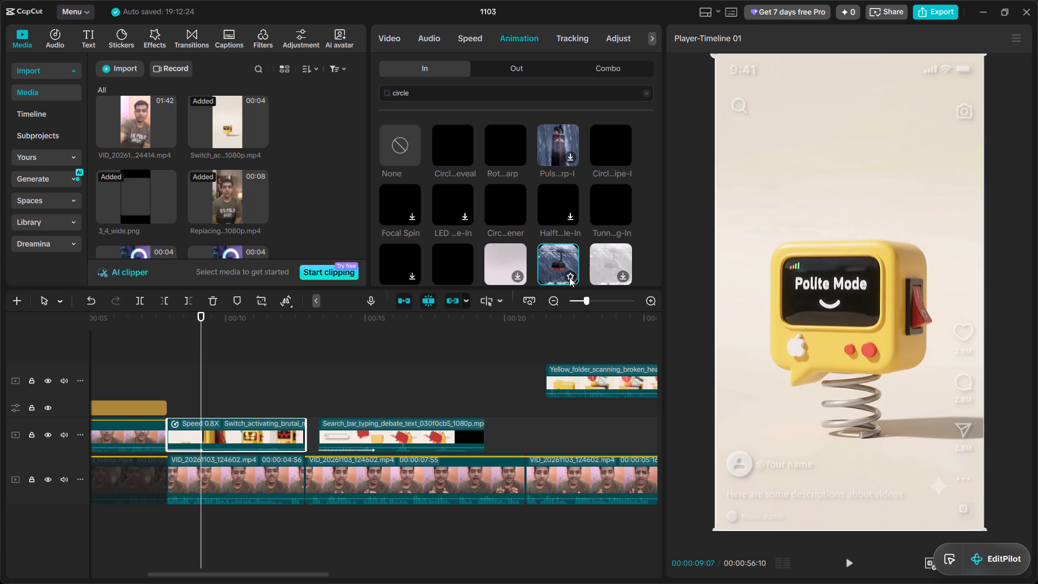
pyautogui.click(569, 277)
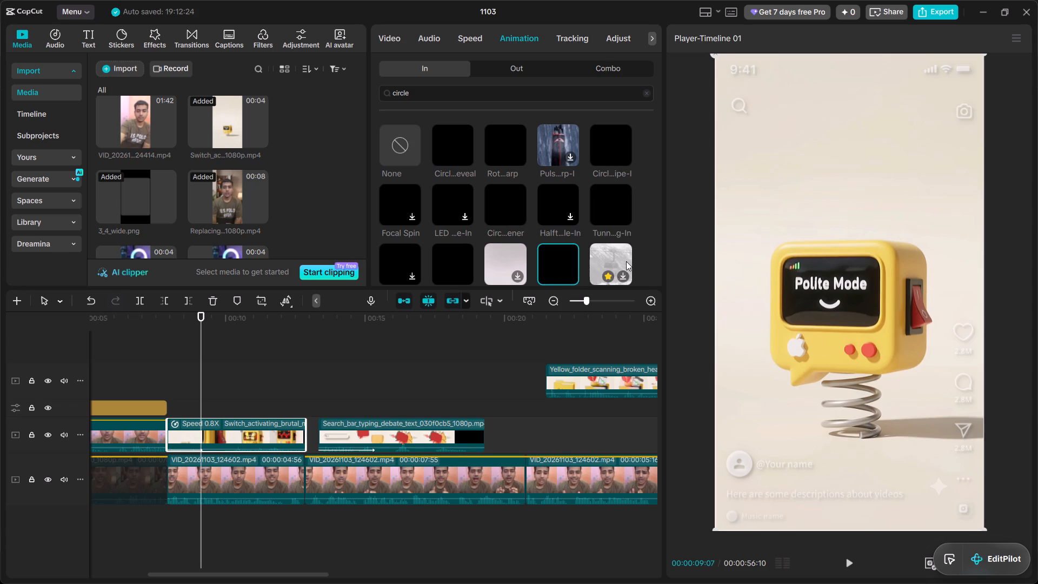
pyautogui.click(502, 276)
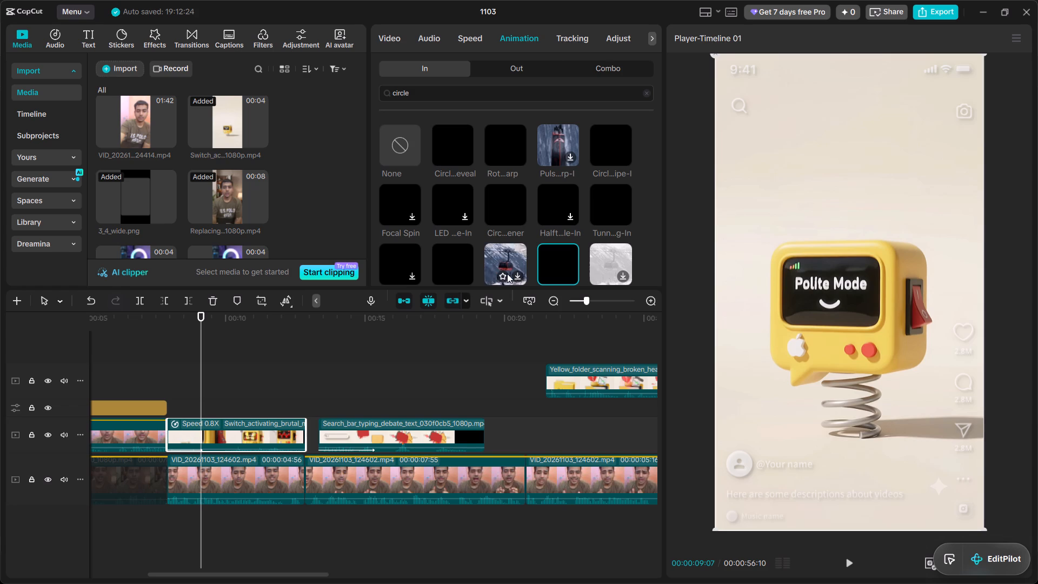
pyautogui.click(467, 156)
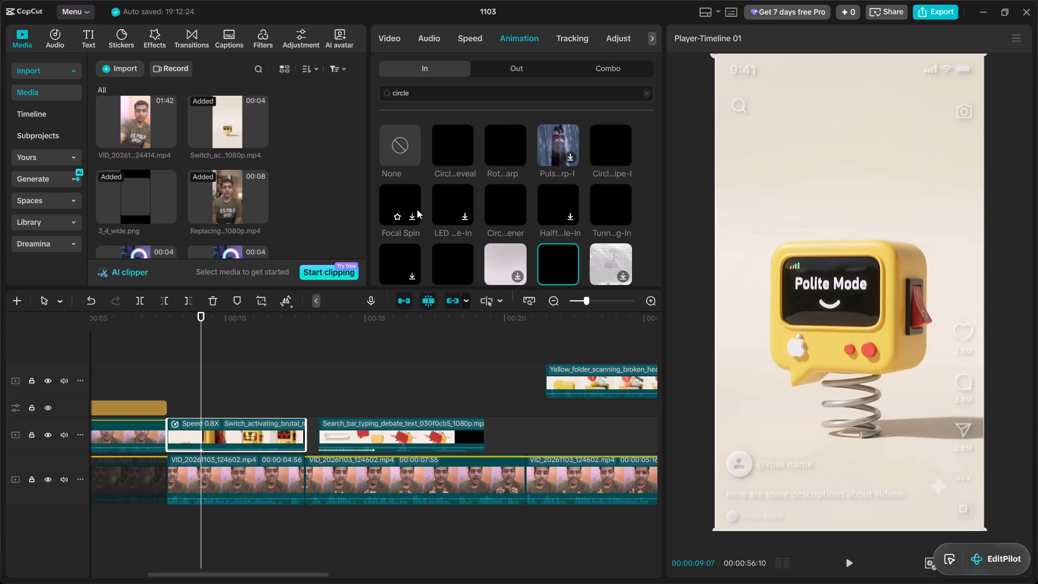
pyautogui.click(398, 274)
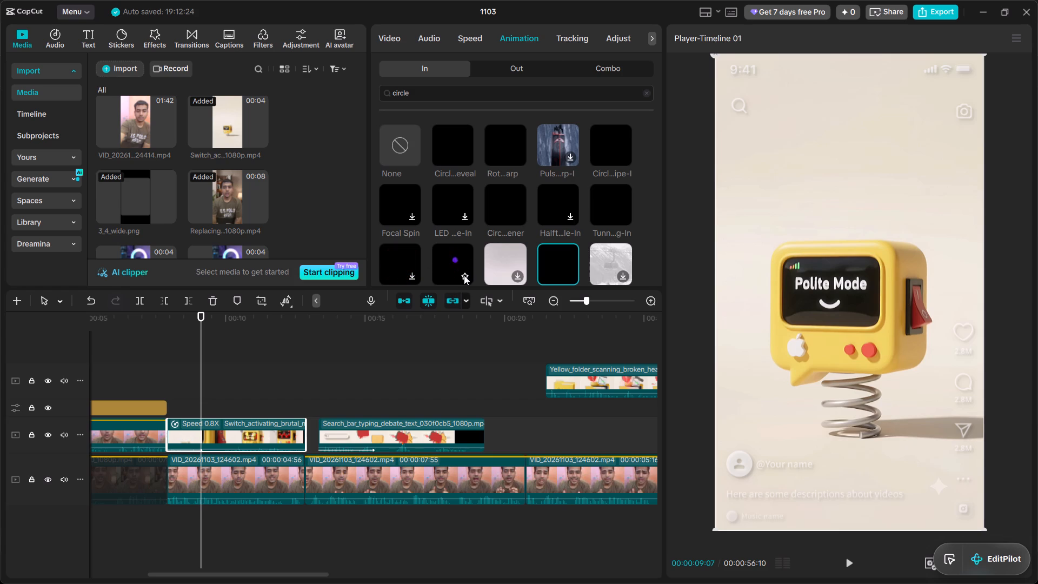
pyautogui.click(464, 275)
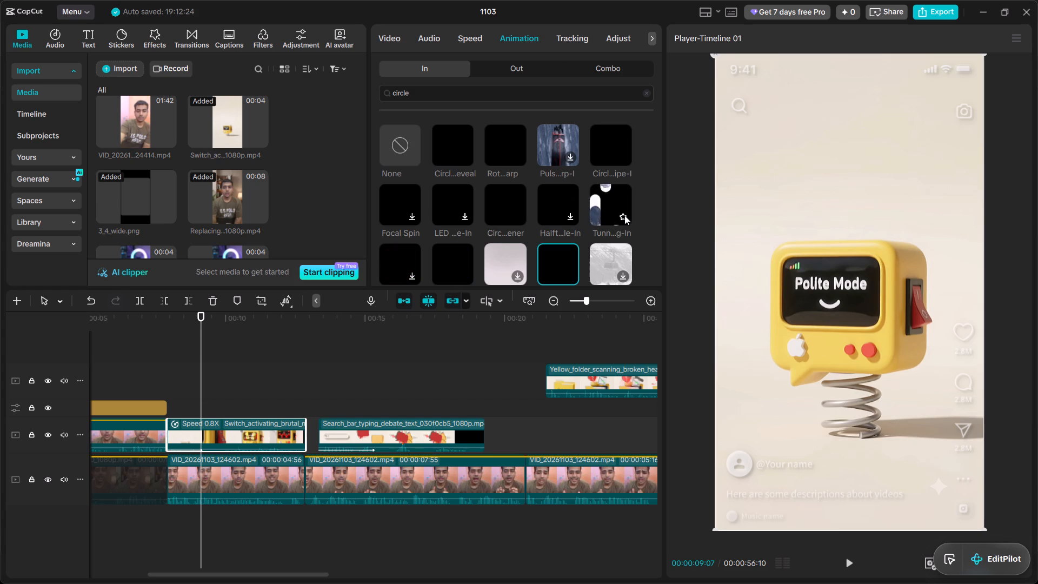
pyautogui.click(624, 215)
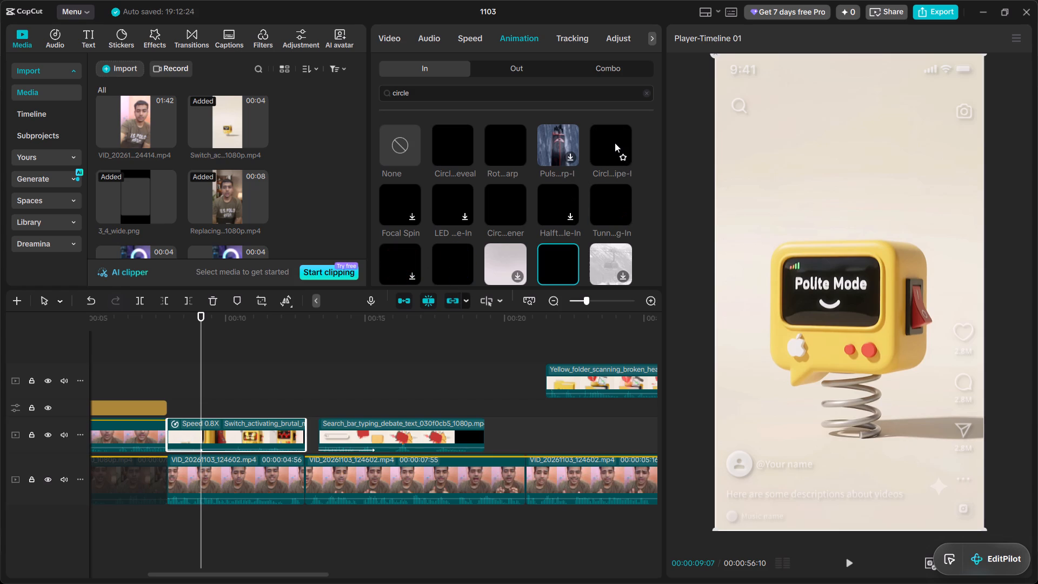
# Add three more circle entrance animations to the favorites: the dark Halft...le-In, Righ...c-In and the white Halft...le-In.
pyautogui.scroll(-1, 573, 185)
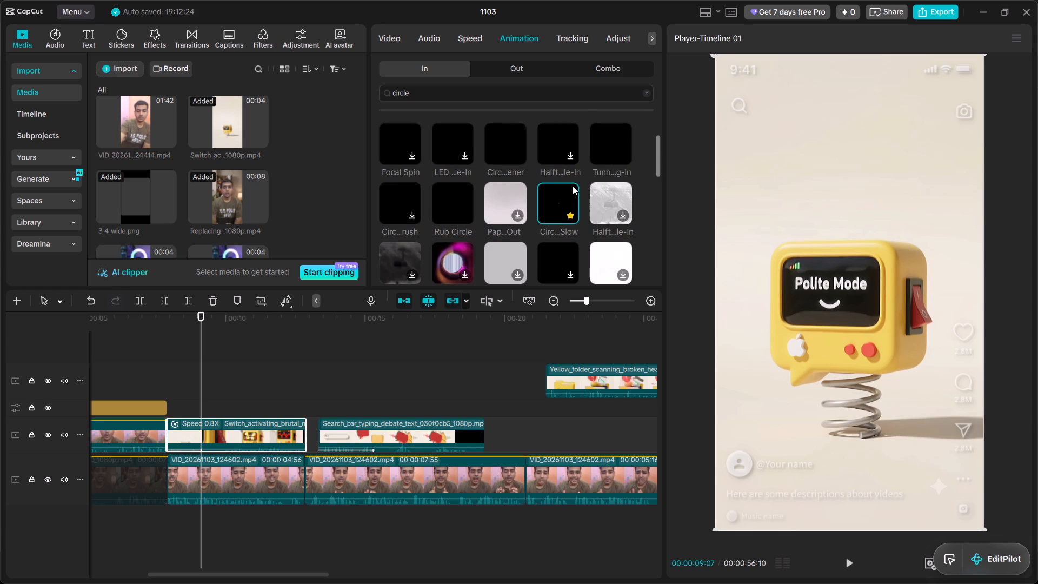
pyautogui.scroll(-1, 597, 162)
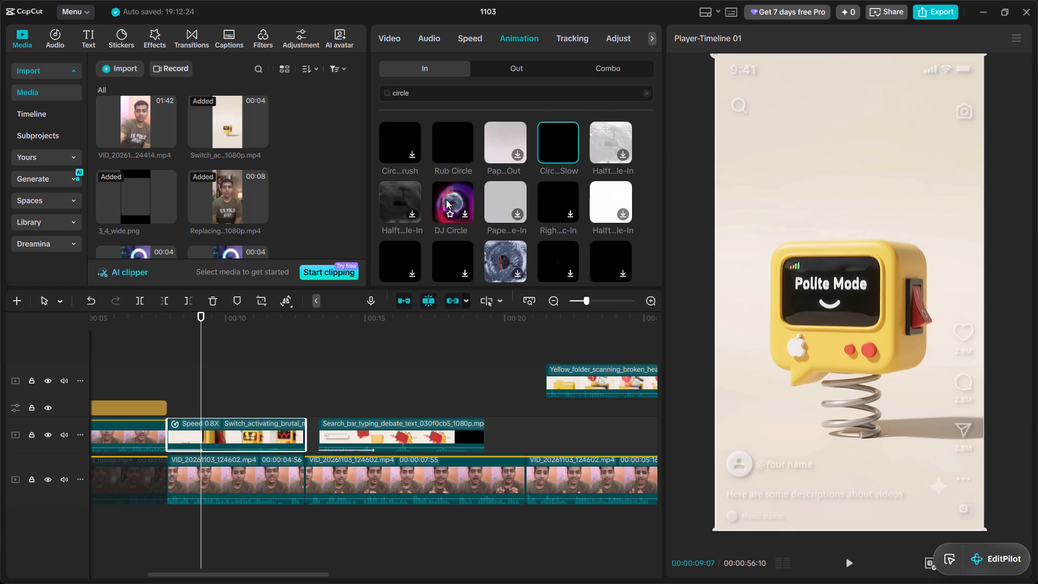
pyautogui.click(398, 215)
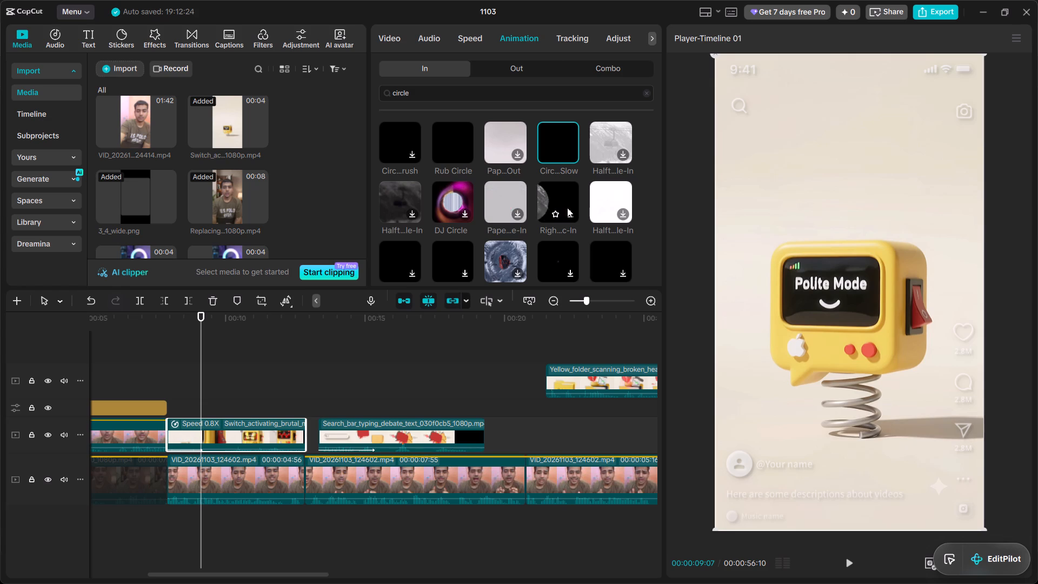
pyautogui.click(554, 213)
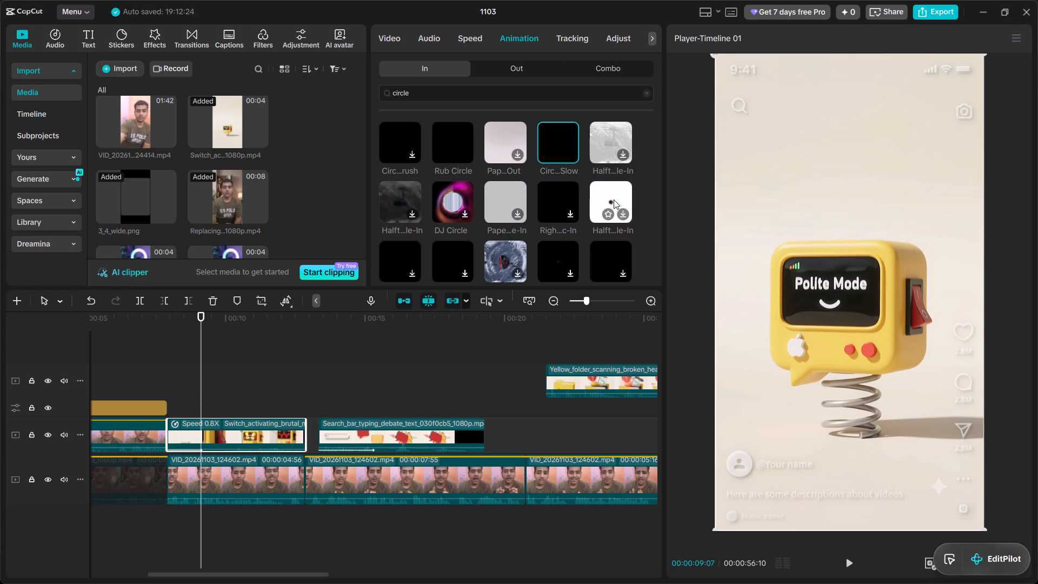
pyautogui.click(605, 215)
# Add the circle entrance animations Circular Wipe, Fire Orb and Mosaic Circle from the third row of results to the favorites.
pyautogui.click(608, 270)
pyautogui.click(556, 271)
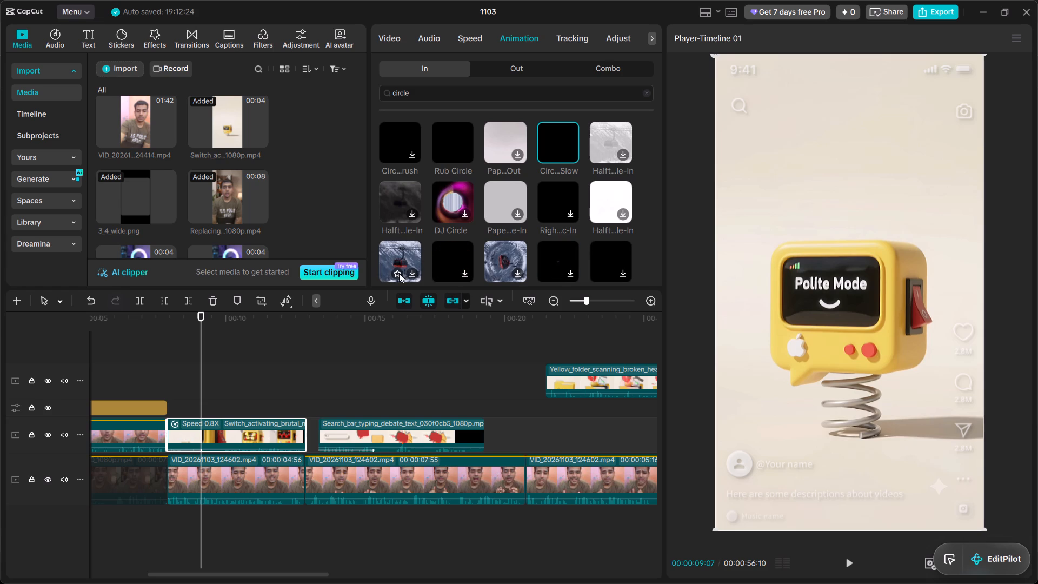
pyautogui.click(399, 273)
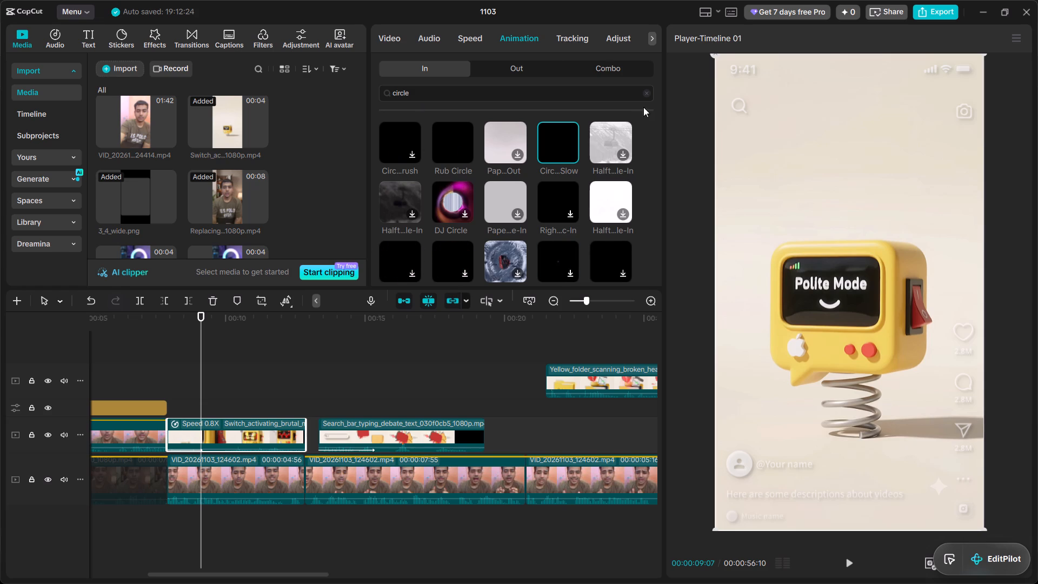
# Clear the circle search and bring up the favorite entrance animations.
pyautogui.click(650, 91)
pyautogui.scroll(5, 425, 135)
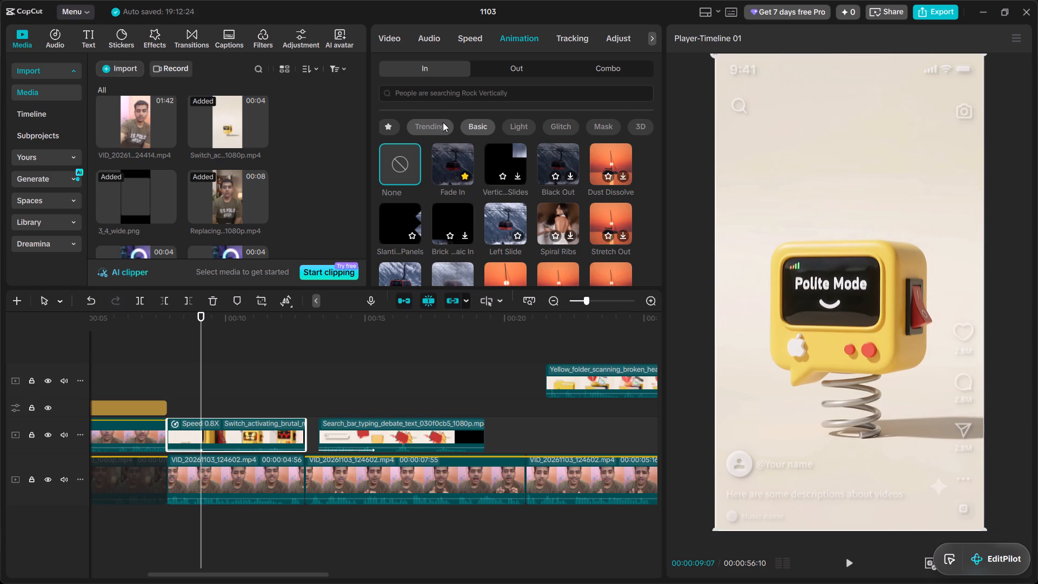
pyautogui.click(398, 129)
pyautogui.scroll(-1, 451, 161)
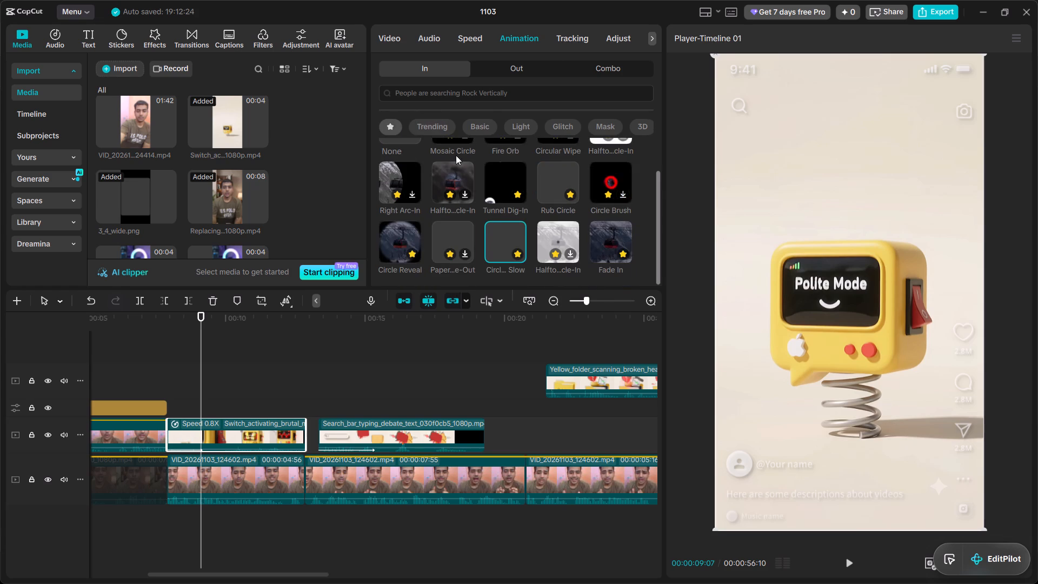
pyautogui.scroll(3, 456, 155)
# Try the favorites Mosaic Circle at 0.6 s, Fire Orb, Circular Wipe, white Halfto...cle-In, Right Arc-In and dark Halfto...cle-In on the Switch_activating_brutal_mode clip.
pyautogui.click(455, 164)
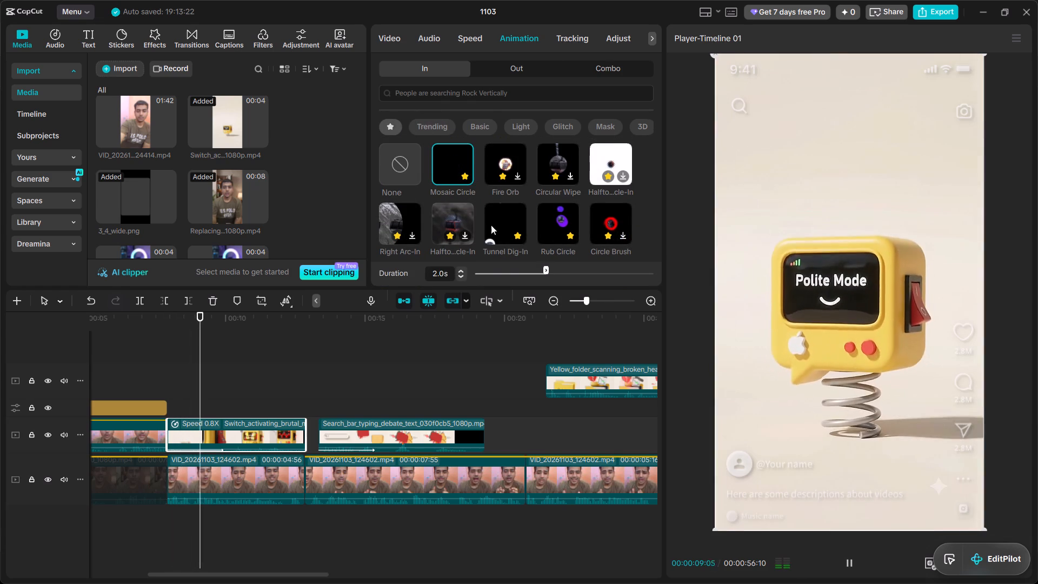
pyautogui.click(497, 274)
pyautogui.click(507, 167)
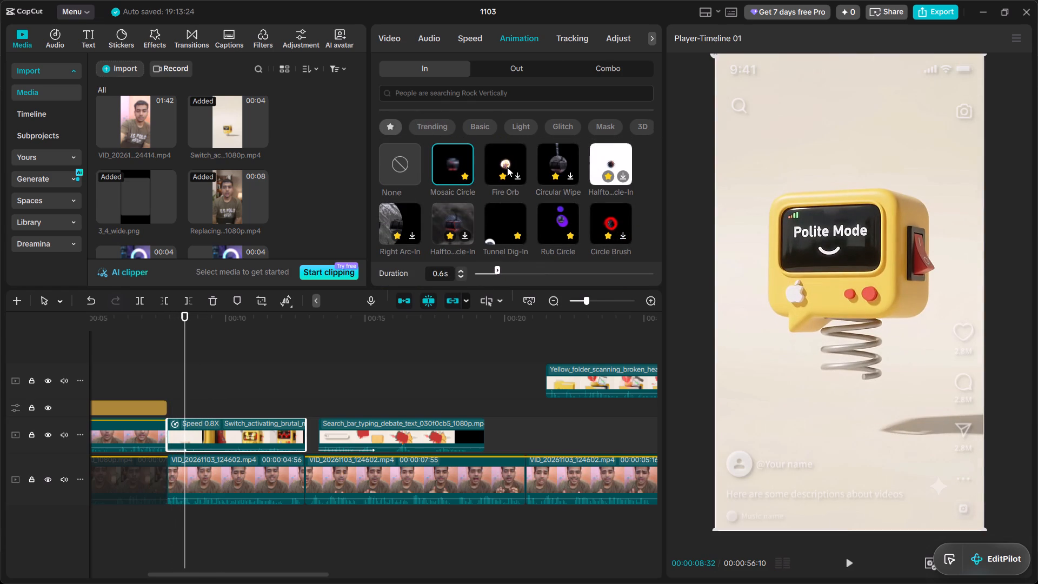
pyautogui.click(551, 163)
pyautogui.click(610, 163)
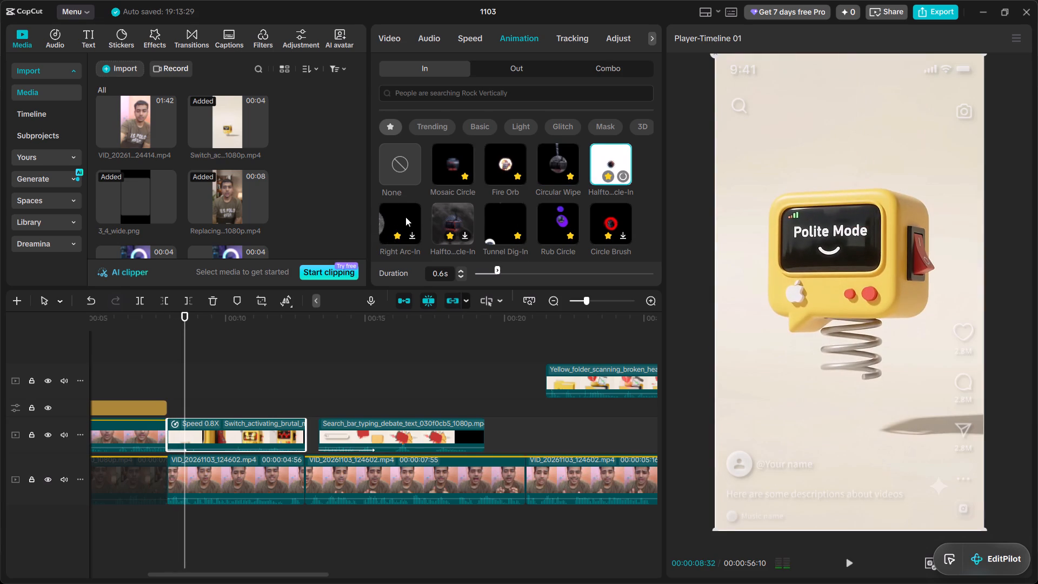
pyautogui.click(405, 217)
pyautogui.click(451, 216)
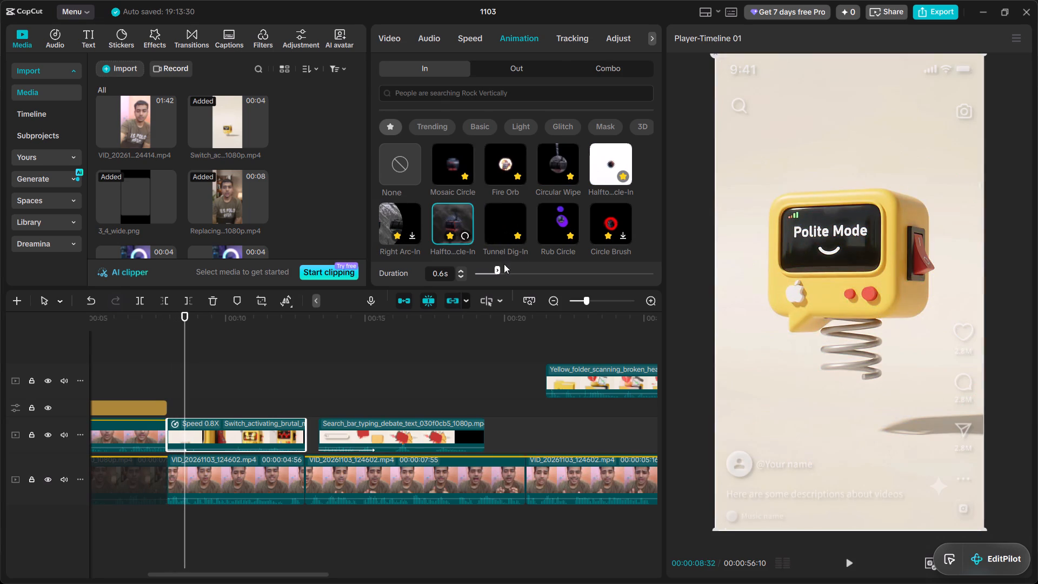
# Preview the Fire Orb entrance animation at 1.1 s, compare it with Circular Wipe, and remove Fire Orb from the favorites.
pyautogui.click(508, 156)
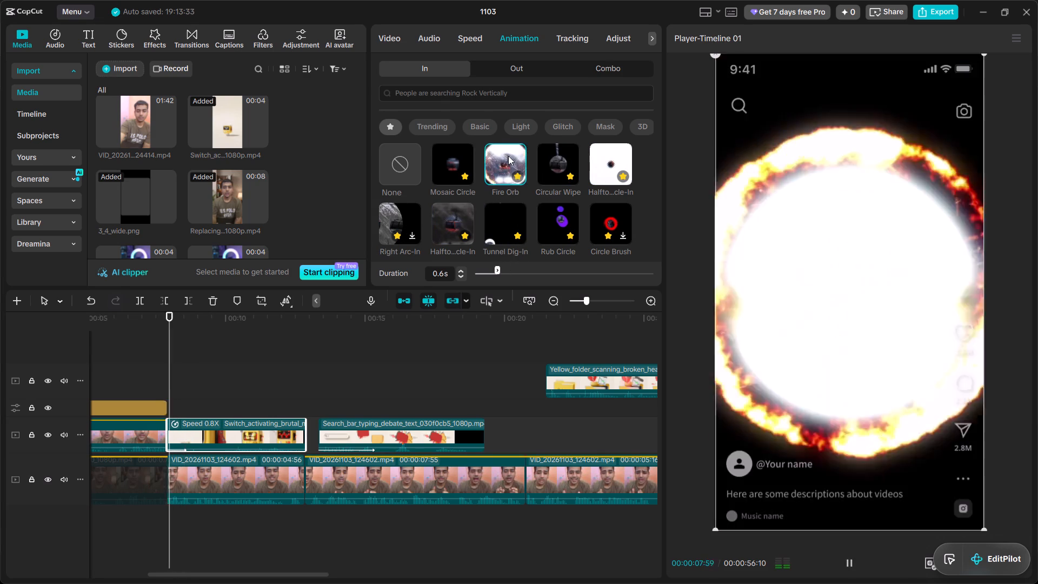
pyautogui.moveTo(502, 267); pyautogui.dragTo(515, 270)
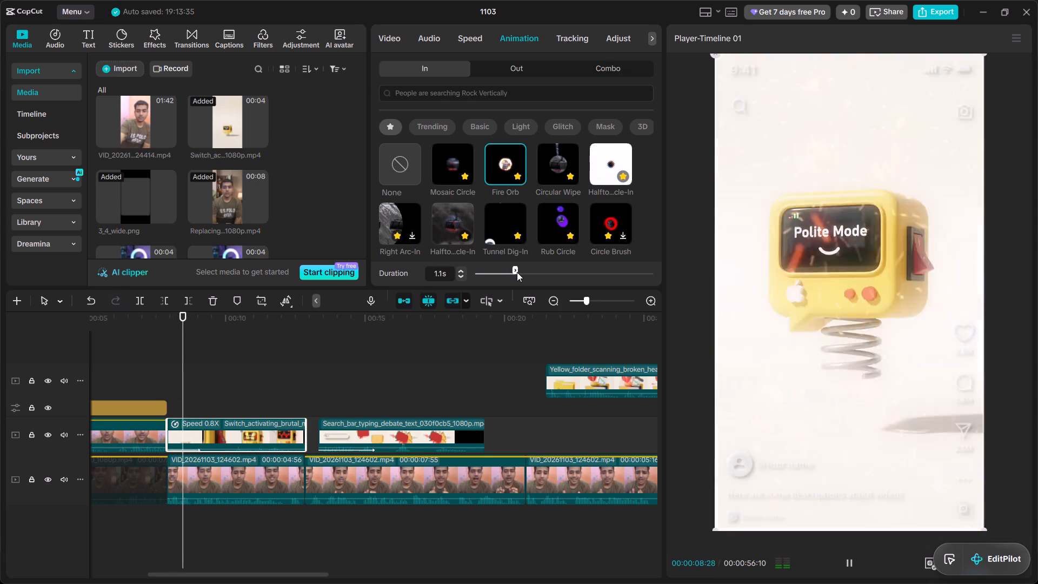
pyautogui.click(545, 163)
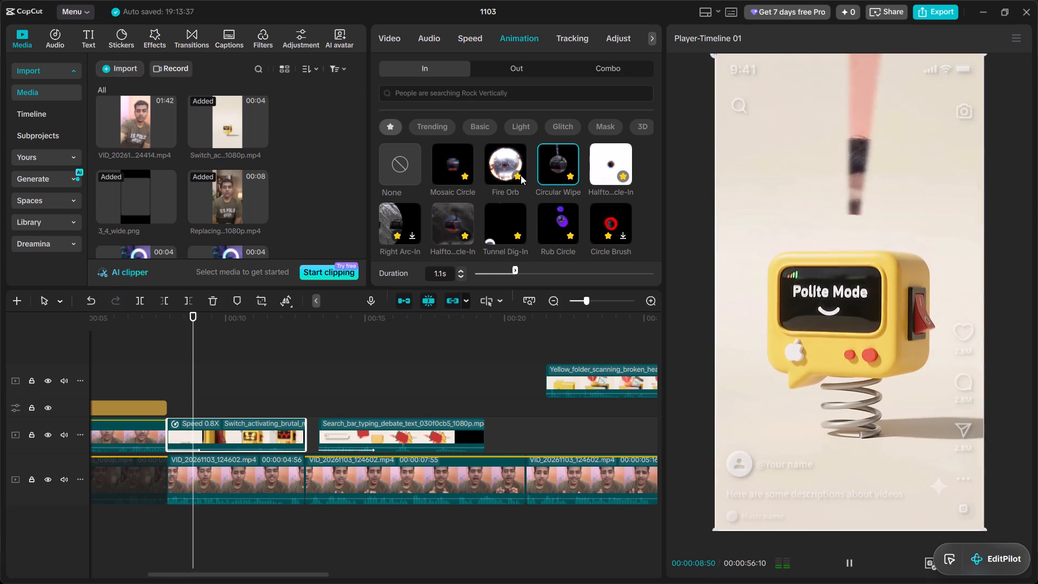
pyautogui.click(521, 176)
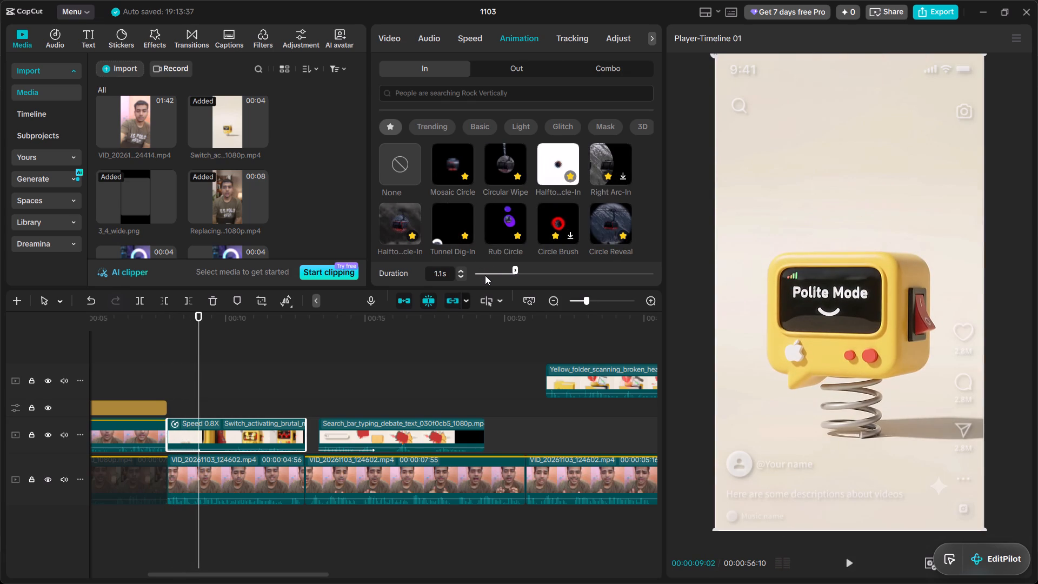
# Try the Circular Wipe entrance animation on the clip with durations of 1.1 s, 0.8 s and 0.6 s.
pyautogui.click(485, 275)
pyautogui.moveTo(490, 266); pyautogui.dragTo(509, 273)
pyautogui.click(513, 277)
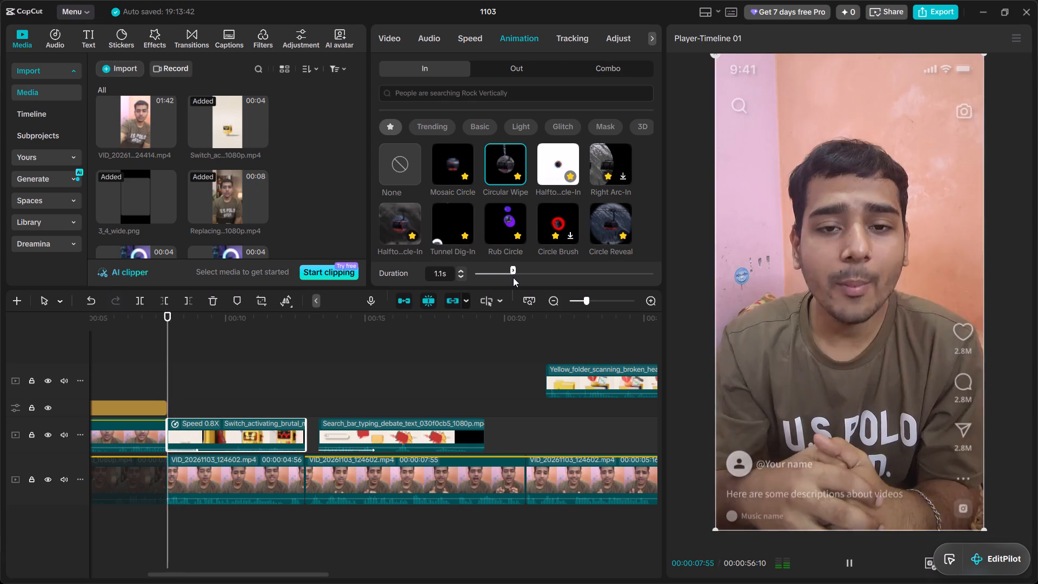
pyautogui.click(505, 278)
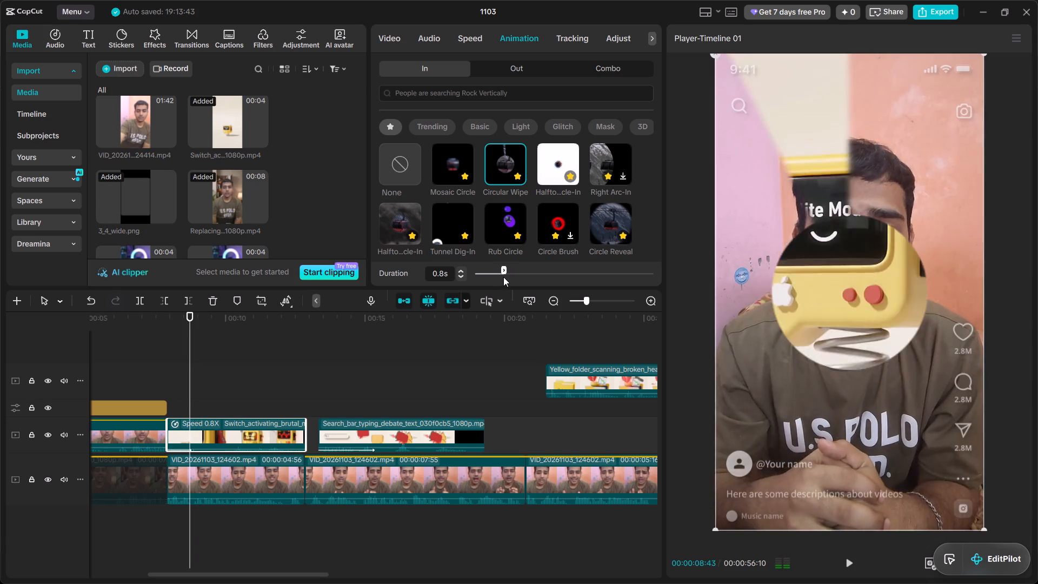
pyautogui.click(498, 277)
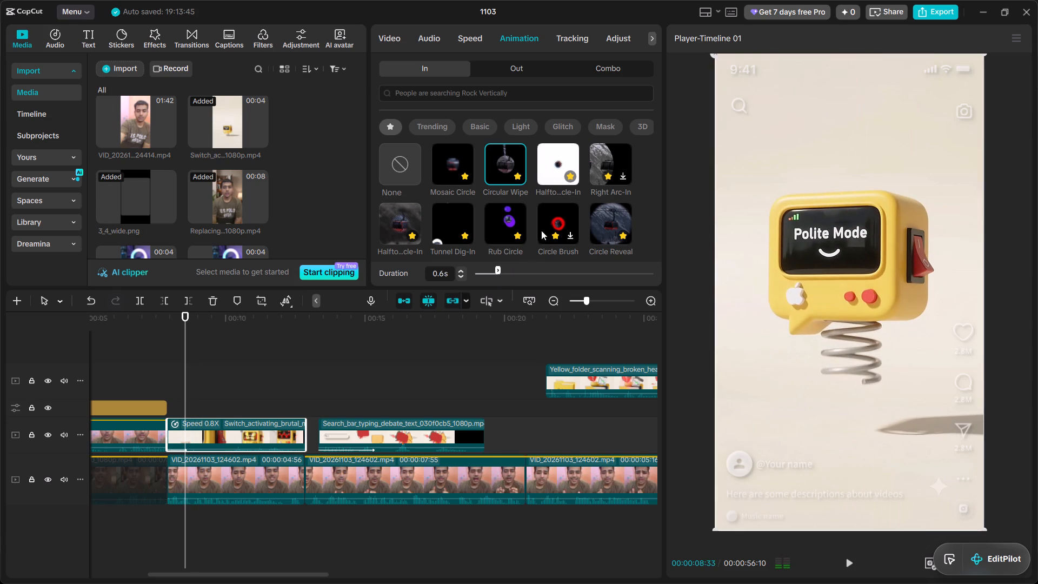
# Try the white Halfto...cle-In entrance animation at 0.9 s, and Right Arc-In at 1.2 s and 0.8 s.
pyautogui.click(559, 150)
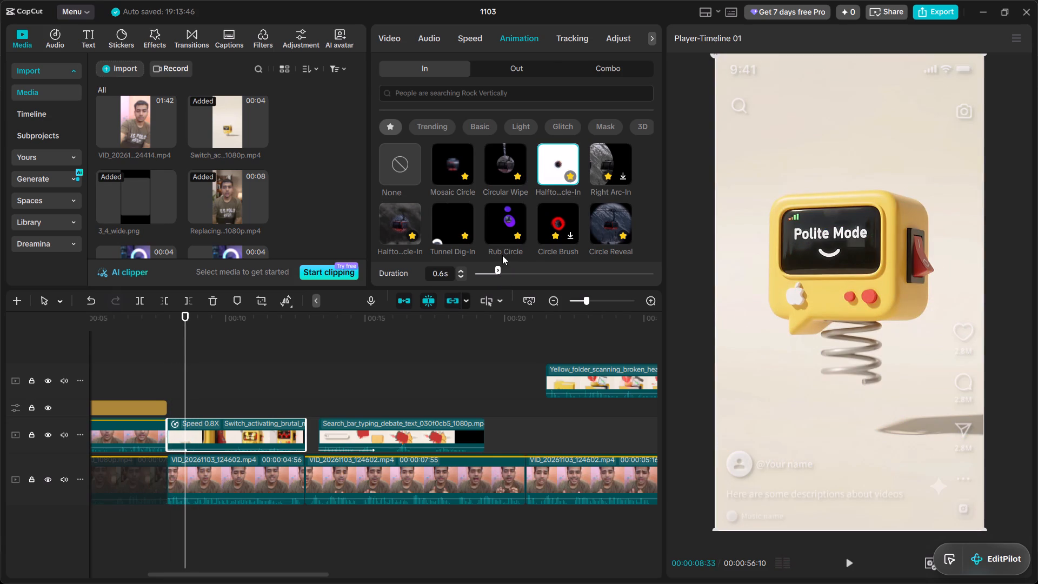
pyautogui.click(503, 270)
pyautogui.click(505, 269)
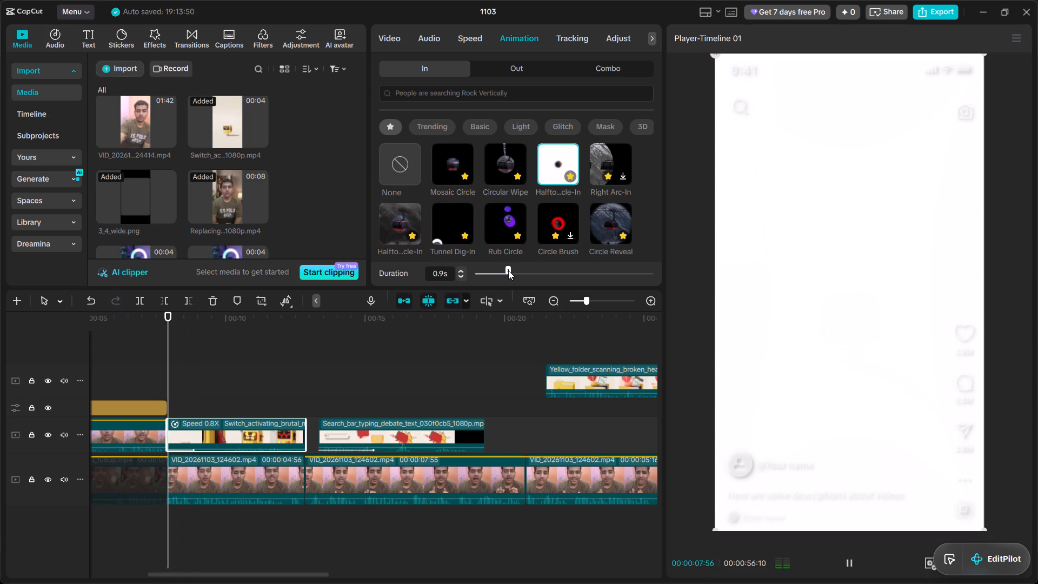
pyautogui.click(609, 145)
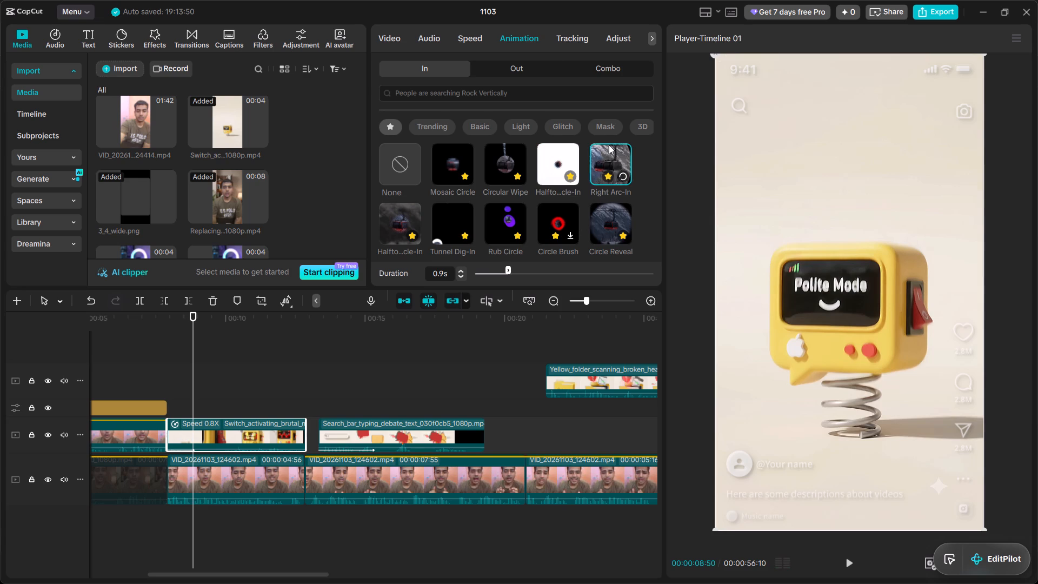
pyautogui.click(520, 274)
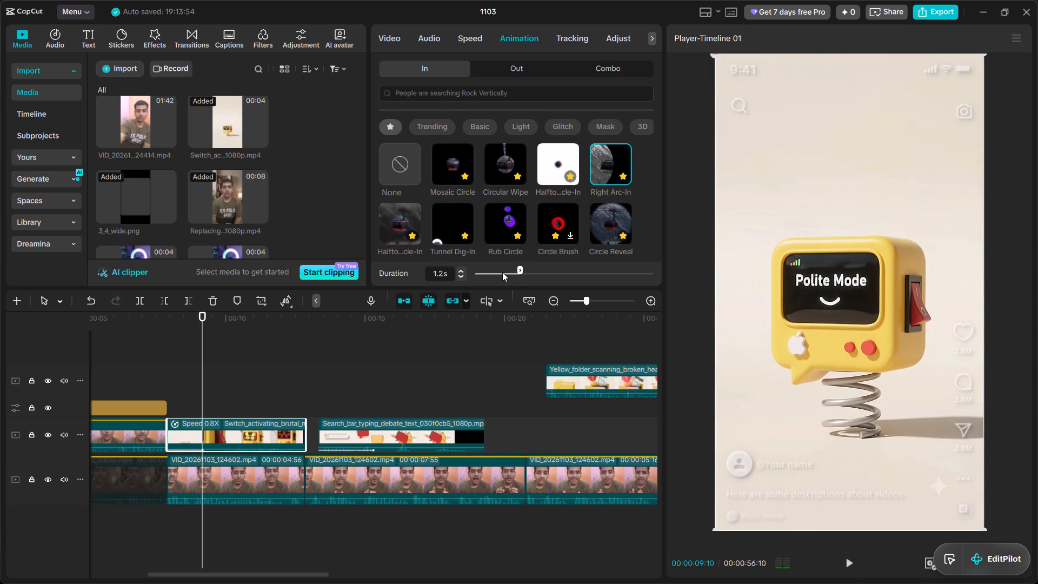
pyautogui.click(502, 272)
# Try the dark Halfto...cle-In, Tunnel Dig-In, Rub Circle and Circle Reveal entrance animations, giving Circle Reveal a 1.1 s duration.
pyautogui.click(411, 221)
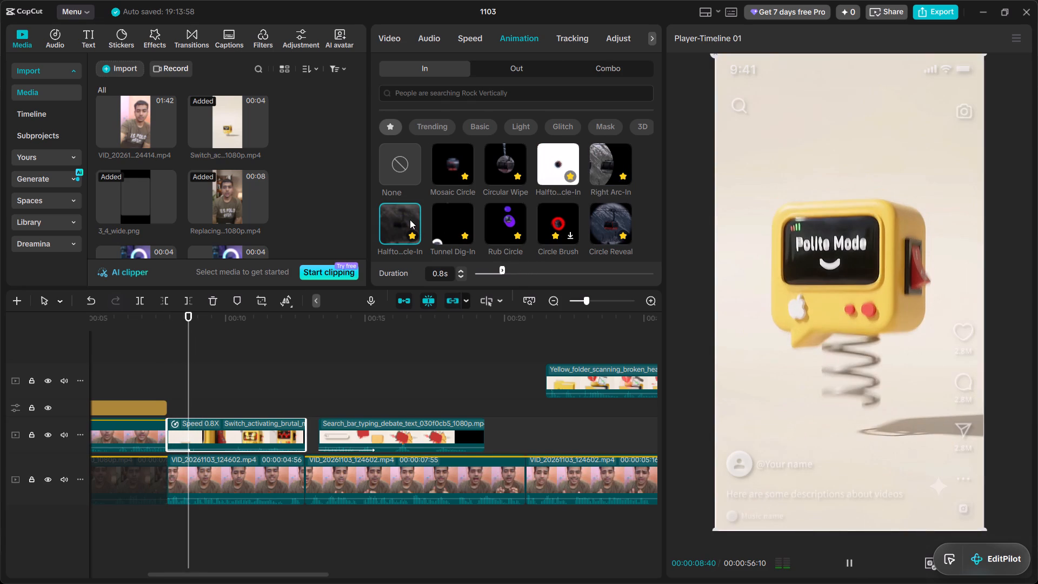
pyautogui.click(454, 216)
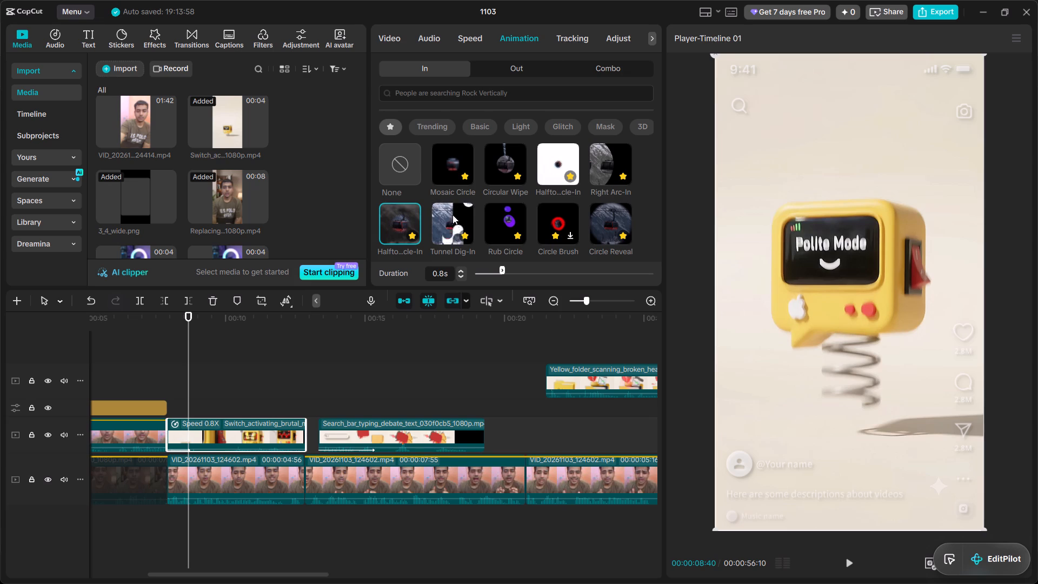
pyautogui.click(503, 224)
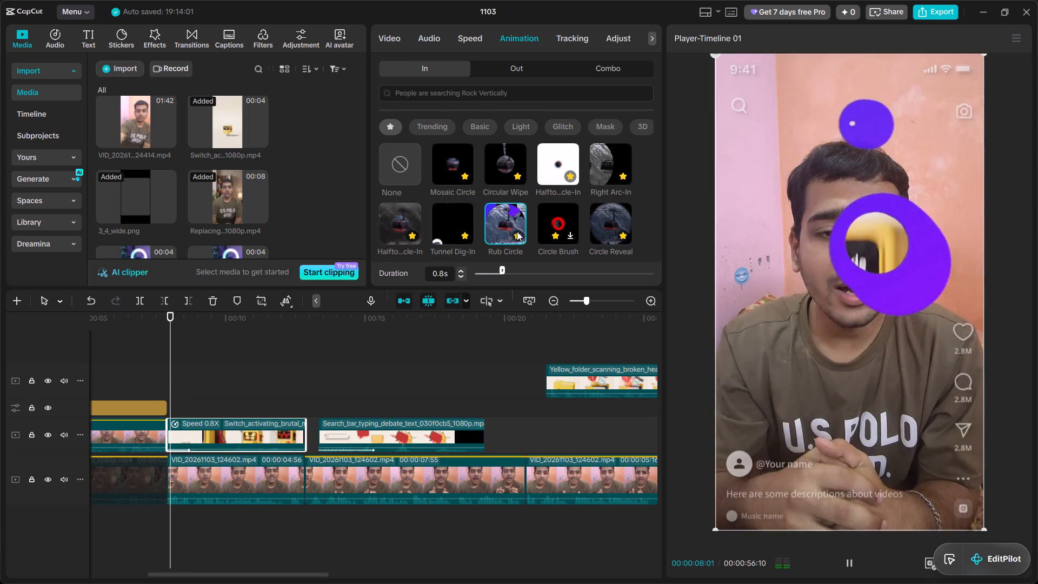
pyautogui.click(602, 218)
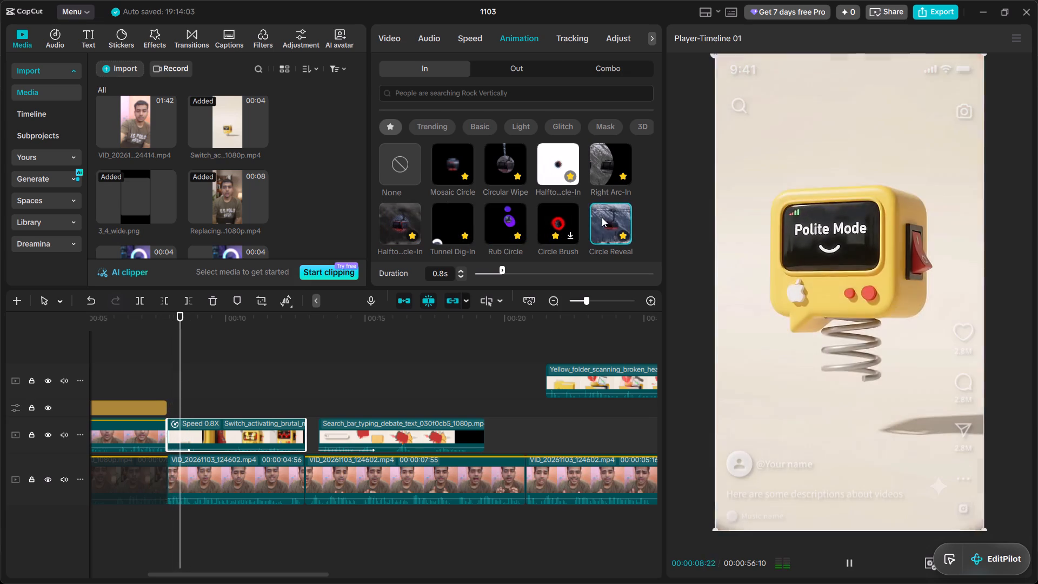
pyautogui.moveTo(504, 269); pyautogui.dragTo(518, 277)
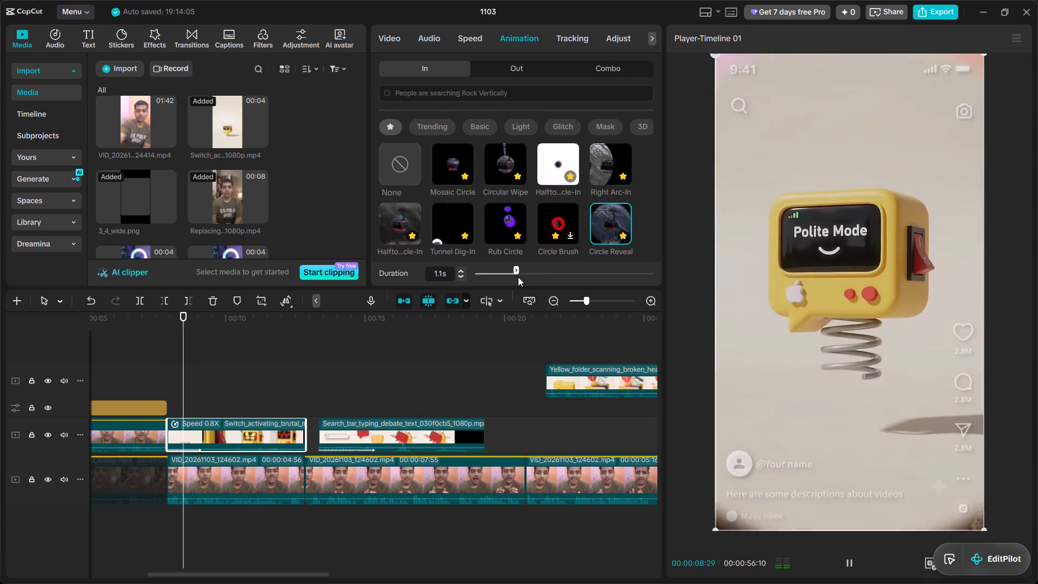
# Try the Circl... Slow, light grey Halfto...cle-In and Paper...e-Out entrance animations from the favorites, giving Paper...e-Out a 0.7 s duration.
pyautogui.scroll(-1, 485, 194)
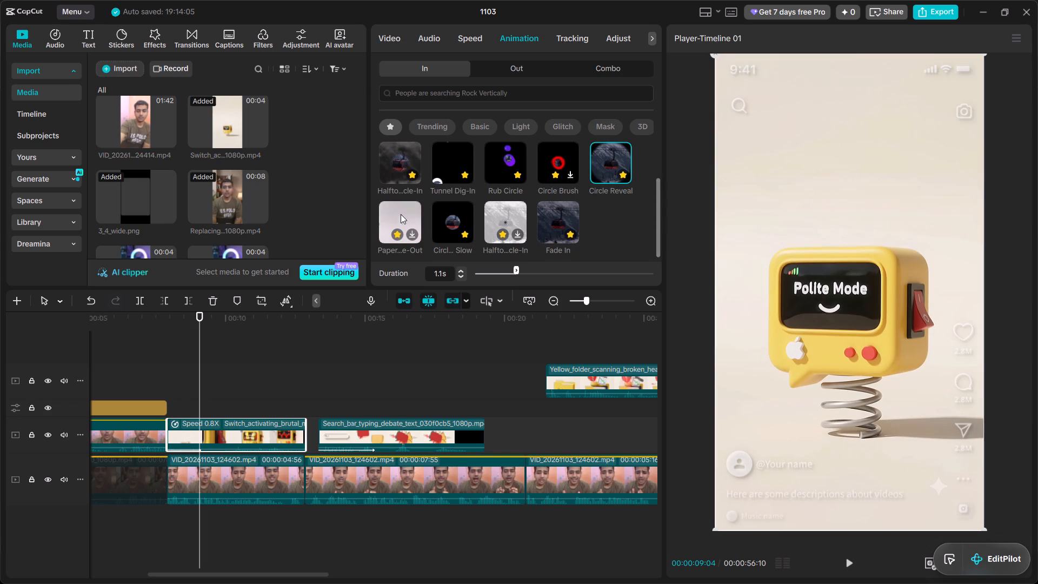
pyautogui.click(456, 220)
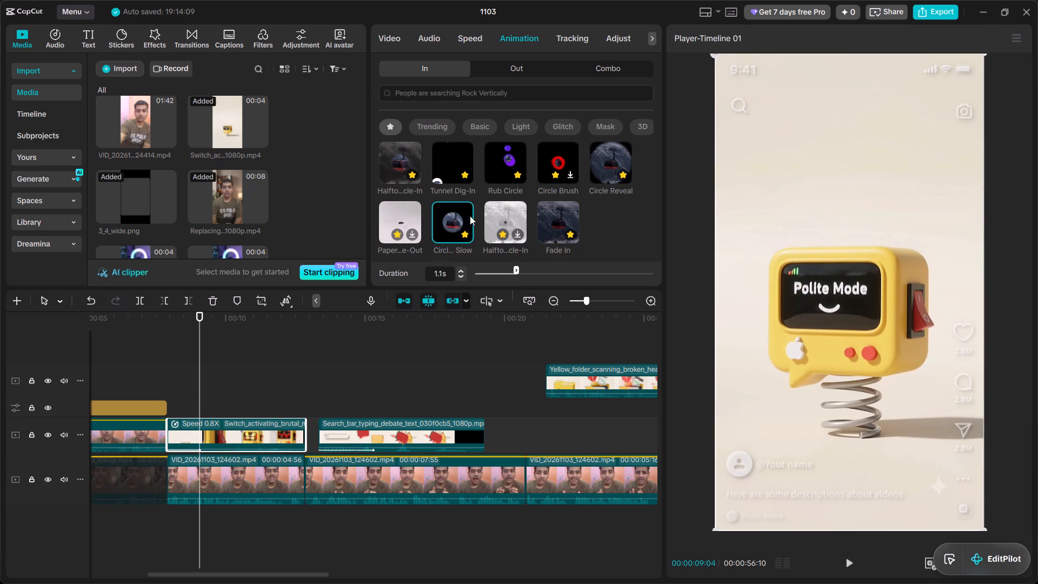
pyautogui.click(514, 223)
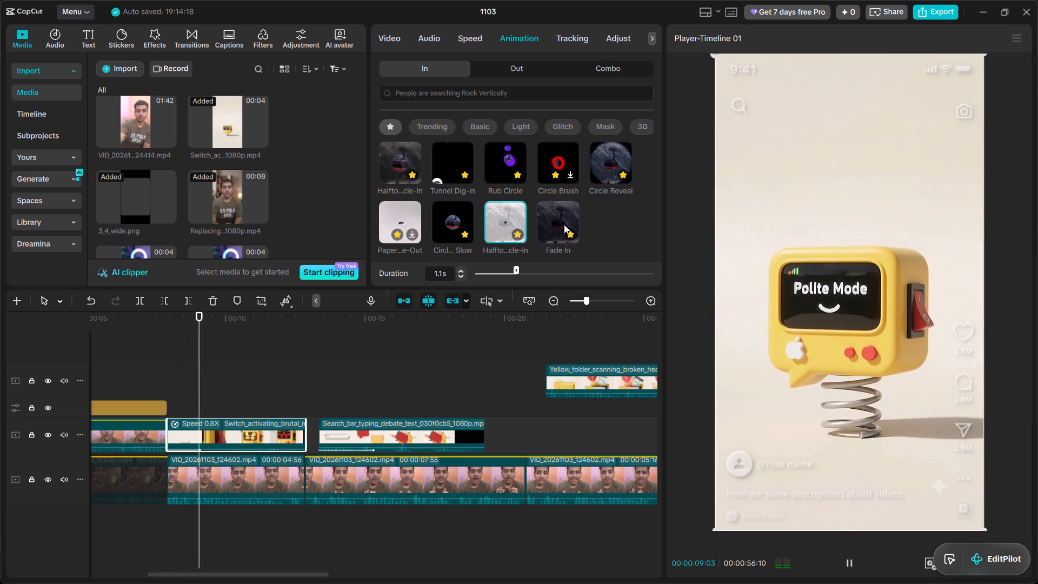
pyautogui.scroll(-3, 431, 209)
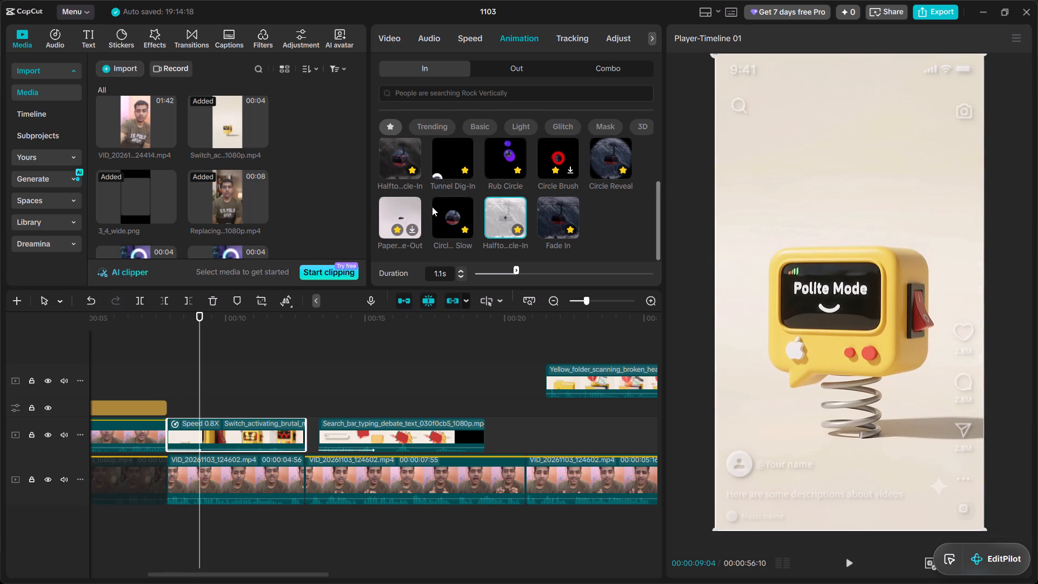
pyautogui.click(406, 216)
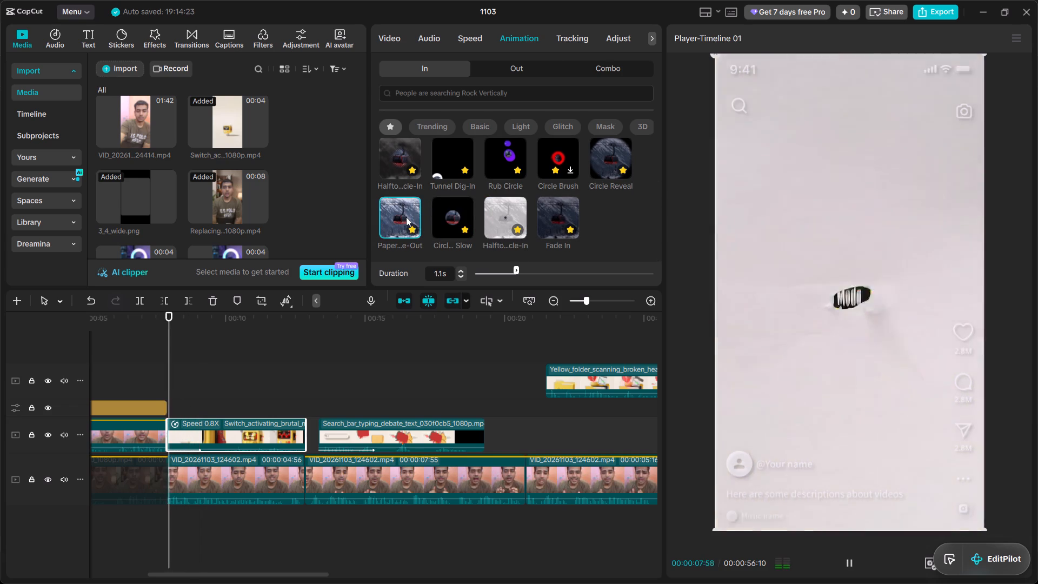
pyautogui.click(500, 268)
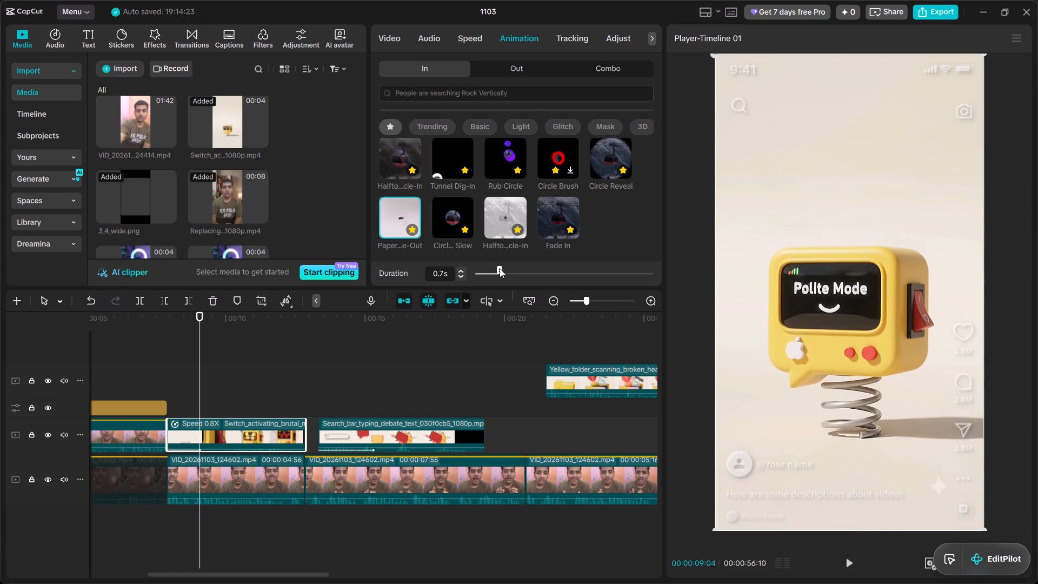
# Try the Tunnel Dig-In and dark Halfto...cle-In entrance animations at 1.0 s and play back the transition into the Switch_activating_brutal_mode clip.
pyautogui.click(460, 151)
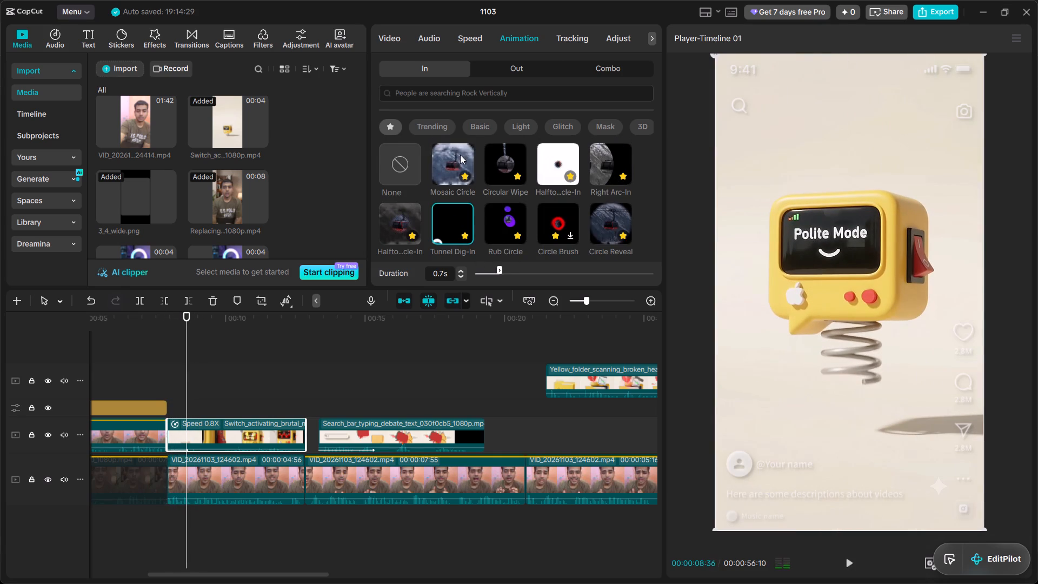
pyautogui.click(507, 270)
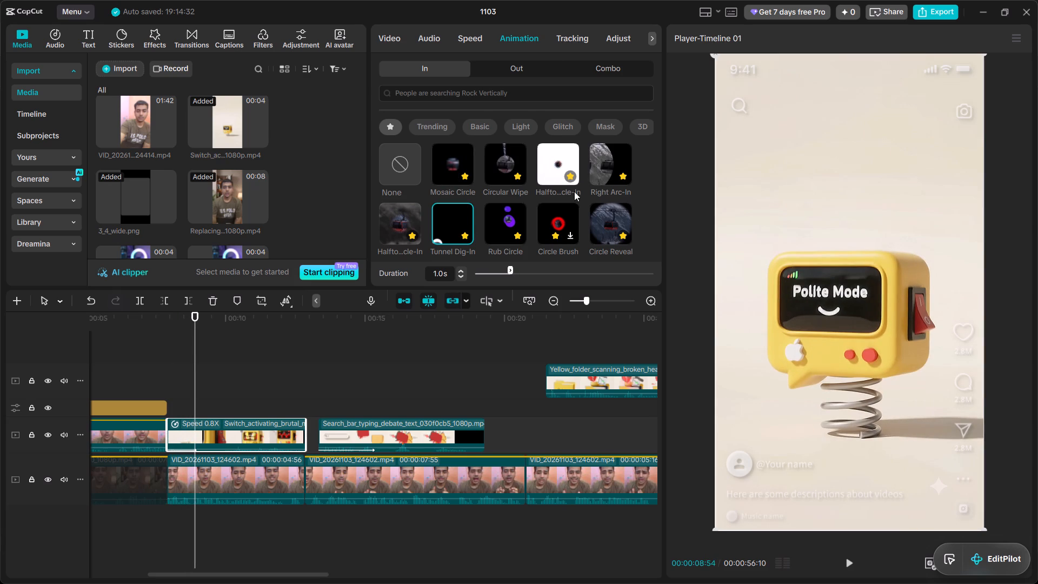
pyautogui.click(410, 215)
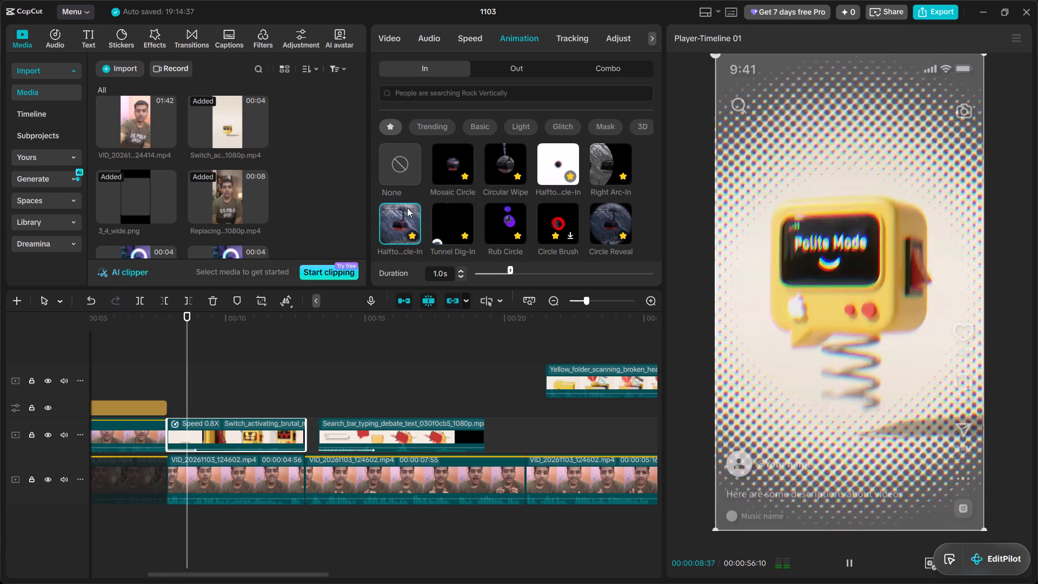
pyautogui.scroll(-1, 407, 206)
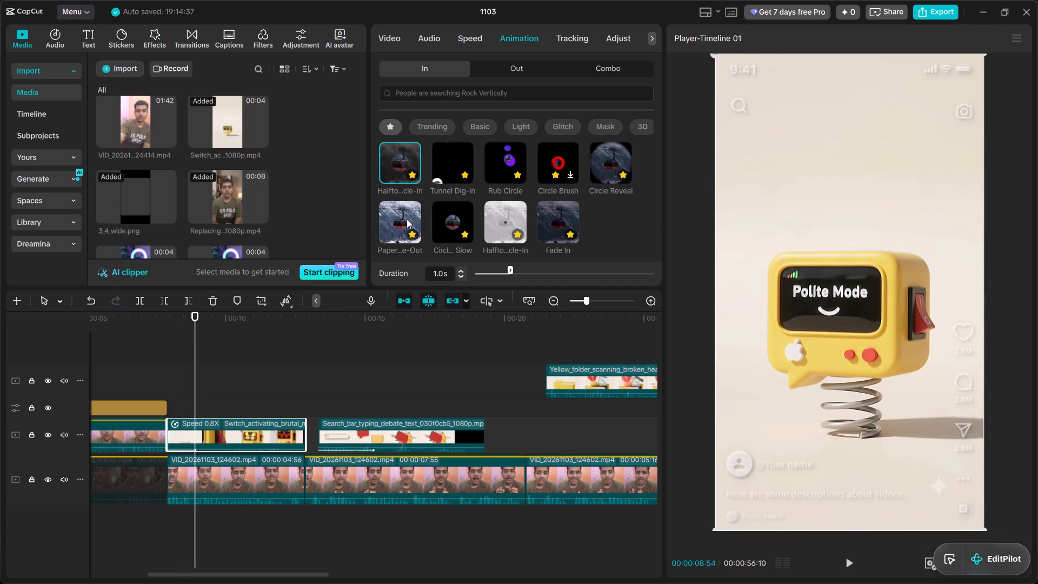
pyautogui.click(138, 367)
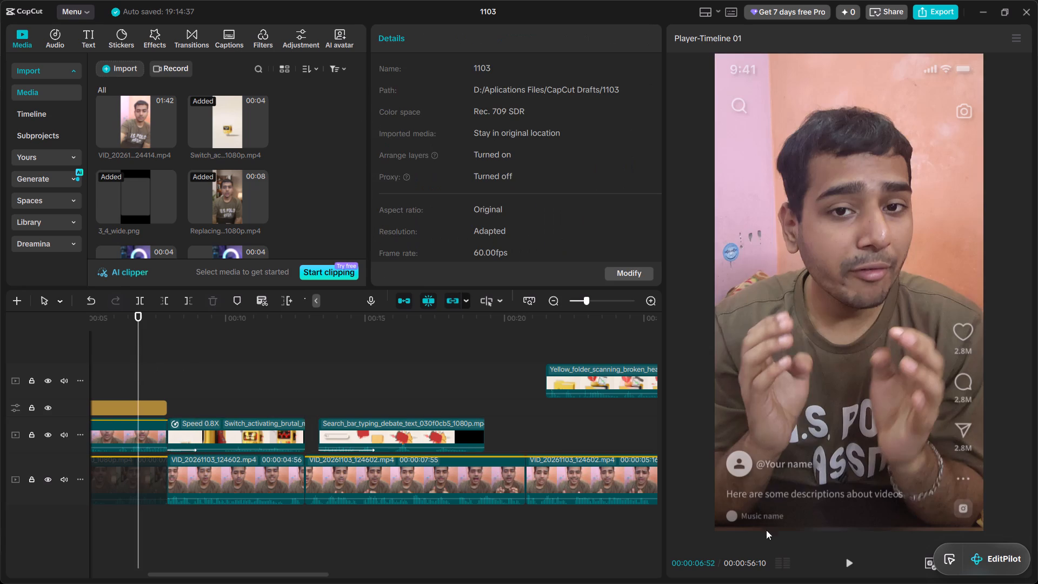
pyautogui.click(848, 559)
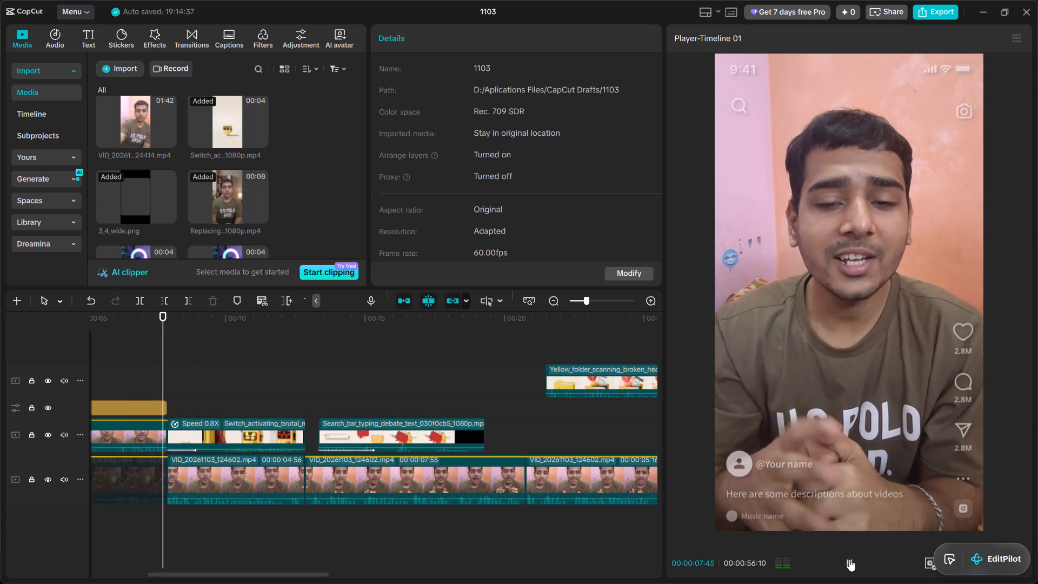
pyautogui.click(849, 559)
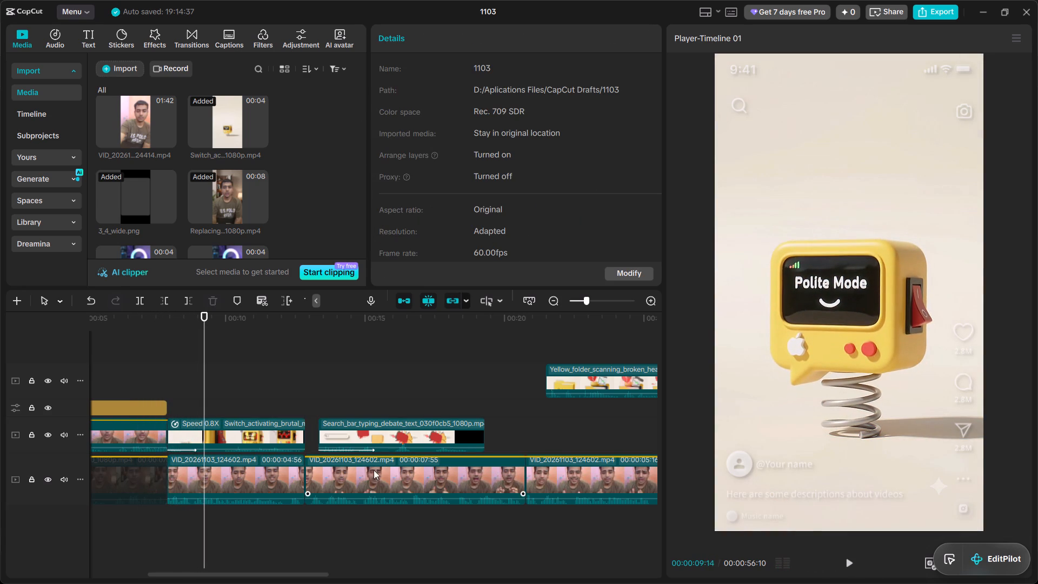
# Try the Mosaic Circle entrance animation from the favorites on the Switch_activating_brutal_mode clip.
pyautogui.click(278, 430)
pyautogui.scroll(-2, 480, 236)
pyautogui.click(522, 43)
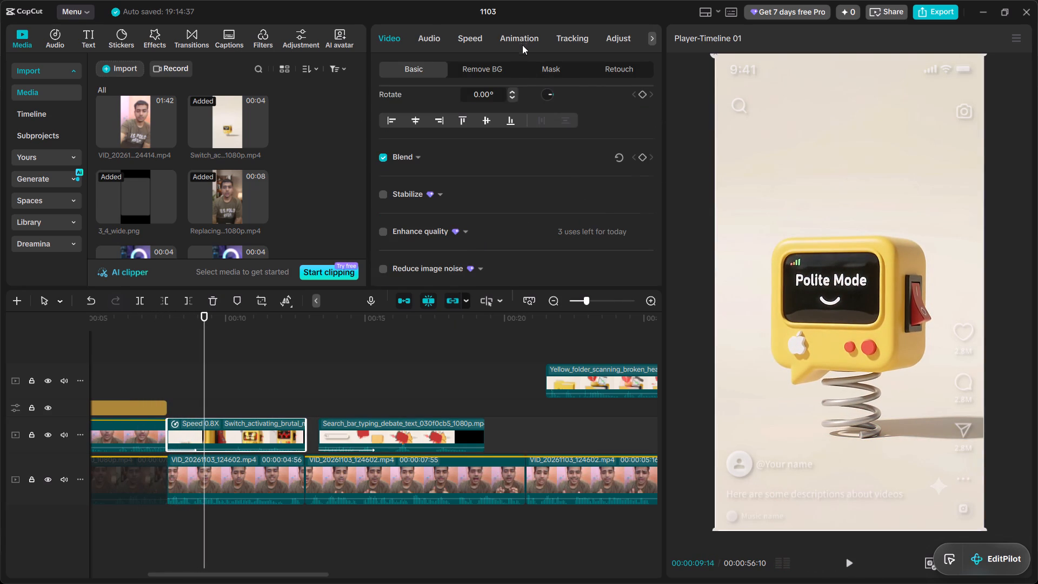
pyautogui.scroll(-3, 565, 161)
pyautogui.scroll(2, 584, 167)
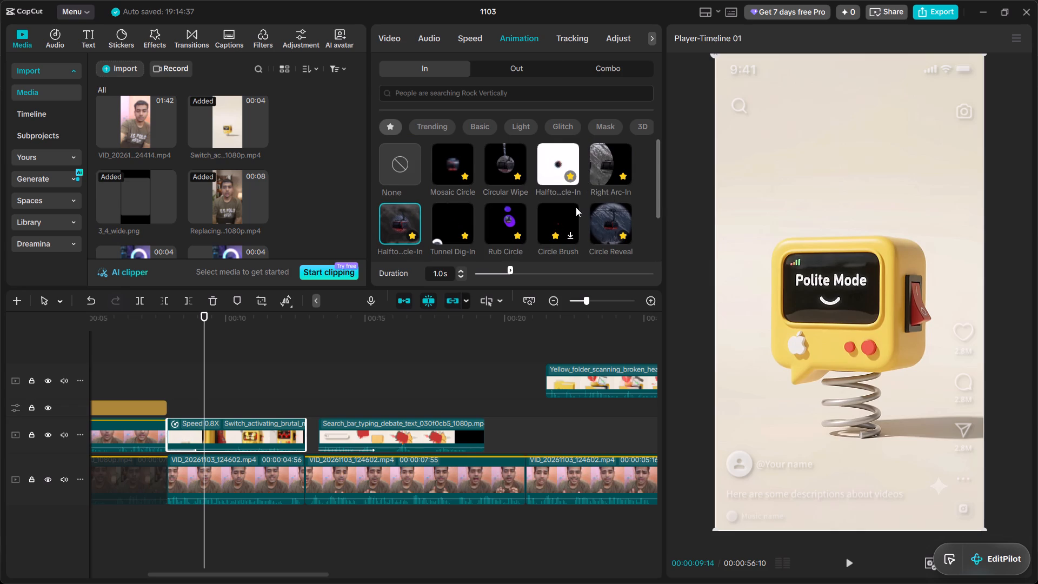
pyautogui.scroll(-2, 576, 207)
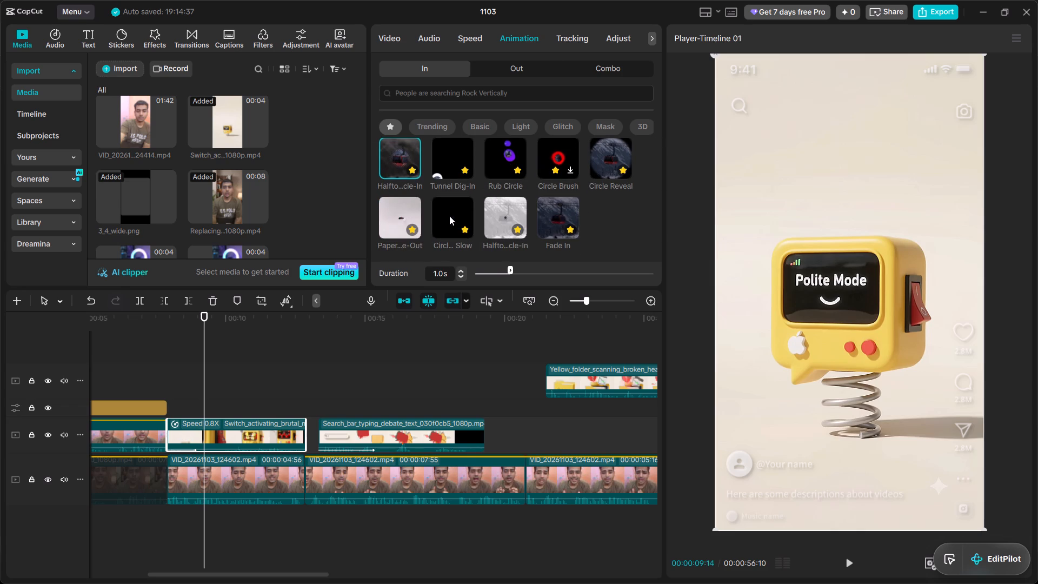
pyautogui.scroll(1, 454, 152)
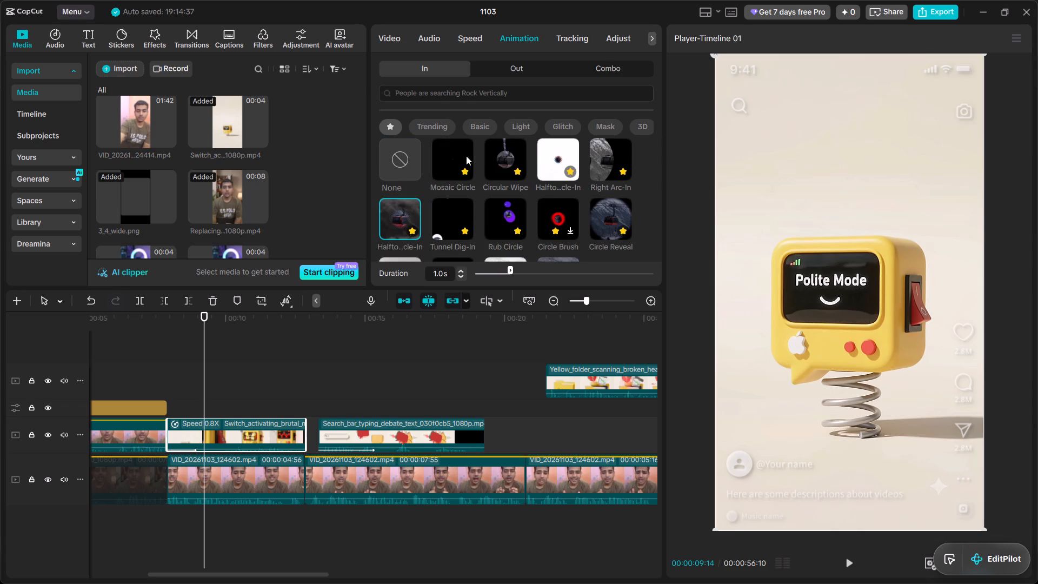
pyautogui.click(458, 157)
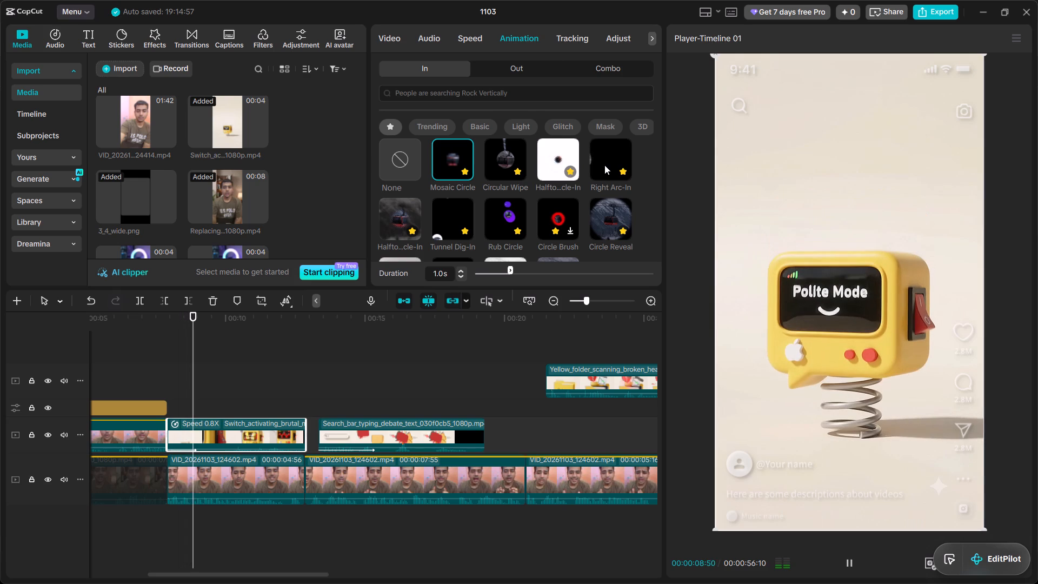
# Apply the Circle Reveal entrance animation to the clip, trying durations of 1.5 s and 2.0 s before setting 1.6 s.
pyautogui.click(603, 214)
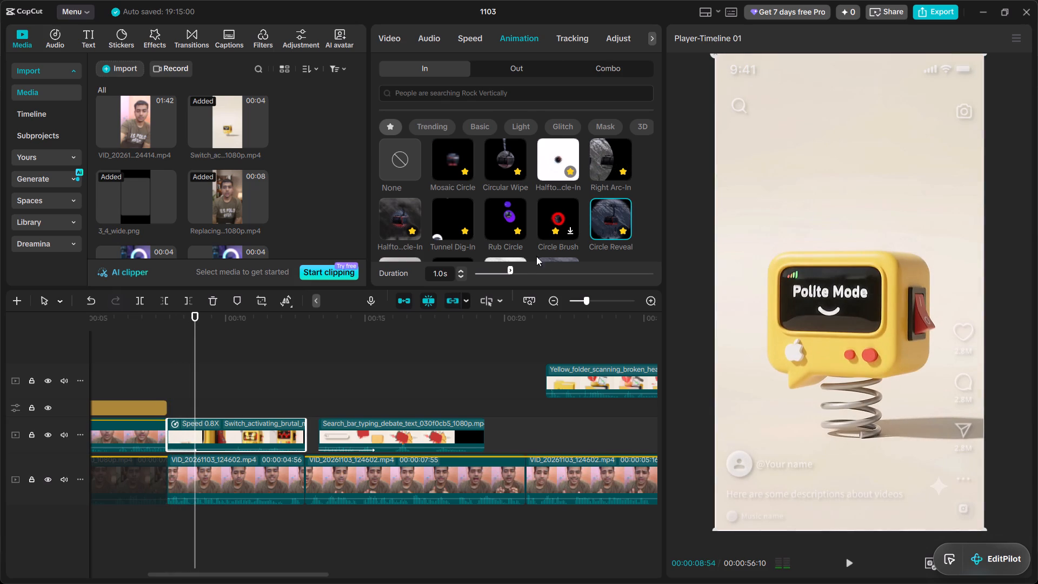
pyautogui.click(515, 269)
pyautogui.moveTo(521, 270); pyautogui.dragTo(529, 271)
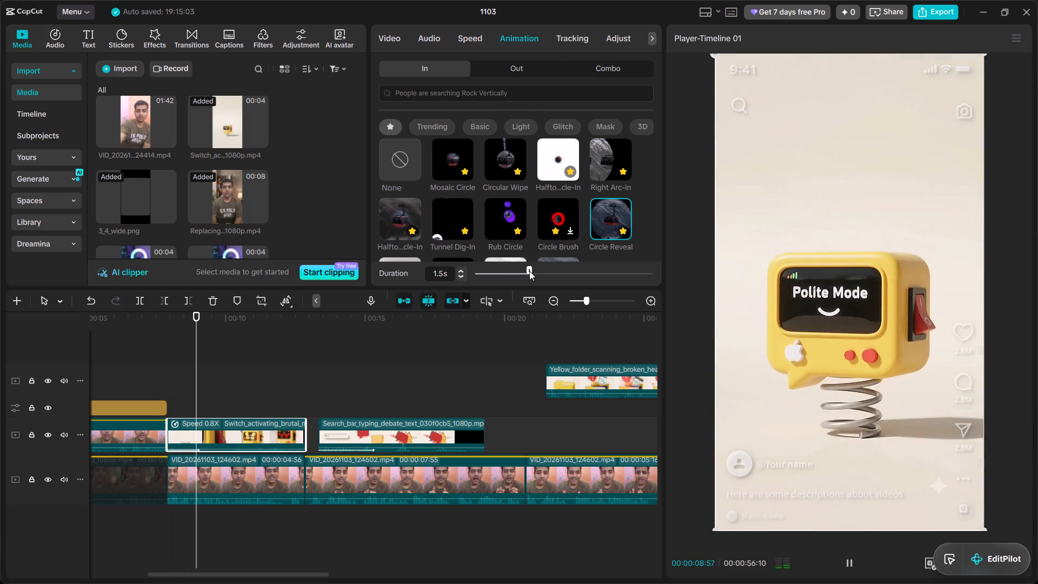
pyautogui.moveTo(529, 271); pyautogui.dragTo(547, 274)
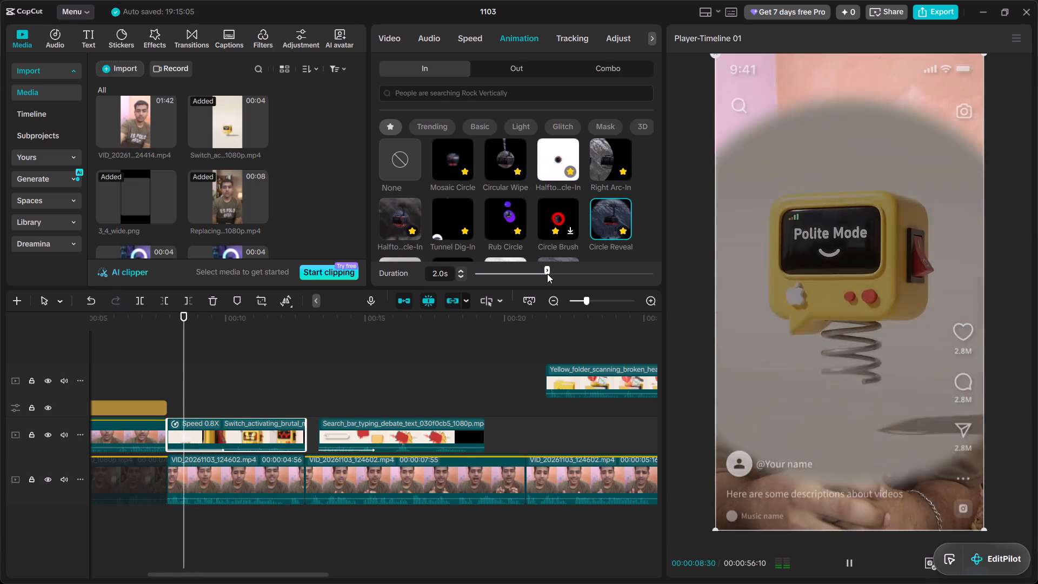
pyautogui.moveTo(547, 274); pyautogui.dragTo(534, 273)
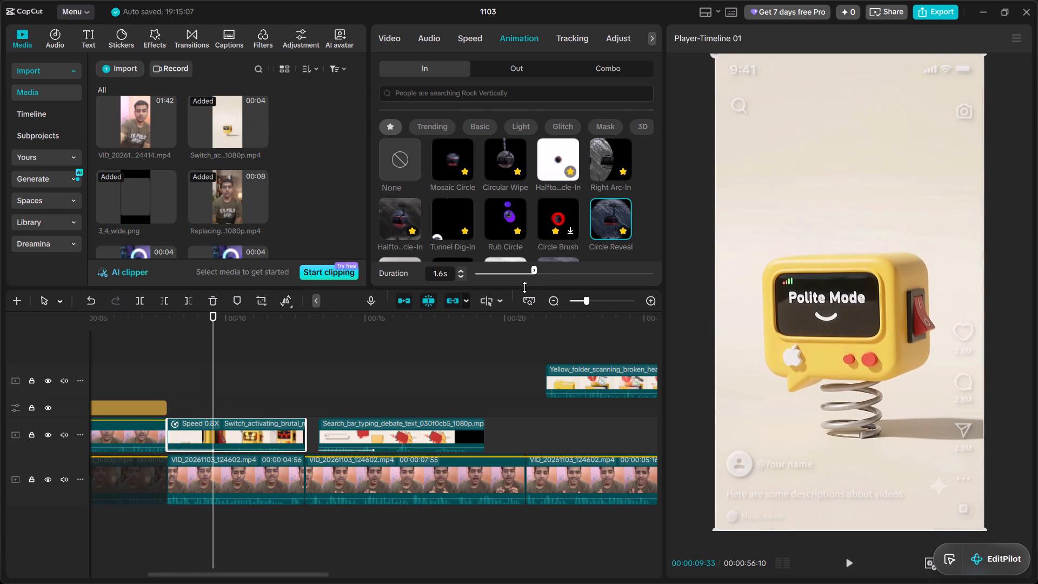
# Raise the system sound volume in the Windows quick settings and return to the video editor.
pyautogui.press('super+a')
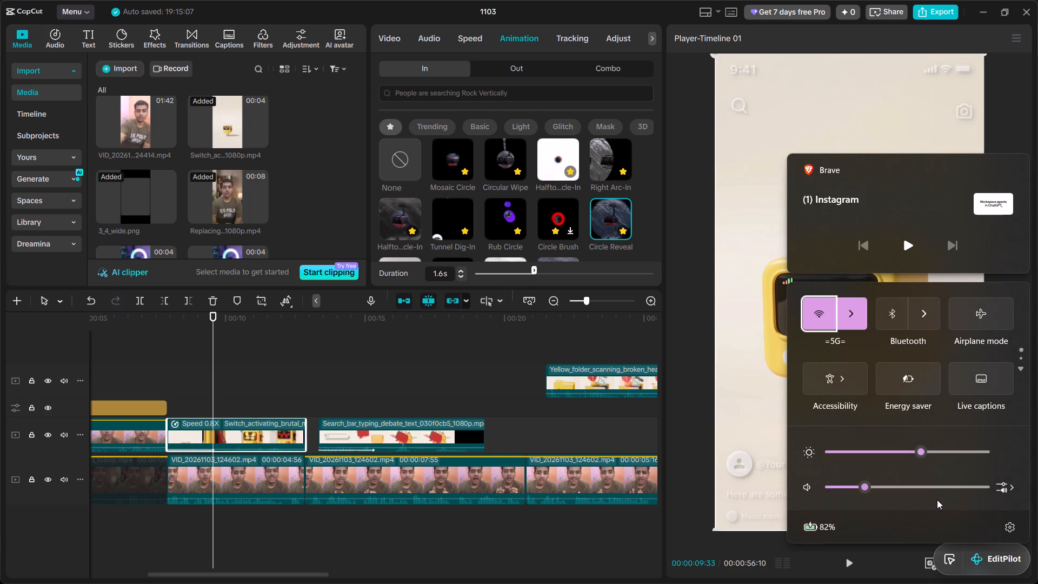
pyautogui.click(951, 487)
pyautogui.press('super+a')
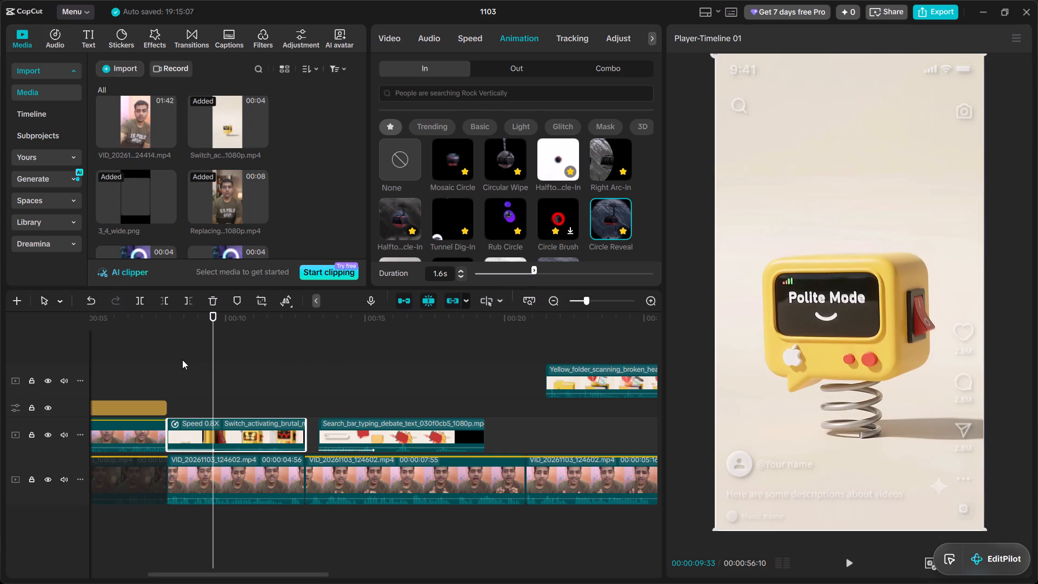
# Compare the opening frames of the talking-head clip with the Adjust1 layer disabled and enabled.
pyautogui.click(162, 354)
pyautogui.moveTo(162, 354); pyautogui.dragTo(28, 364)
pyautogui.press('space')
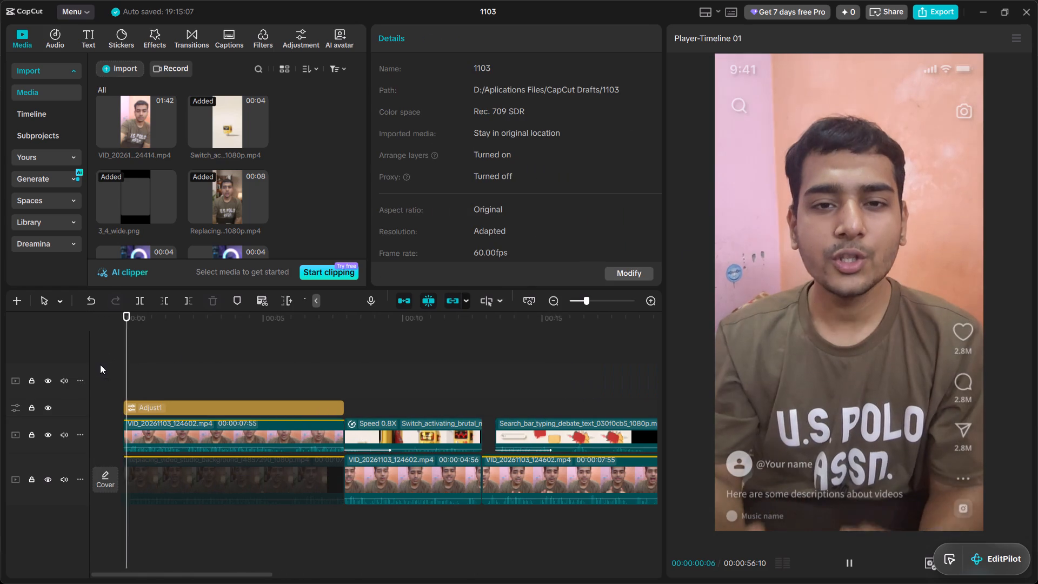
pyautogui.press('space')
pyautogui.click(181, 406)
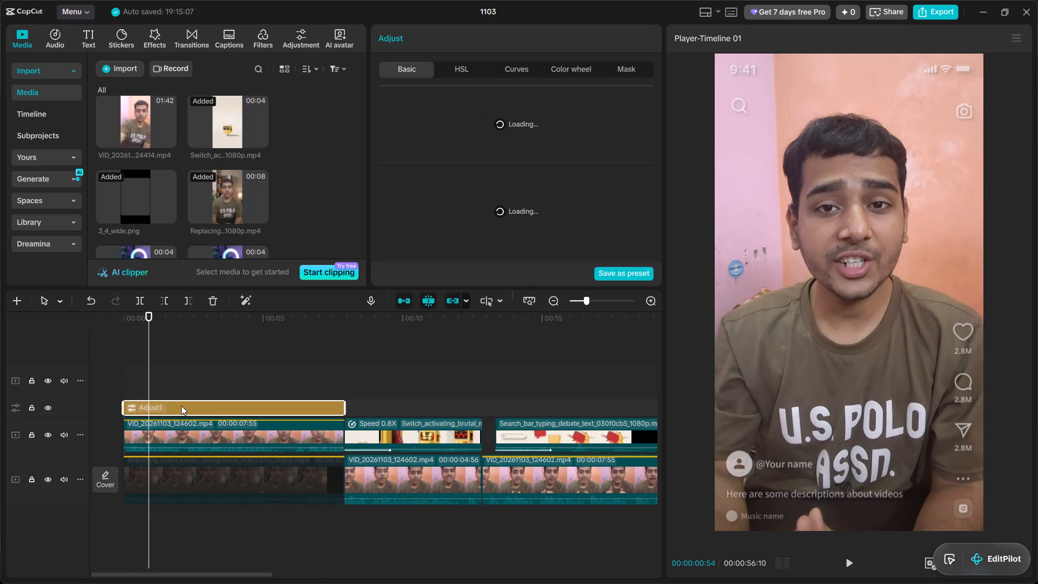
pyautogui.press('v')
pyautogui.write('vv')
pyautogui.press('v')
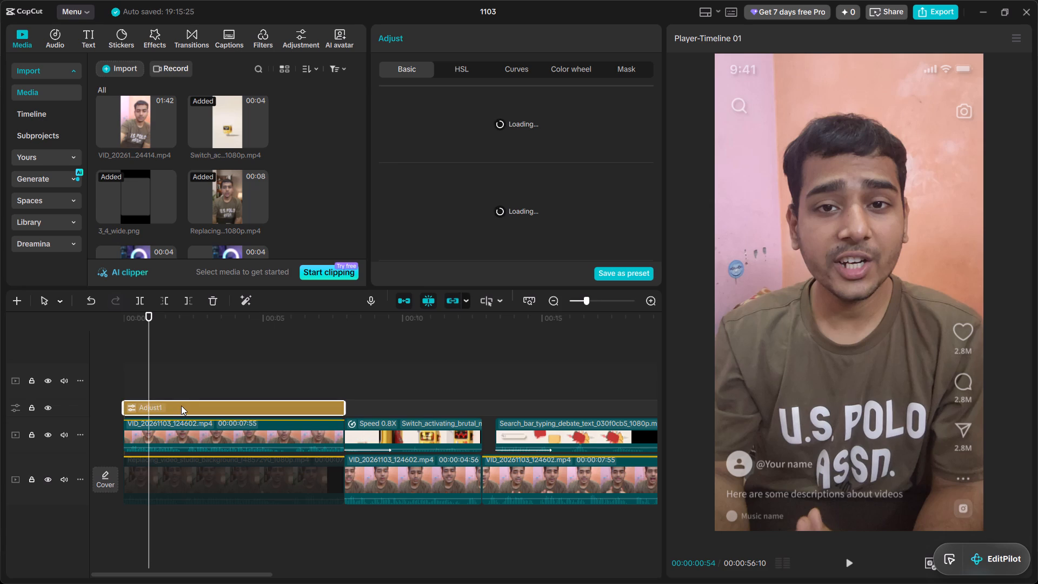
pyautogui.doubleClick(179, 387)
pyautogui.moveTo(179, 387); pyautogui.dragTo(130, 394)
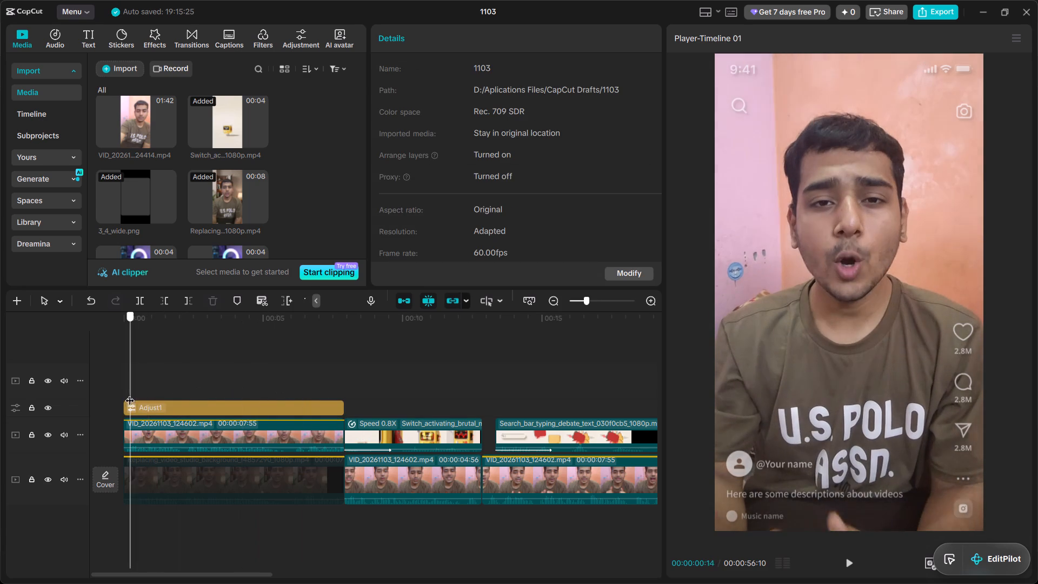
pyautogui.click(200, 410)
pyautogui.scroll(5, 223, 364)
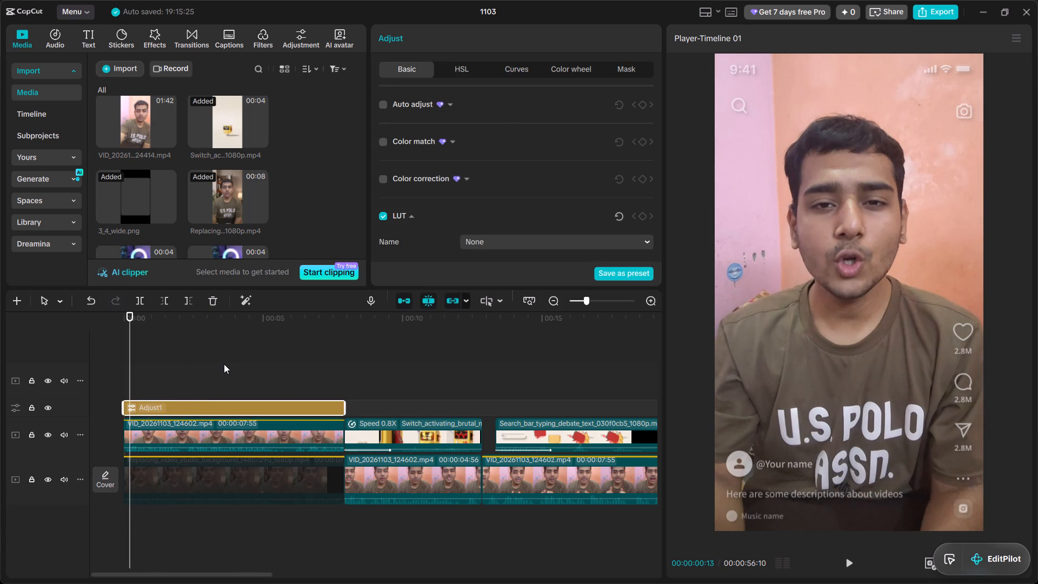
pyautogui.keyDown('ctrl'); pyautogui.scroll(-3, 224, 364); pyautogui.keyUp('ctrl')
pyautogui.keyDown('ctrl'); pyautogui.scroll(2, 224, 364); pyautogui.keyUp('ctrl')
pyautogui.press('v')
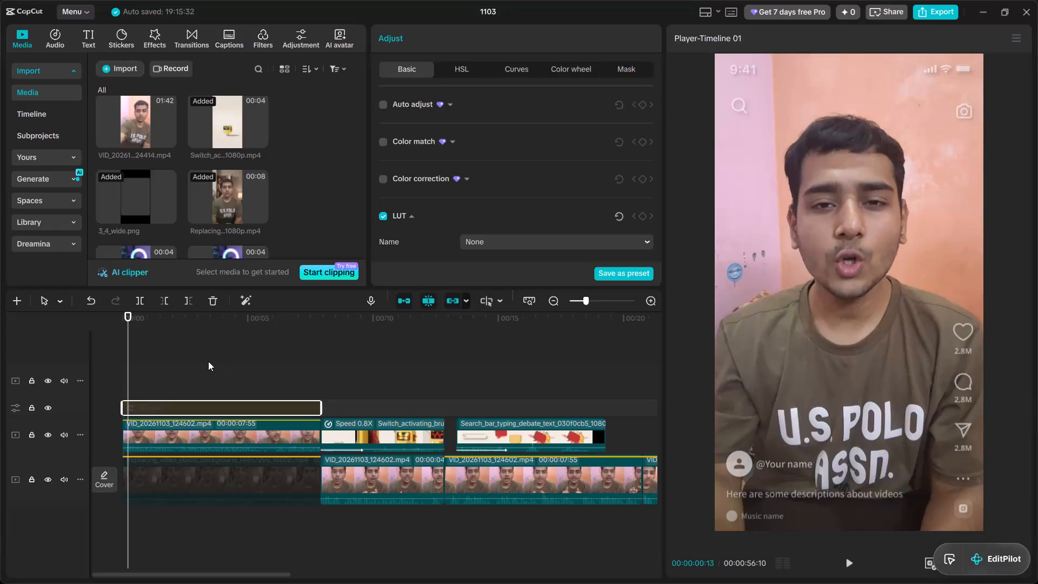
pyautogui.press('v')
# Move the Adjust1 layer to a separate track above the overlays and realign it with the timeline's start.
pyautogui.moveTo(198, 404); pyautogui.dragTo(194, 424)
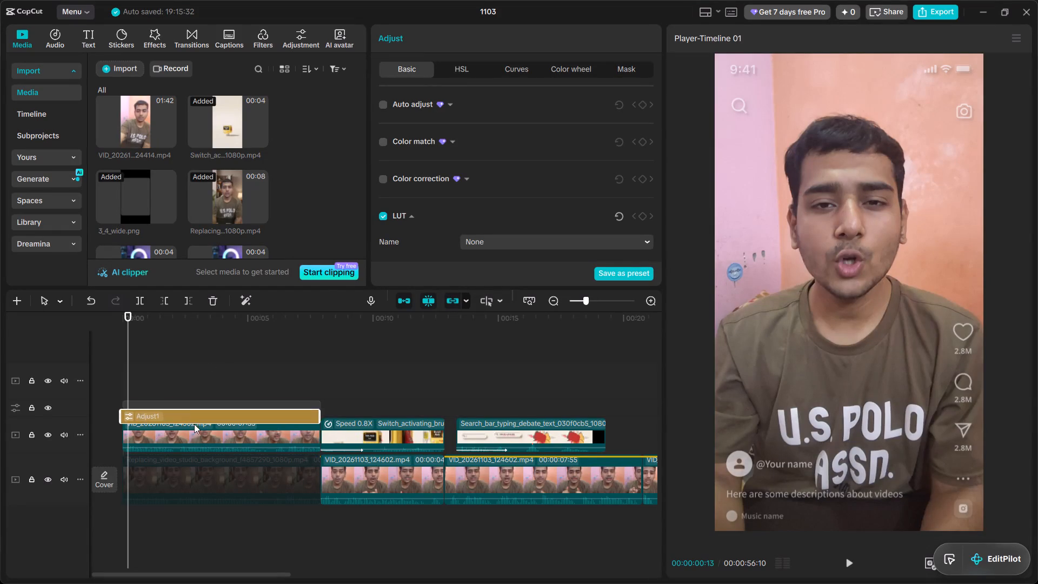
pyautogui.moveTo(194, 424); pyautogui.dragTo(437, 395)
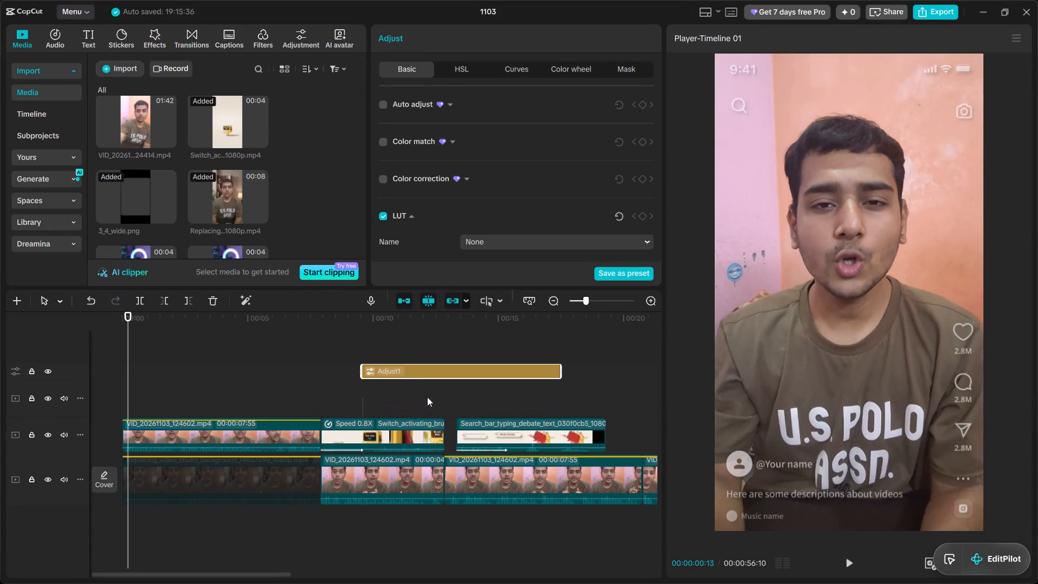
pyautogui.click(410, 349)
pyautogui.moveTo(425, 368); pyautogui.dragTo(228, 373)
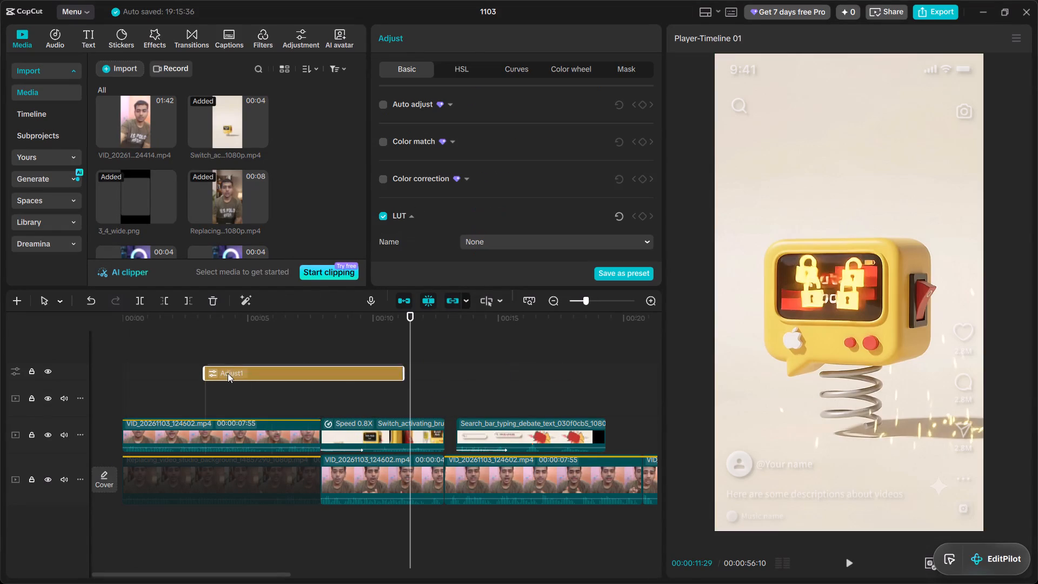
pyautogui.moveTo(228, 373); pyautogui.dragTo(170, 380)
# Play parts of the first talking-head clip and compare its look with the Adjust1 layer disabled and enabled.
pyautogui.click(178, 334)
pyautogui.press('space')
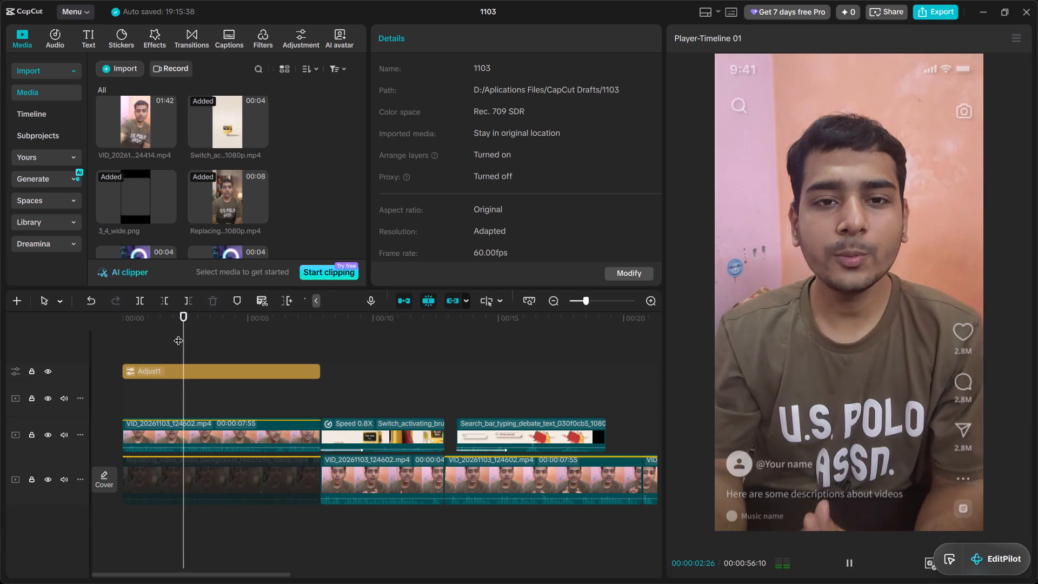
pyautogui.press('space')
pyautogui.press('space')
pyautogui.press('space')
pyautogui.click(184, 366)
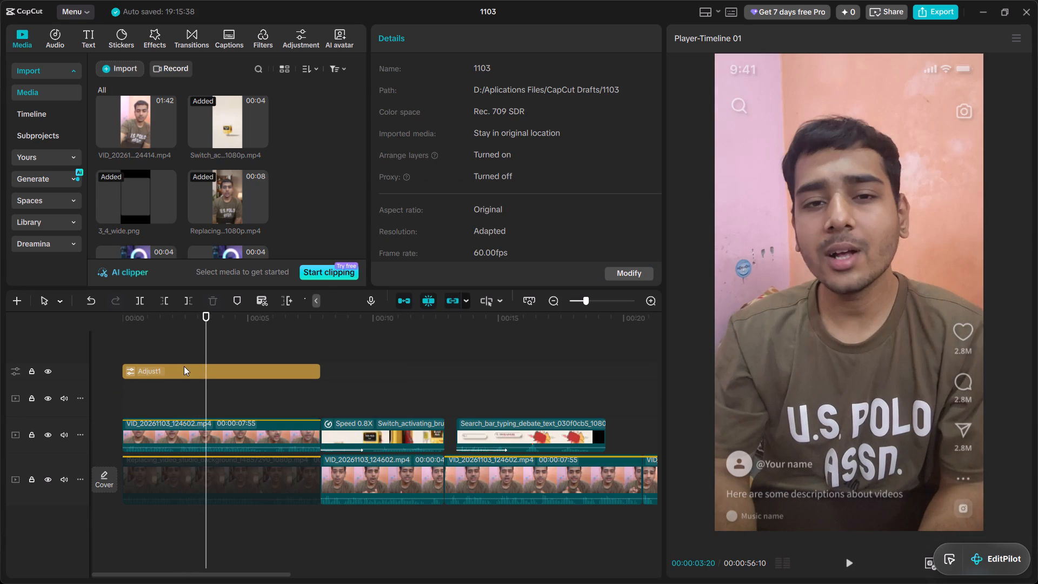
pyautogui.write('vvv')
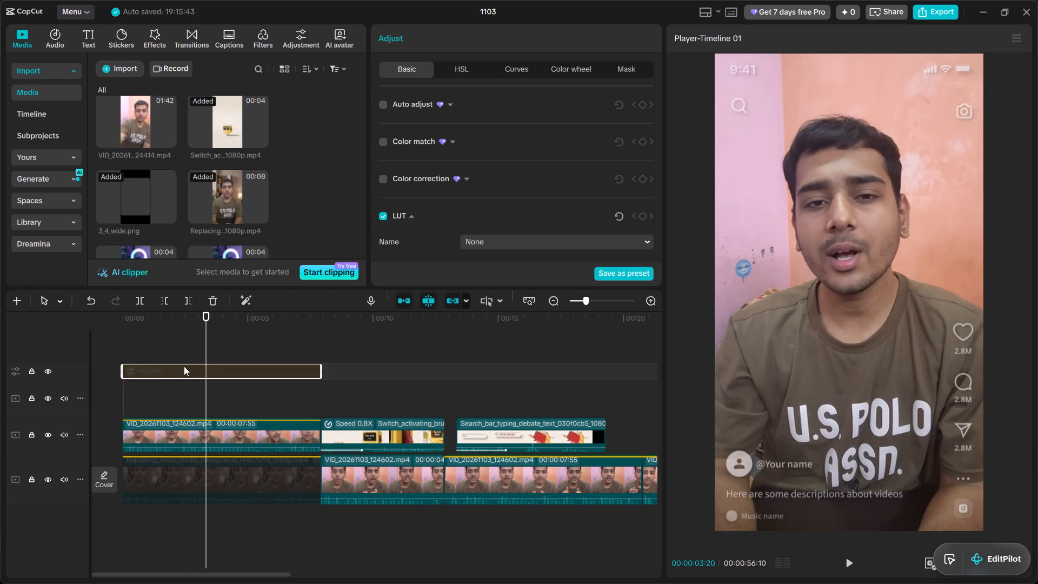
pyautogui.press('space')
pyautogui.press('space')
pyautogui.write('v')
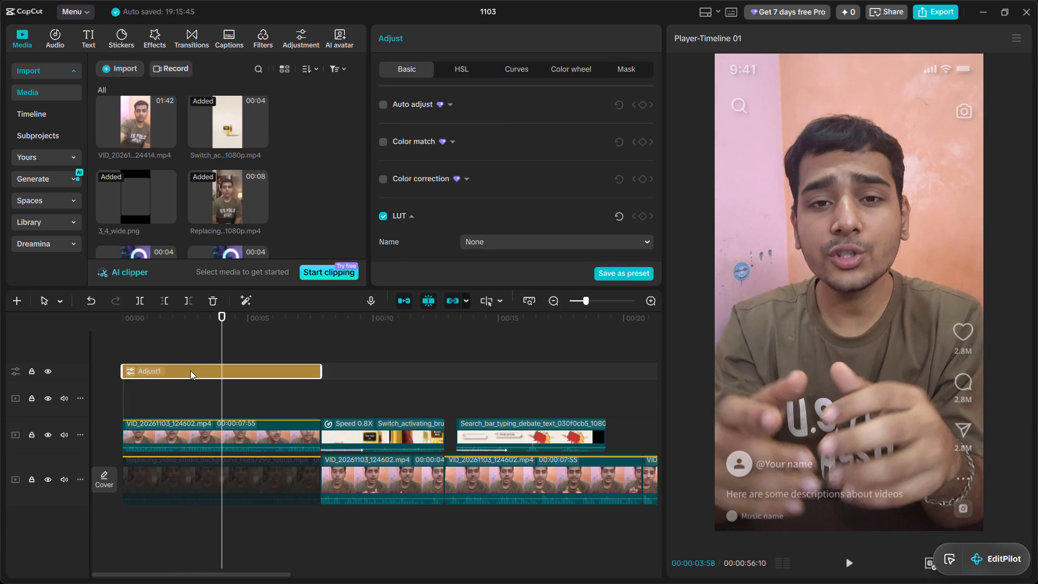
# Delete the Adjust1 layer from above the first talking-head clip.
pyautogui.scroll(-6, 441, 250)
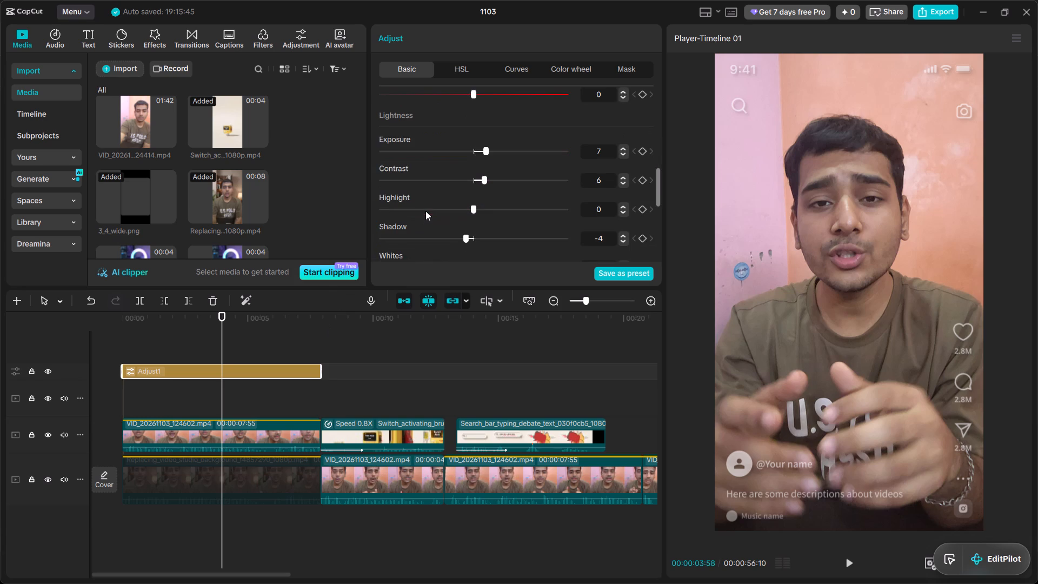
pyautogui.click(216, 300)
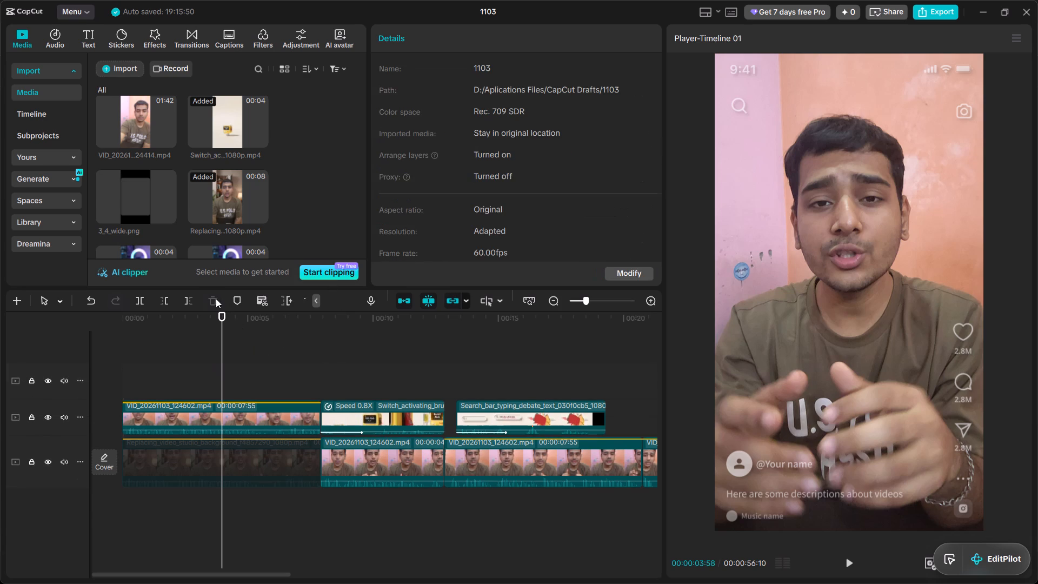
# Add a new custom adjustment layer above the first talking-head clip at 00:00:03:58 and bring its color and lightness settings into view.
pyautogui.click(303, 41)
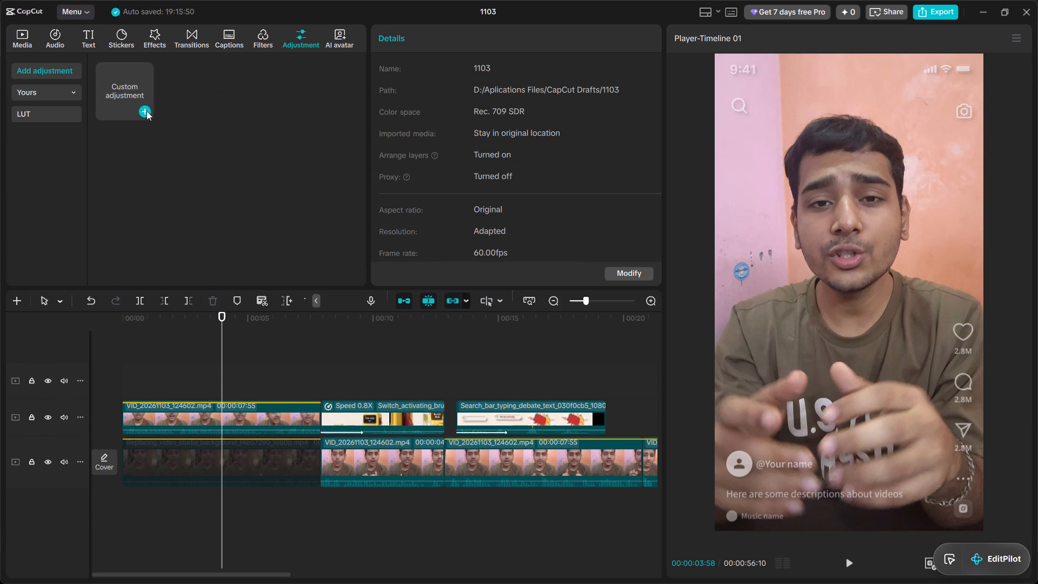
pyautogui.click(147, 111)
pyautogui.scroll(-5, 509, 174)
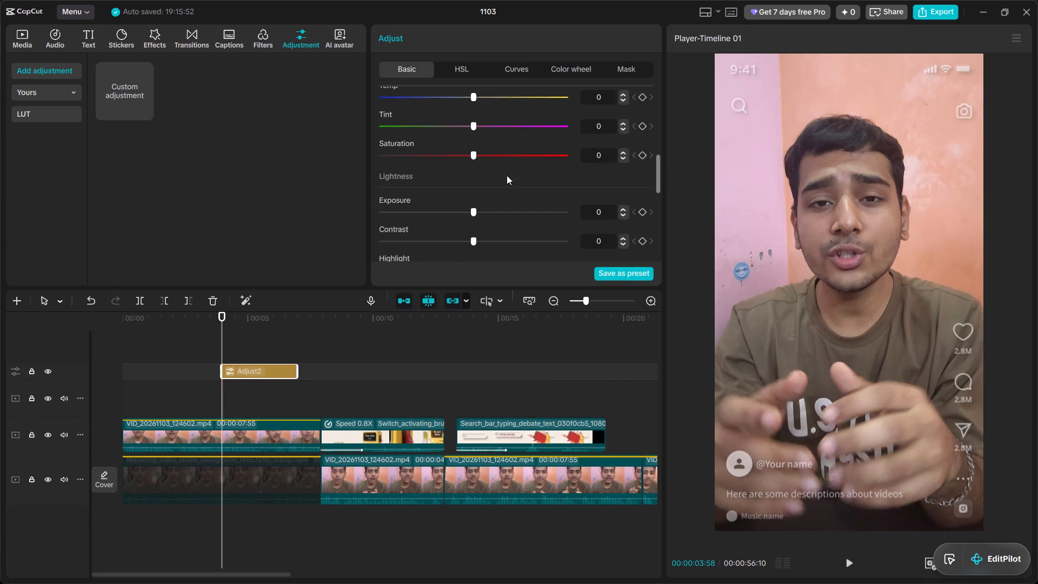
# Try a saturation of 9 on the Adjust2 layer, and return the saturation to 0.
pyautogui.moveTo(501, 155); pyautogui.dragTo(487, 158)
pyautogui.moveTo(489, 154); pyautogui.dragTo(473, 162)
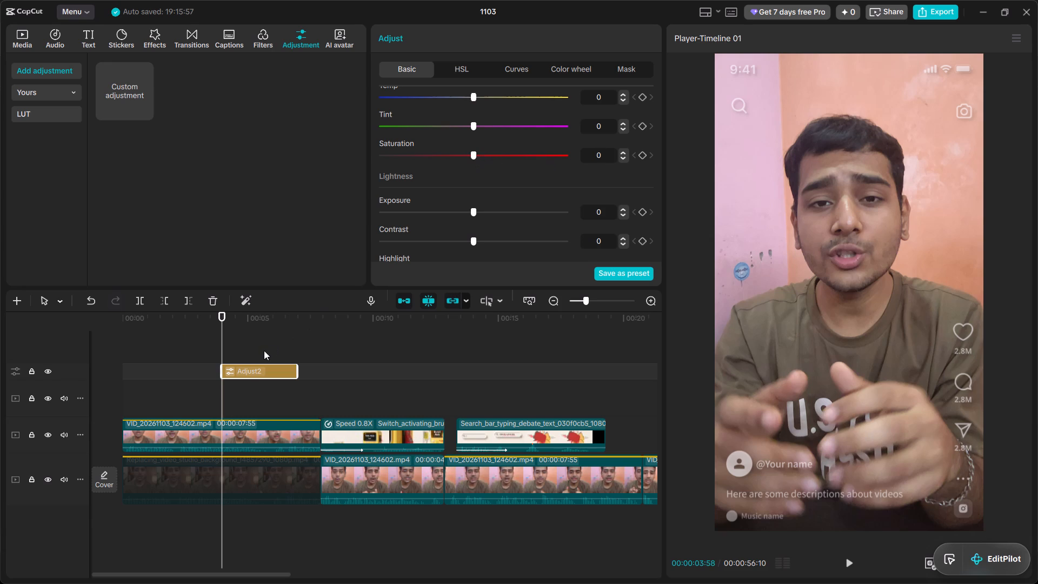
# Delete the Adjust2 layer from above the first talking-head clip.
pyautogui.click(215, 300)
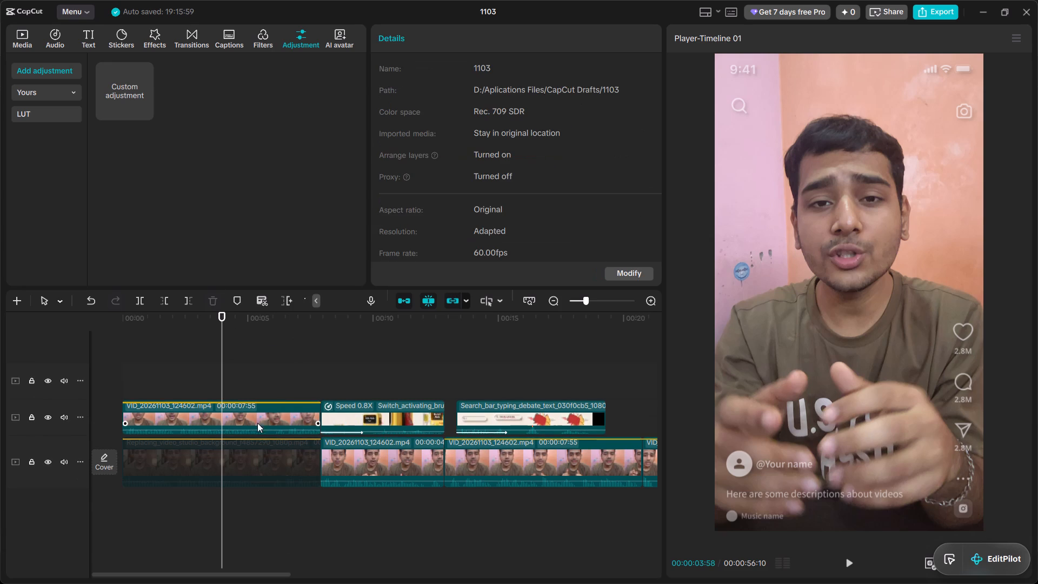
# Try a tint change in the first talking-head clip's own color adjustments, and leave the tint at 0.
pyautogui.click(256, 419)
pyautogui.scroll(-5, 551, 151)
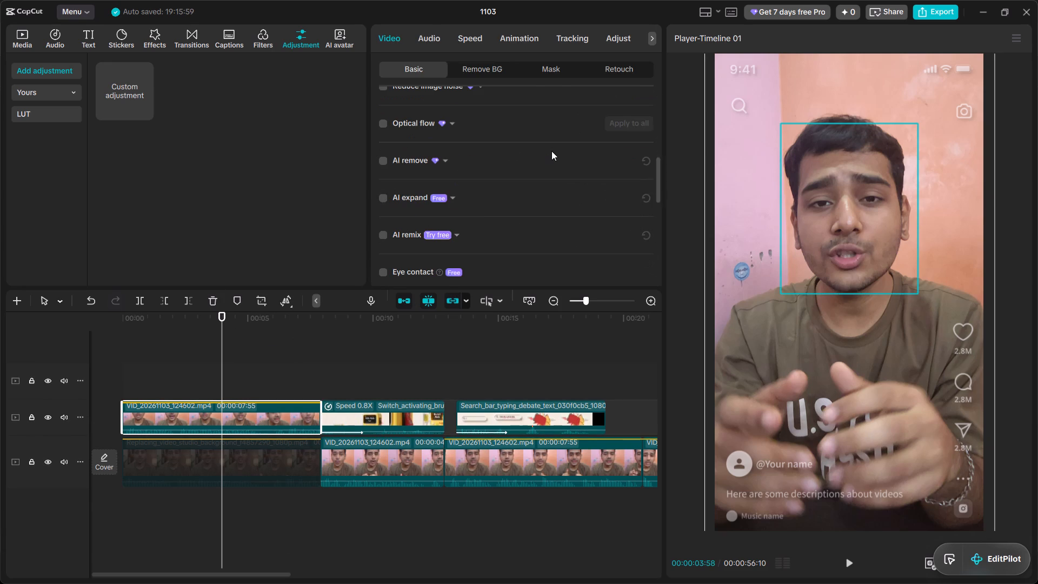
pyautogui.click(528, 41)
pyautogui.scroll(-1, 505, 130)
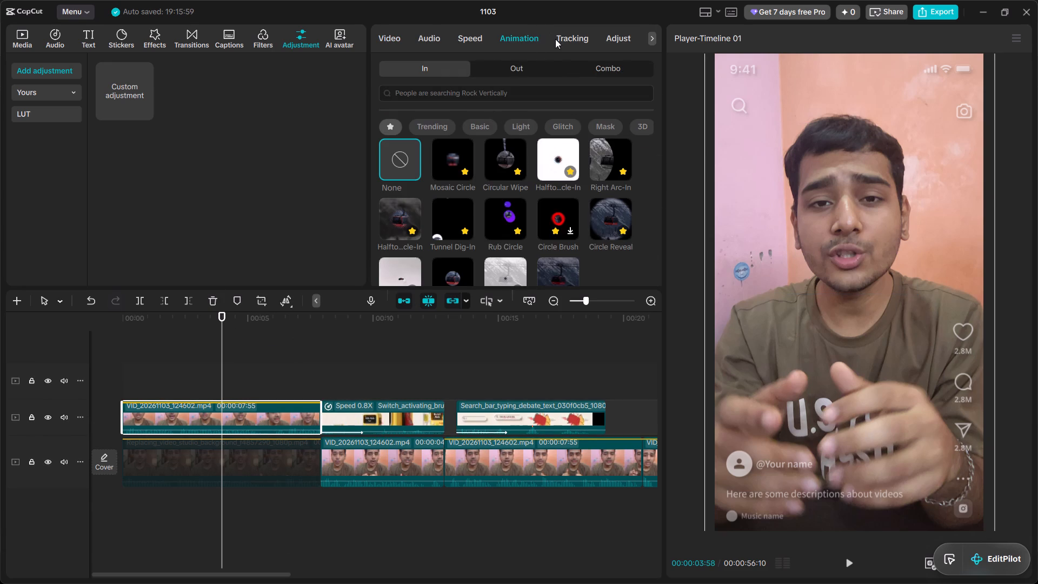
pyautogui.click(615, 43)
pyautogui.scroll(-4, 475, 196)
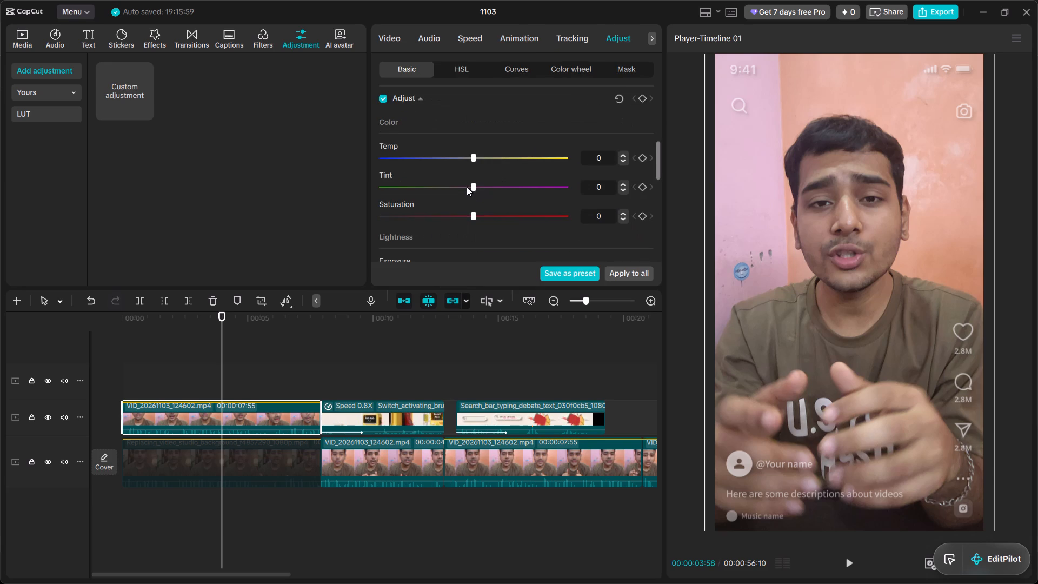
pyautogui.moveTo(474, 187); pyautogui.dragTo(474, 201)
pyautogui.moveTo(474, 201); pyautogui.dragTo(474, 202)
# Scrub the playhead back to the start of the timeline.
pyautogui.scroll(-4, 244, 377)
pyautogui.scroll(5, 232, 385)
pyautogui.keyDown('ctrl'); pyautogui.scroll(-13, 235, 386); pyautogui.keyUp('ctrl')
pyautogui.keyDown('ctrl'); pyautogui.scroll(10, 238, 386); pyautogui.keyUp('ctrl')
pyautogui.click(264, 363)
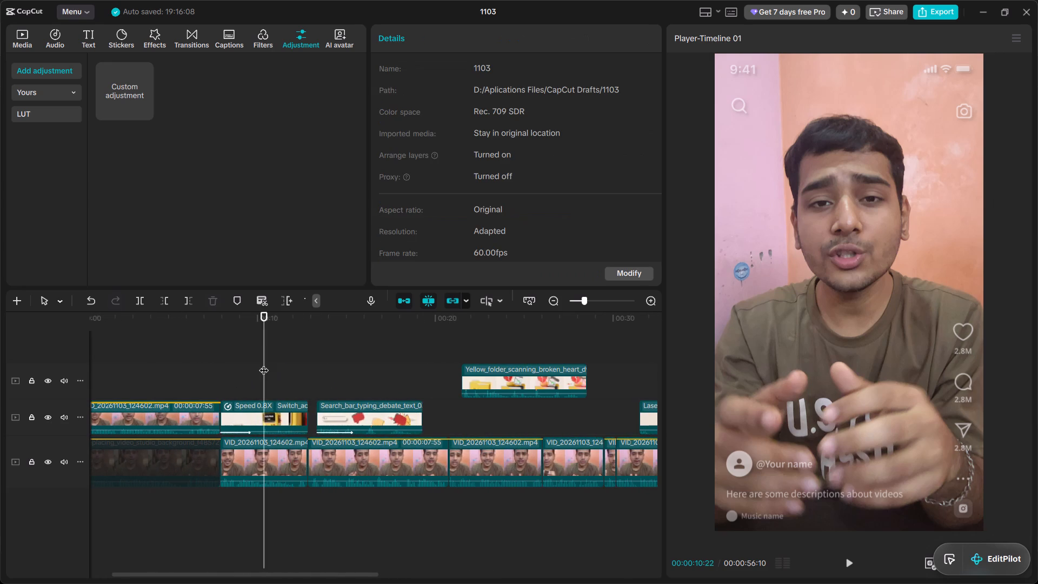
pyautogui.moveTo(264, 363); pyautogui.dragTo(220, 376)
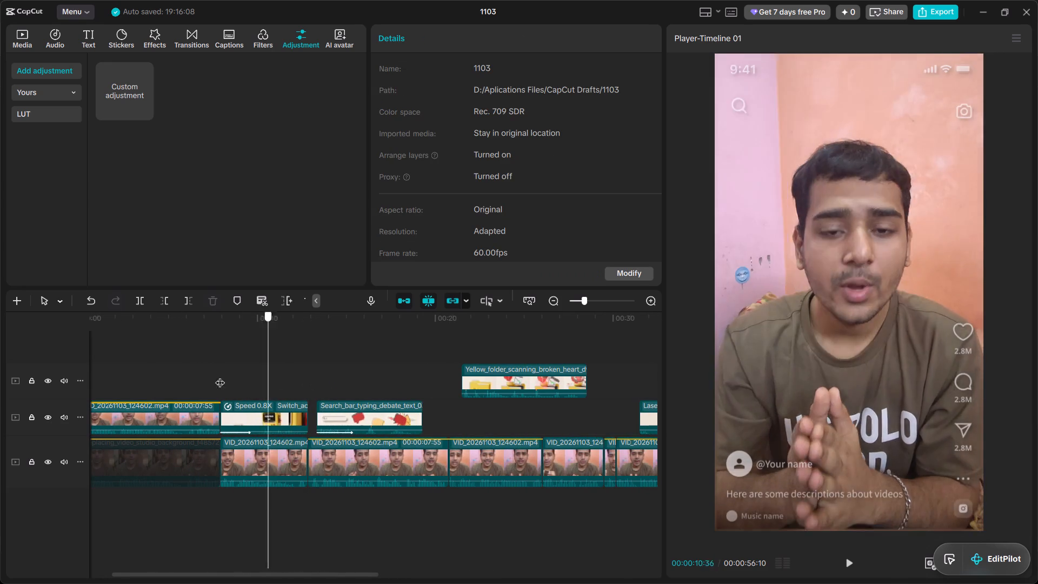
pyautogui.moveTo(220, 376); pyautogui.dragTo(90, 383)
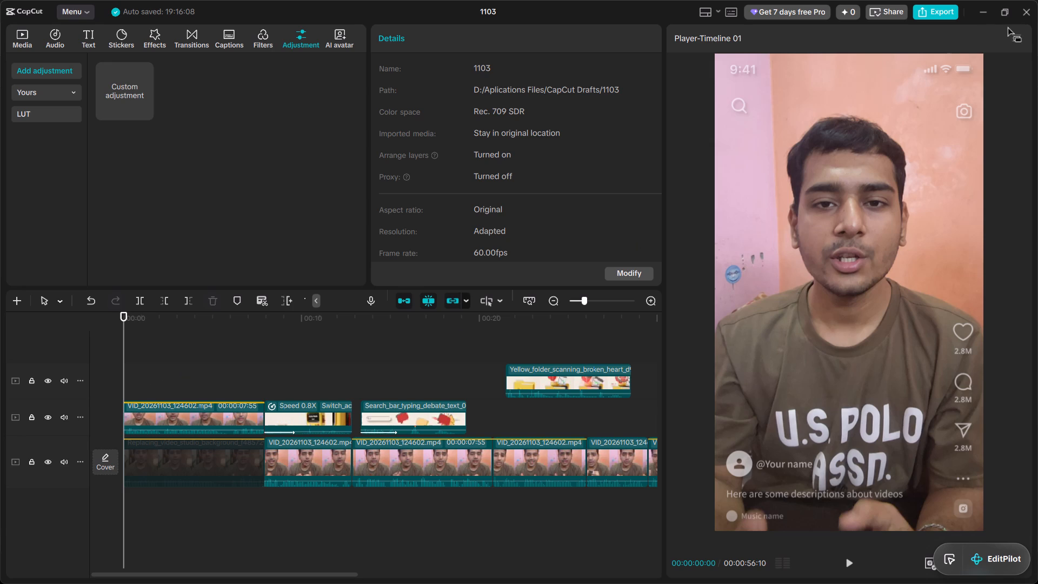
# Close project 1103 to return to the home screen.
pyautogui.click(1019, 12)
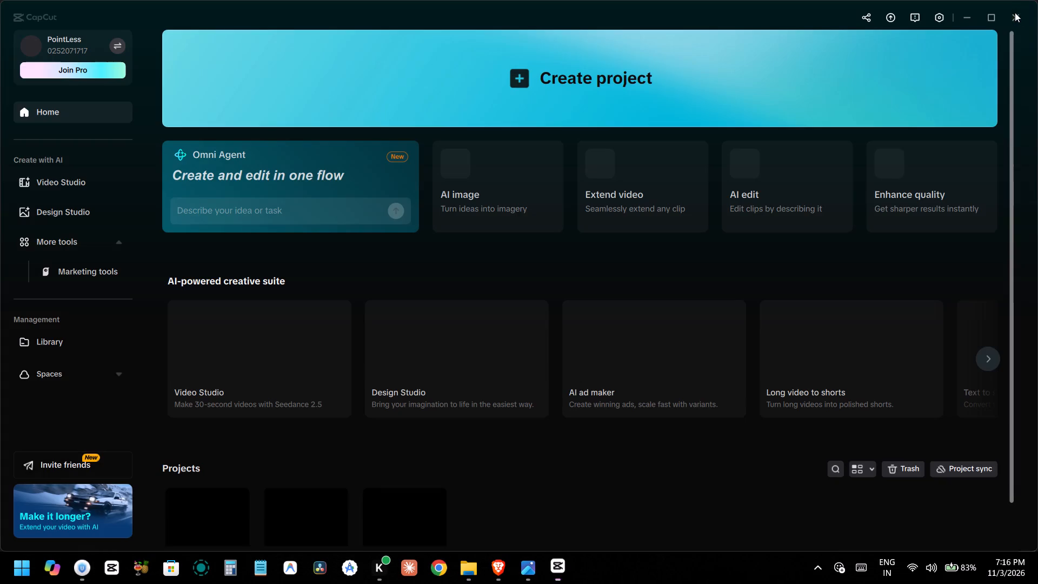
# Close the open Photos app window from the Windows desktop.
pyautogui.rightClick(532, 570)
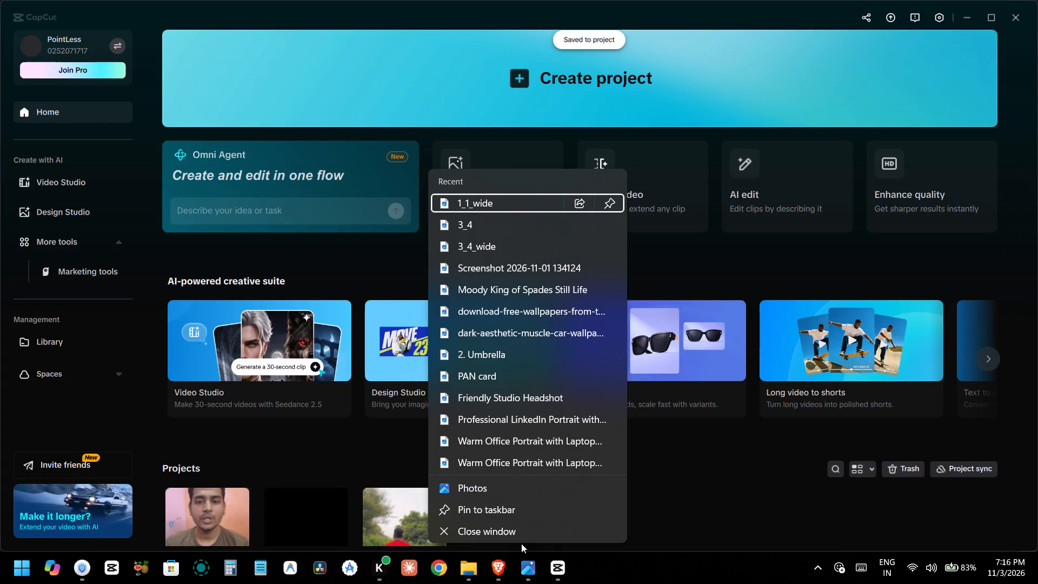
pyautogui.click(522, 536)
# Reopen project 1103 from the saved projects.
pyautogui.scroll(-5, 370, 321)
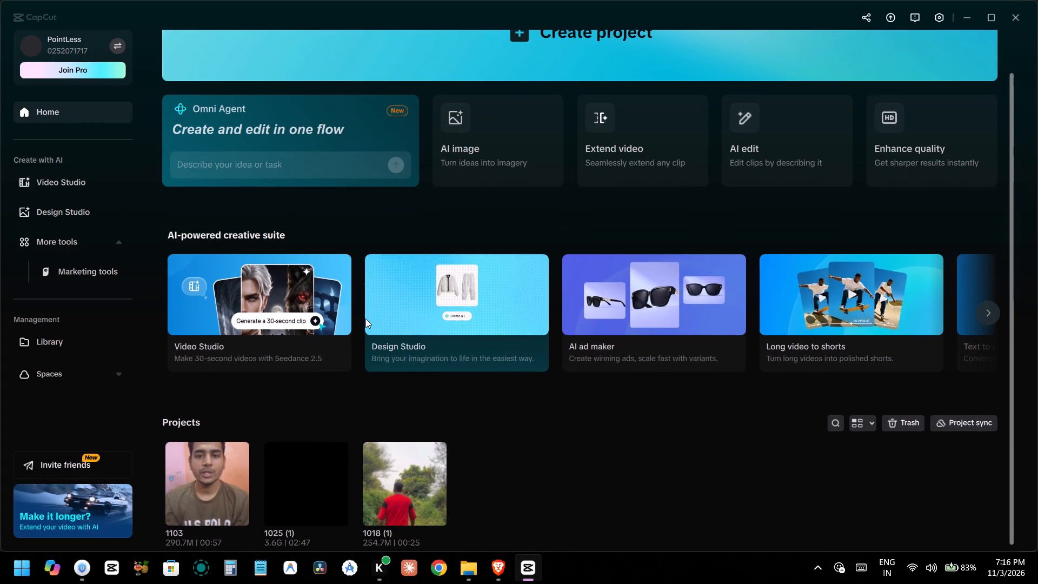
pyautogui.click(208, 487)
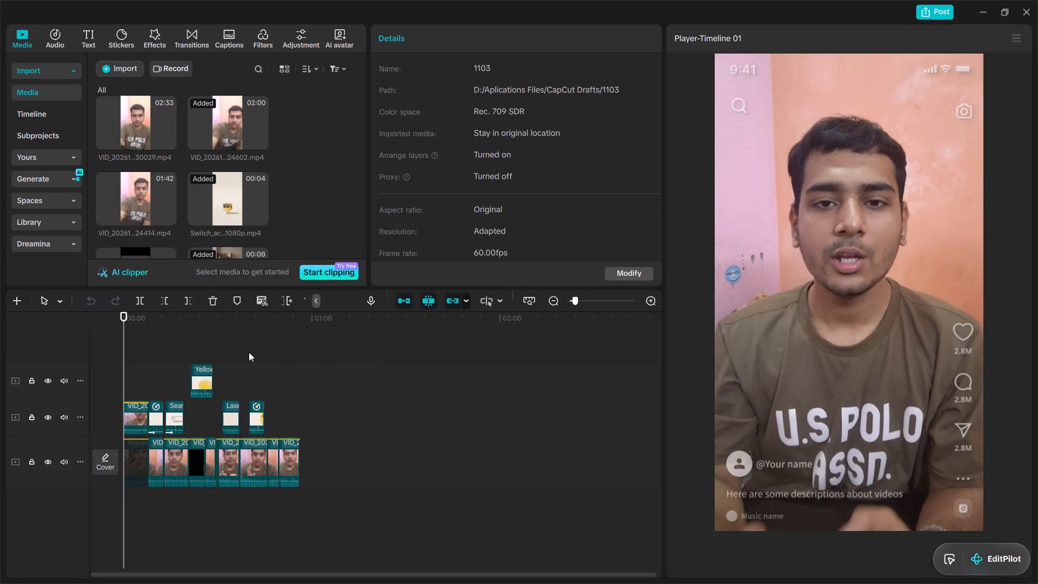
# Move the first talking-head clip from the overlay track to the start of the main track, and cut out the disabled clip it displaces.
pyautogui.keyDown('ctrl'); pyautogui.scroll(10, 243, 352); pyautogui.keyUp('ctrl')
pyautogui.keyDown('ctrl'); pyautogui.scroll(11, 241, 352); pyautogui.keyUp('ctrl')
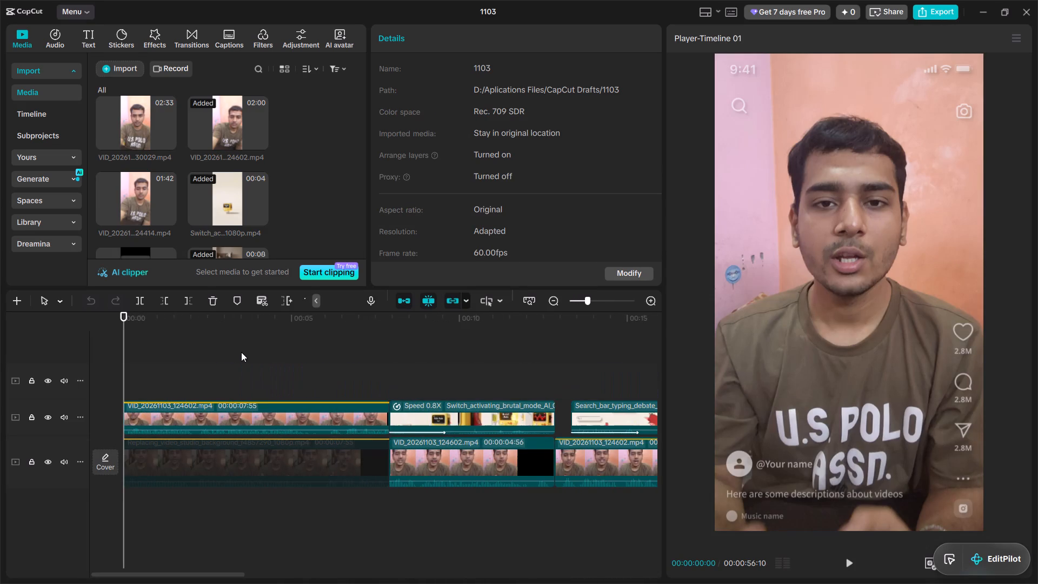
pyautogui.keyDown('ctrl'); pyautogui.scroll(1, 241, 352); pyautogui.keyUp('ctrl')
pyautogui.click(241, 468)
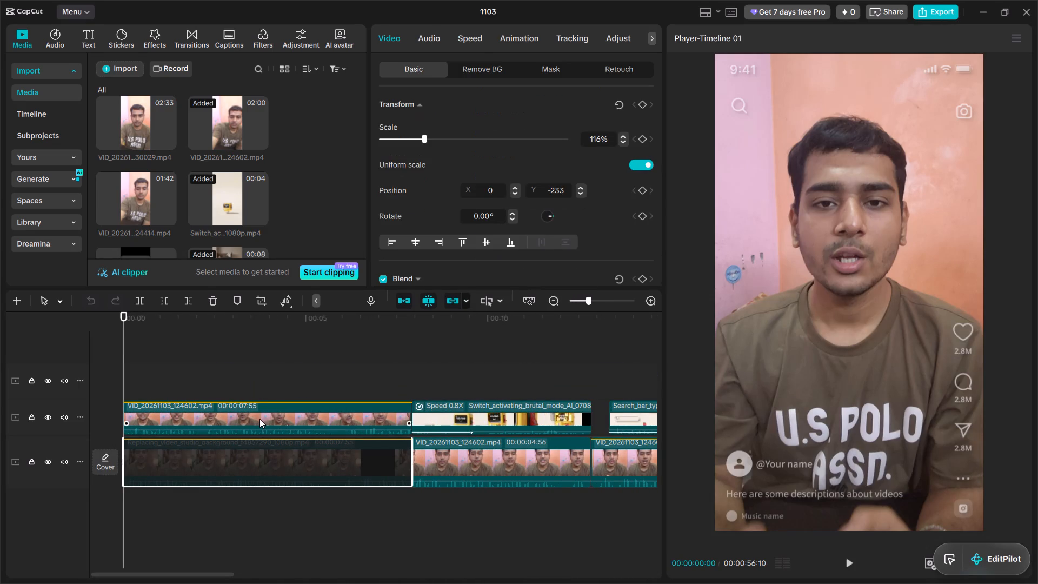
pyautogui.moveTo(259, 417); pyautogui.dragTo(252, 478)
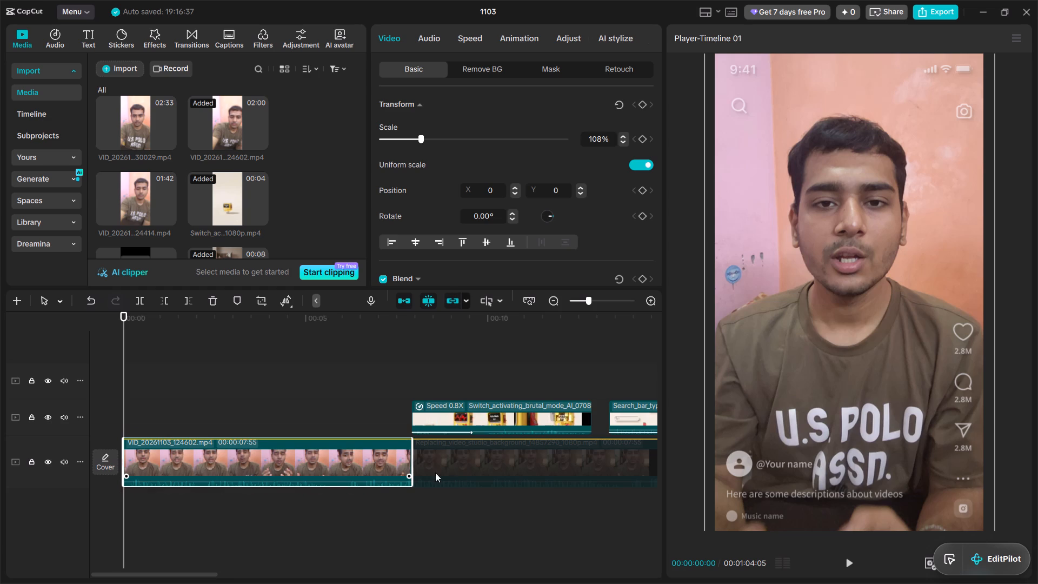
pyautogui.click(476, 467)
pyautogui.hotkey('ctrl', 'x')
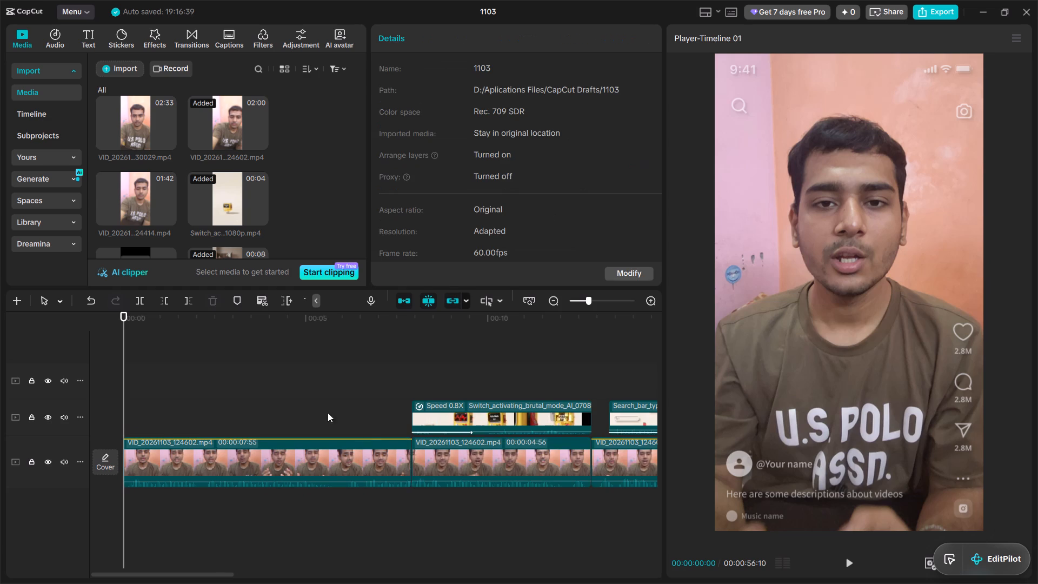
# Play the opening briefly and add a new custom adjustment layer above the first talking-head clip at 00:00:00:22.
pyautogui.press('space')
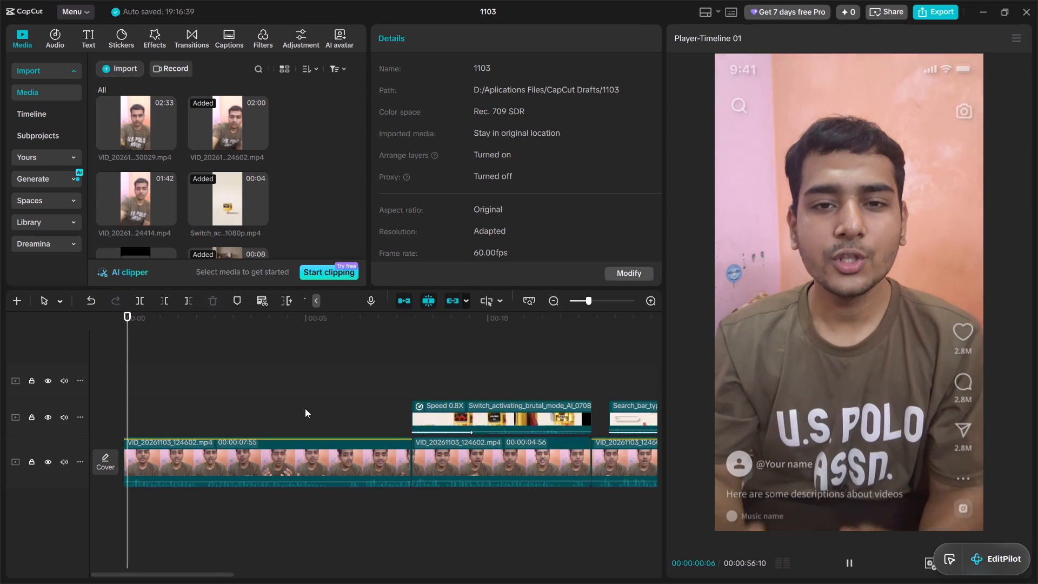
pyautogui.press('space')
pyautogui.click(307, 40)
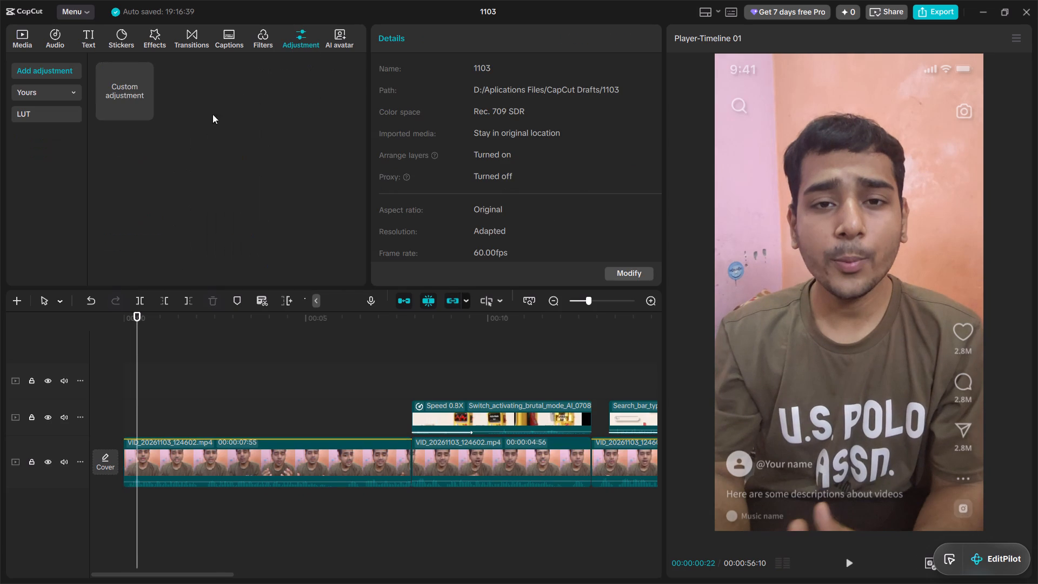
pyautogui.click(148, 113)
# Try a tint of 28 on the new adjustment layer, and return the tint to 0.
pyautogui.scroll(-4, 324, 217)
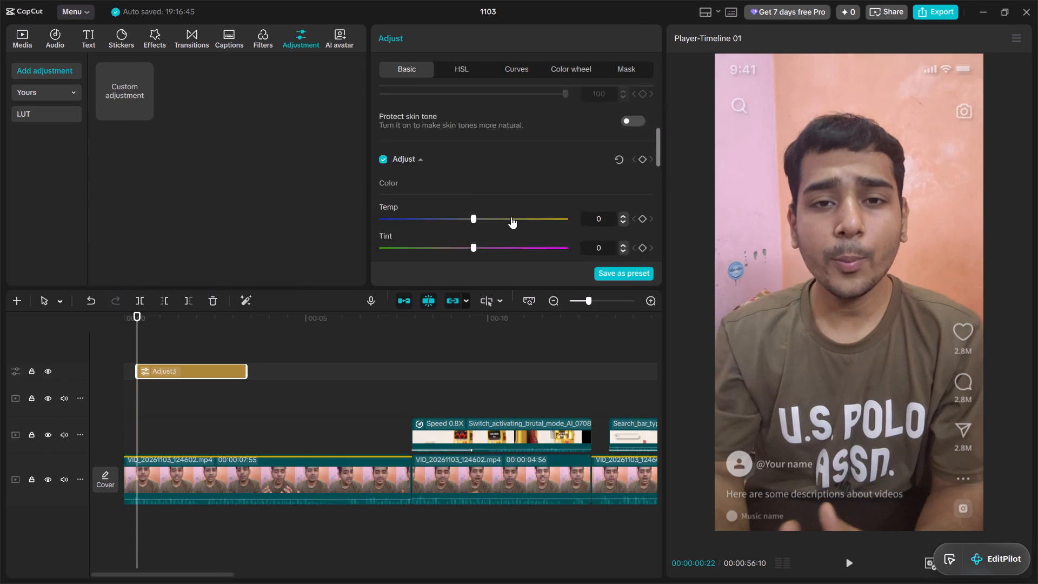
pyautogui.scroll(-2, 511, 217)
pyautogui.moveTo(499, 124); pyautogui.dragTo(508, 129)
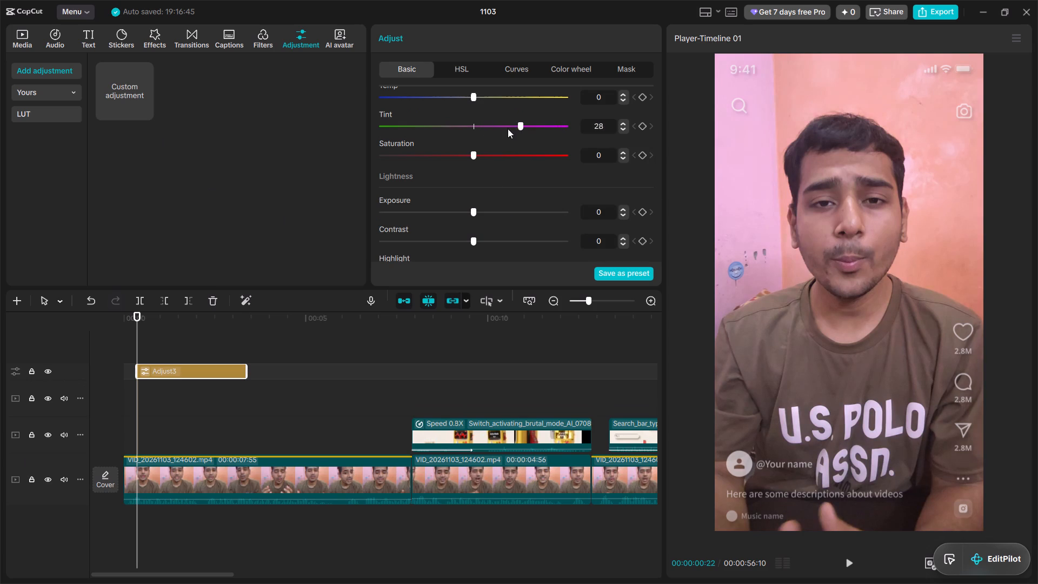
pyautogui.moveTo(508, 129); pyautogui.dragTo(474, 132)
# Set the new adjustment layer's exposure to 5 and its contrast to 12.
pyautogui.scroll(-2, 485, 199)
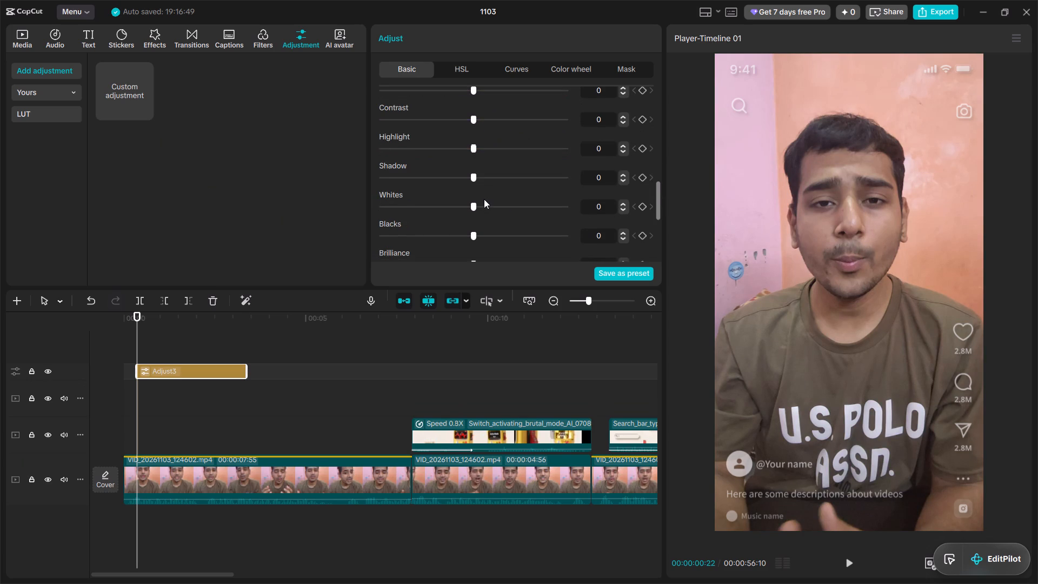
pyautogui.scroll(2, 489, 207)
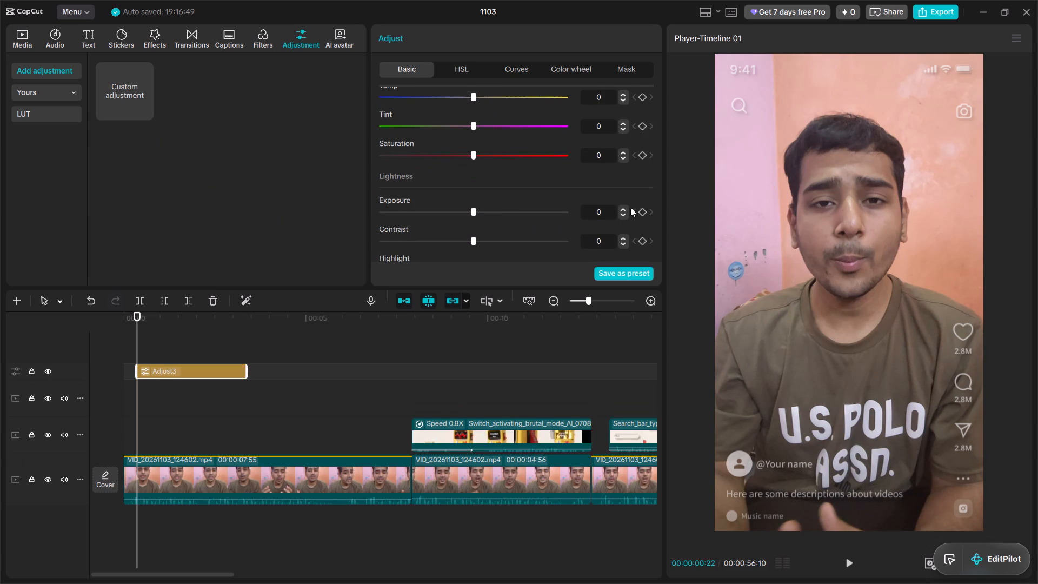
pyautogui.tripleClick(626, 208)
pyautogui.doubleClick(626, 208)
pyautogui.moveTo(476, 242); pyautogui.dragTo(493, 245)
# Set the adjustment layer's highlight to -22 and its shadow to -10.
pyautogui.scroll(-2, 483, 185)
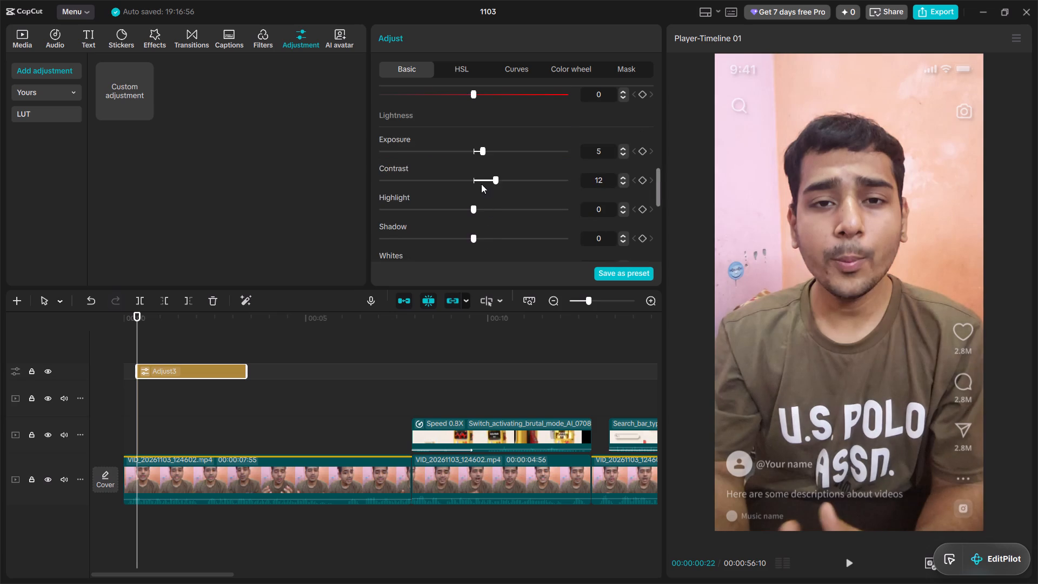
pyautogui.moveTo(473, 148); pyautogui.dragTo(421, 152)
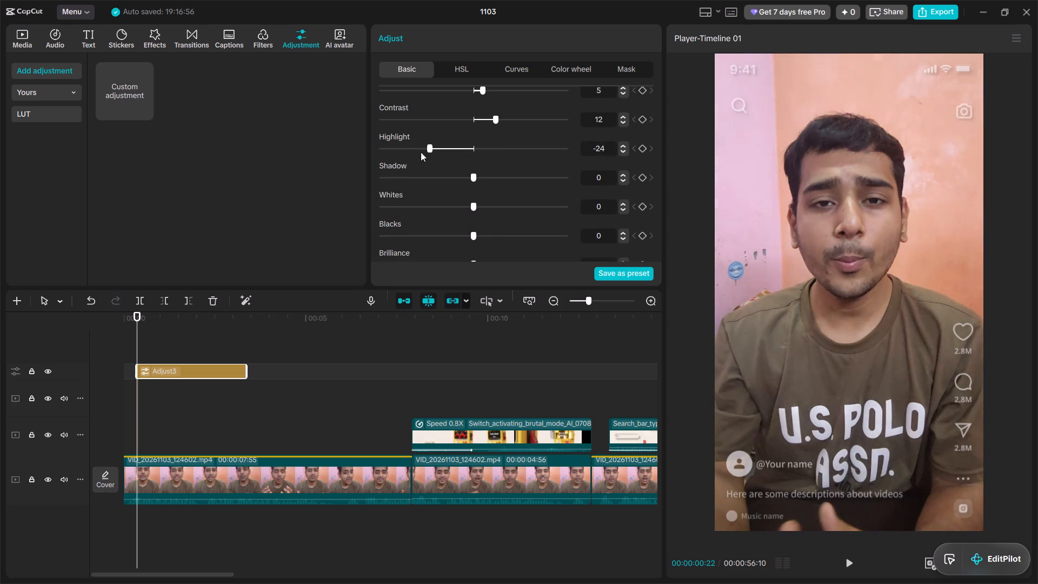
pyautogui.moveTo(421, 152); pyautogui.dragTo(430, 165)
pyautogui.moveTo(467, 179); pyautogui.dragTo(434, 183)
pyautogui.moveTo(434, 183); pyautogui.dragTo(453, 189)
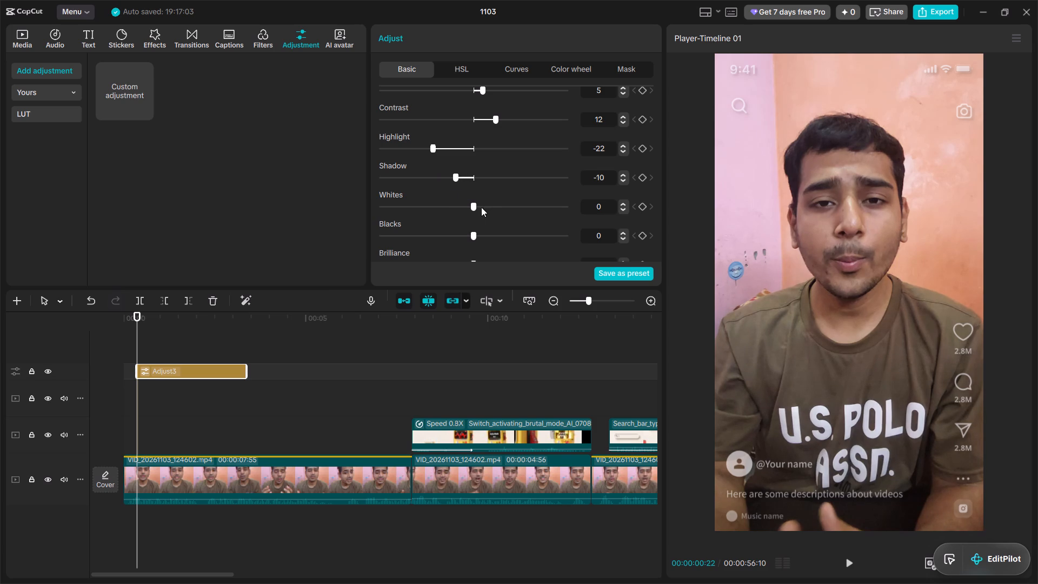
# Set the adjustment layer's whites to 11 and its blacks to -3.
pyautogui.moveTo(477, 205); pyautogui.dragTo(489, 220)
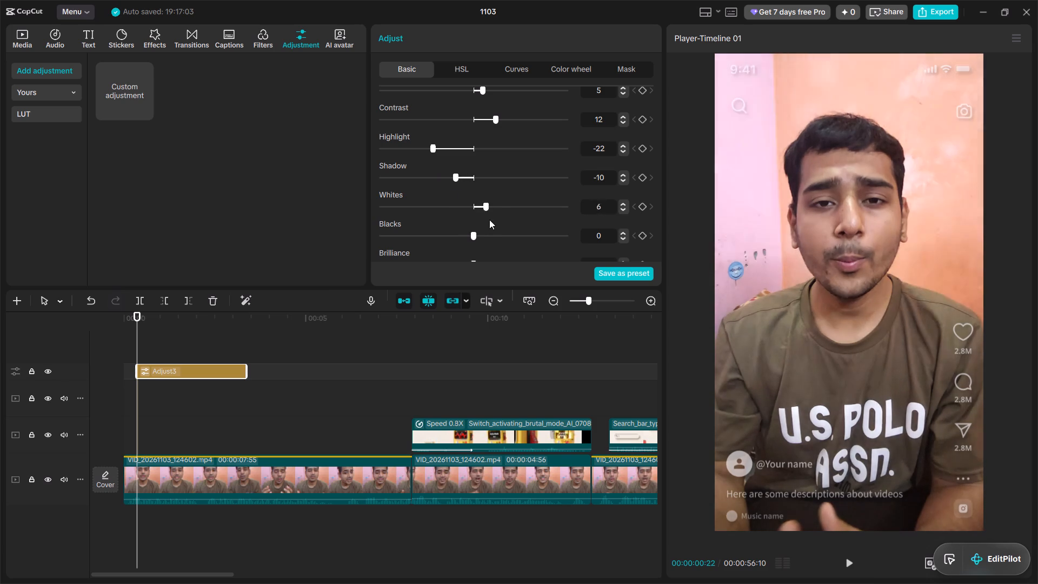
pyautogui.moveTo(489, 220); pyautogui.dragTo(491, 220)
pyautogui.moveTo(478, 231); pyautogui.dragTo(460, 241)
pyautogui.moveTo(460, 241); pyautogui.dragTo(465, 243)
pyautogui.scroll(-2, 475, 167)
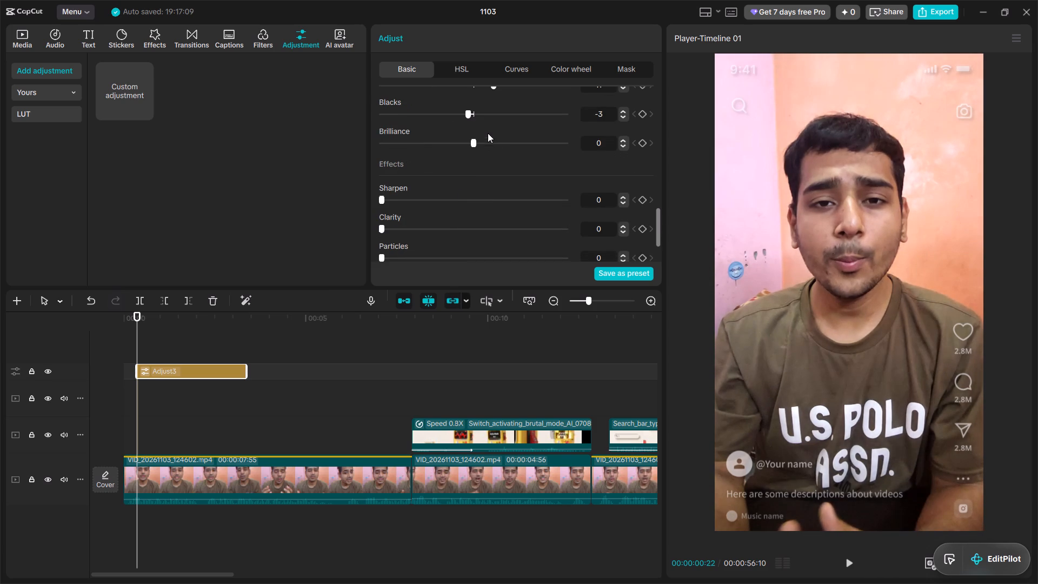
# Set the adjustment layer's brilliance to about -17.
pyautogui.moveTo(477, 144); pyautogui.dragTo(440, 159)
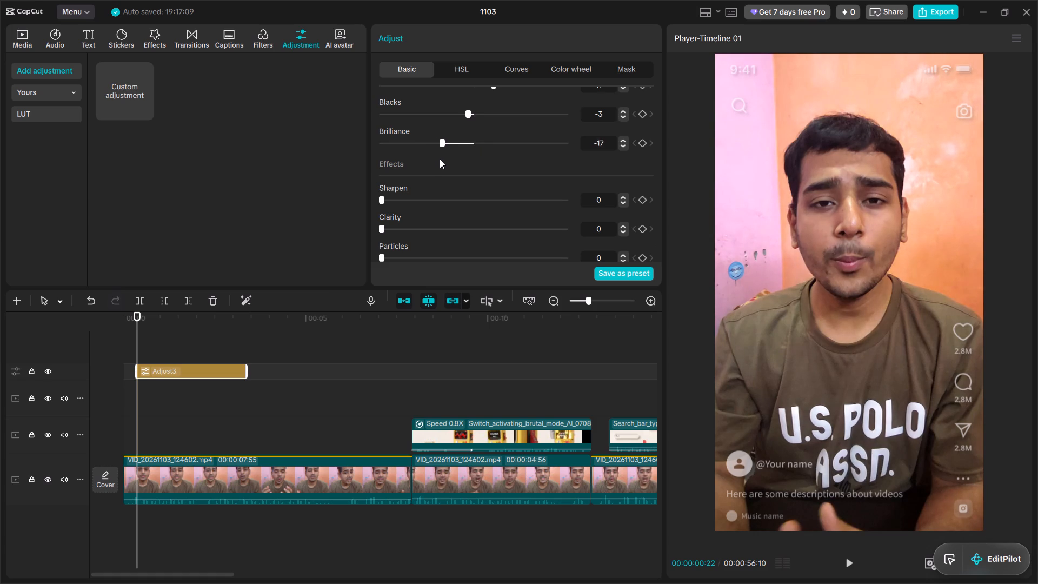
pyautogui.moveTo(440, 159); pyautogui.dragTo(438, 159)
# Set the adjustment layer's sharpen to 9 and its clarity to 25.
pyautogui.scroll(-1, 435, 157)
pyautogui.click(399, 140)
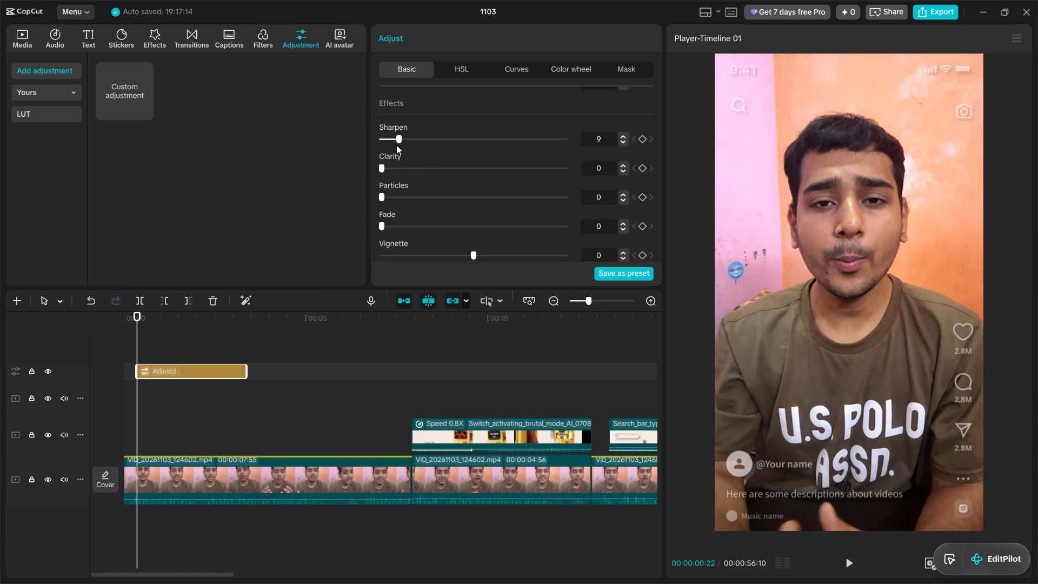
pyautogui.click(387, 167)
pyautogui.moveTo(387, 167); pyautogui.dragTo(408, 171)
pyautogui.moveTo(408, 171); pyautogui.dragTo(424, 177)
pyautogui.click(391, 137)
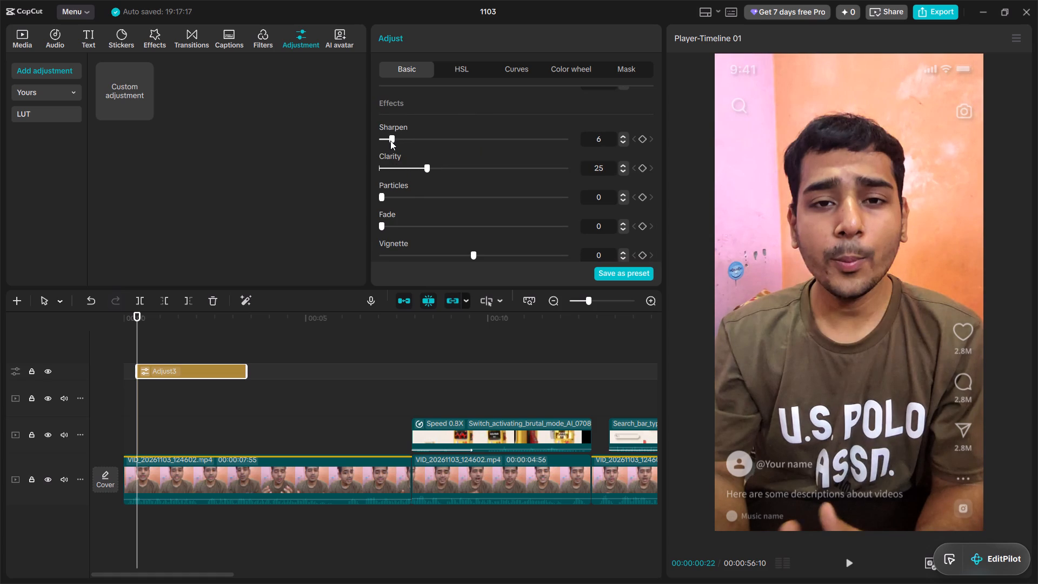
pyautogui.scroll(-1, 414, 161)
pyautogui.click(398, 133)
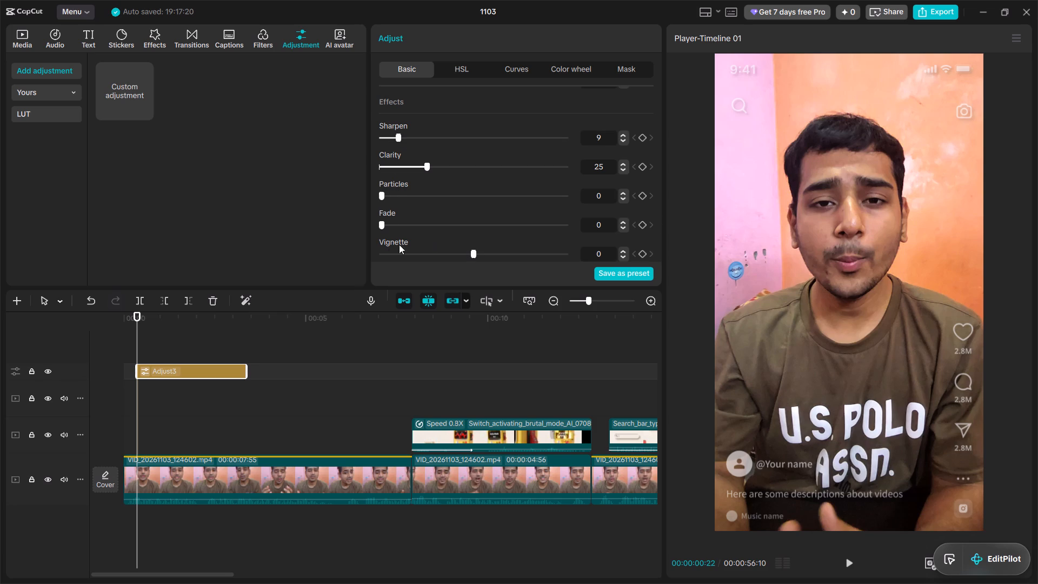
# Extend the start of the adjustment layer back to the beginning of the timeline.
pyautogui.moveTo(138, 371); pyautogui.dragTo(110, 368)
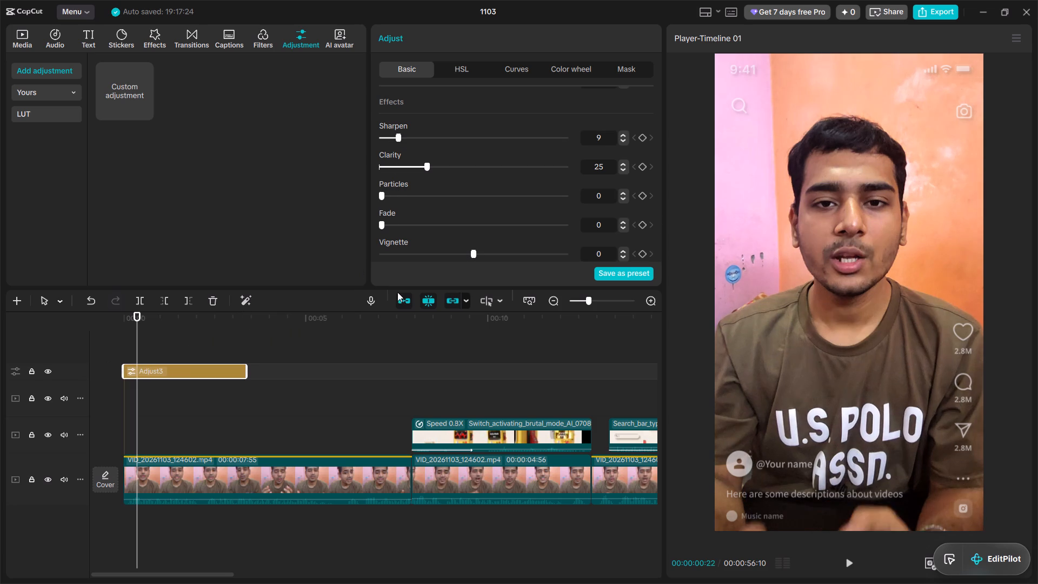
# Sample the skin tone from the speaker's face as an HSL color and set its saturation to -15.
pyautogui.scroll(1, 501, 128)
pyautogui.click(474, 67)
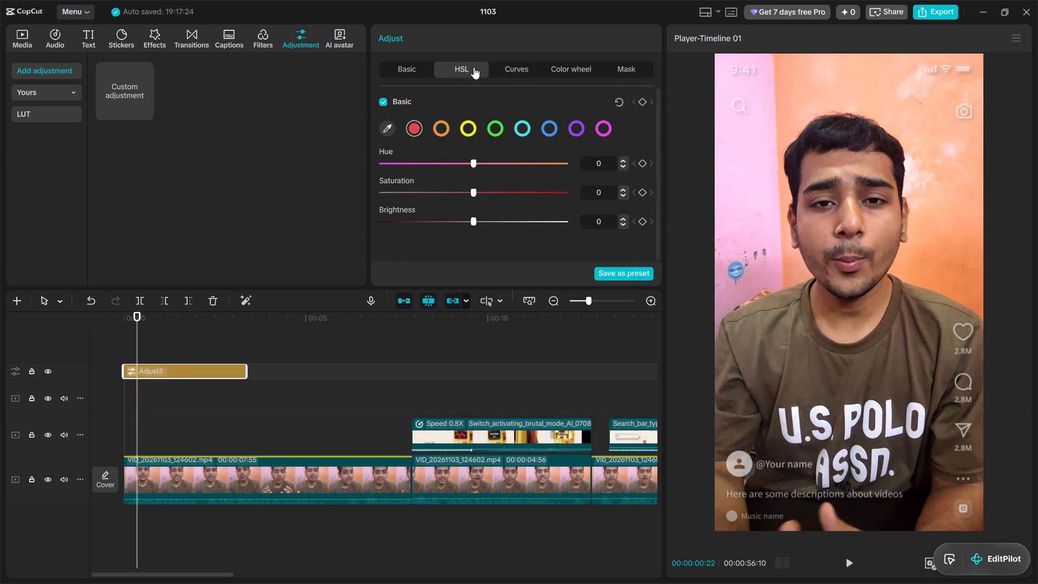
pyautogui.click(389, 123)
pyautogui.click(848, 222)
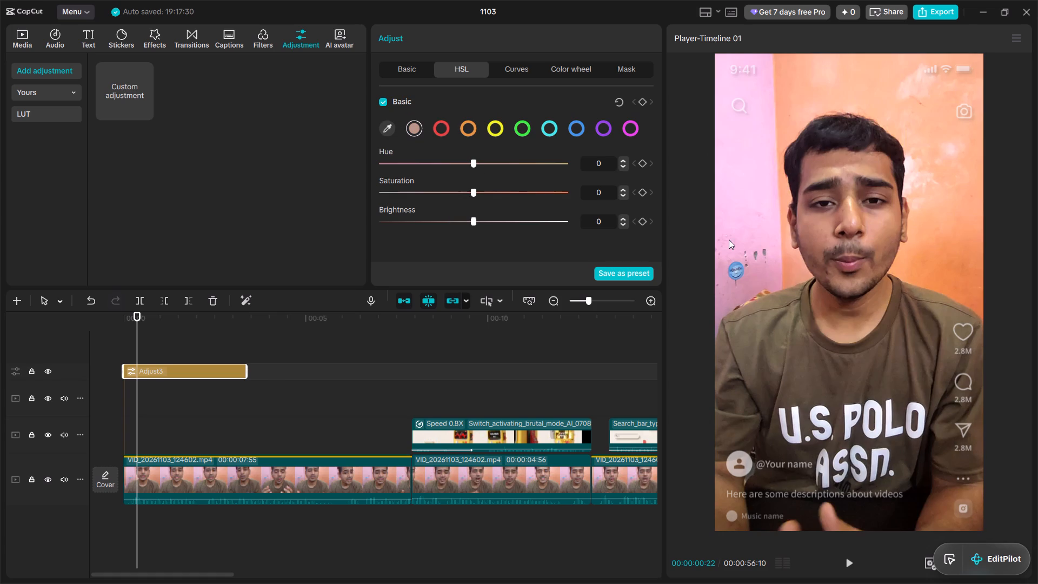
pyautogui.moveTo(471, 189); pyautogui.dragTo(453, 193)
pyautogui.moveTo(453, 193); pyautogui.dragTo(457, 199)
# Sample the orange wall beside the speaker's head as another HSL color and set its saturation to -8.
pyautogui.click(387, 123)
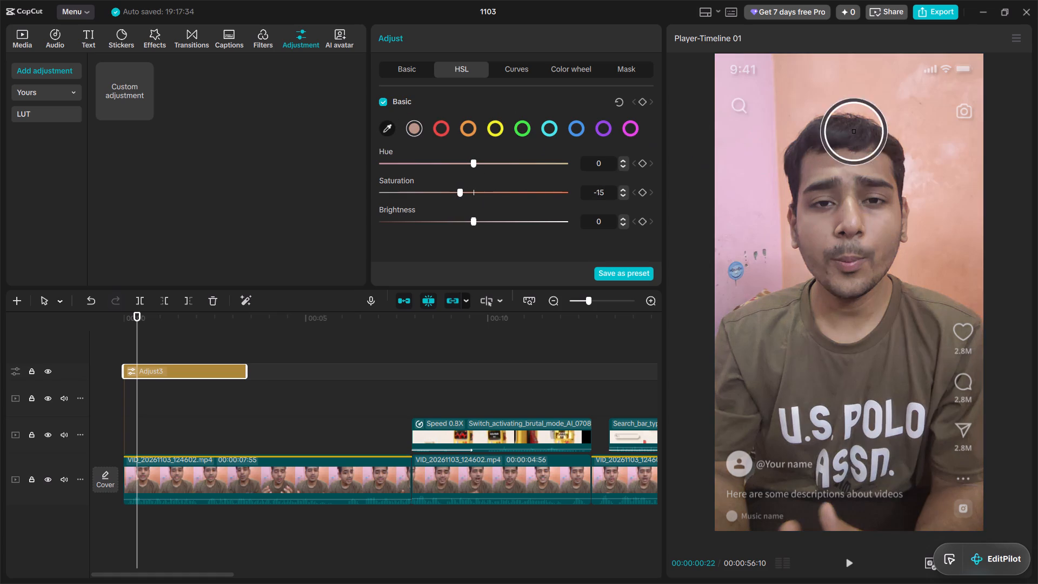
pyautogui.click(916, 105)
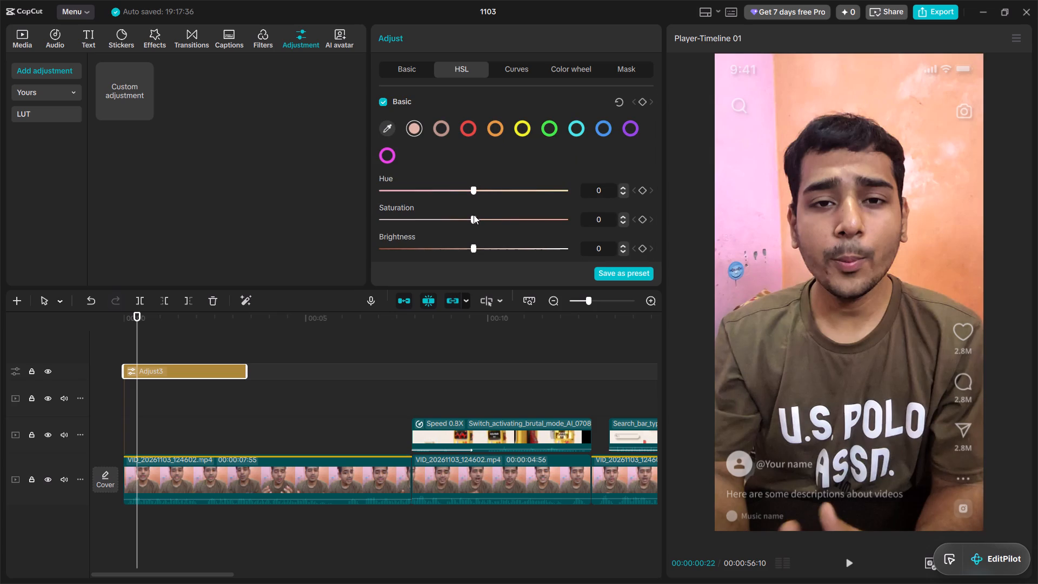
pyautogui.moveTo(474, 215); pyautogui.dragTo(464, 223)
pyautogui.moveTo(464, 223); pyautogui.dragTo(463, 223)
# Extend the end of the adjustment layer to the end of the first talking-head clip and play the result.
pyautogui.press('space')
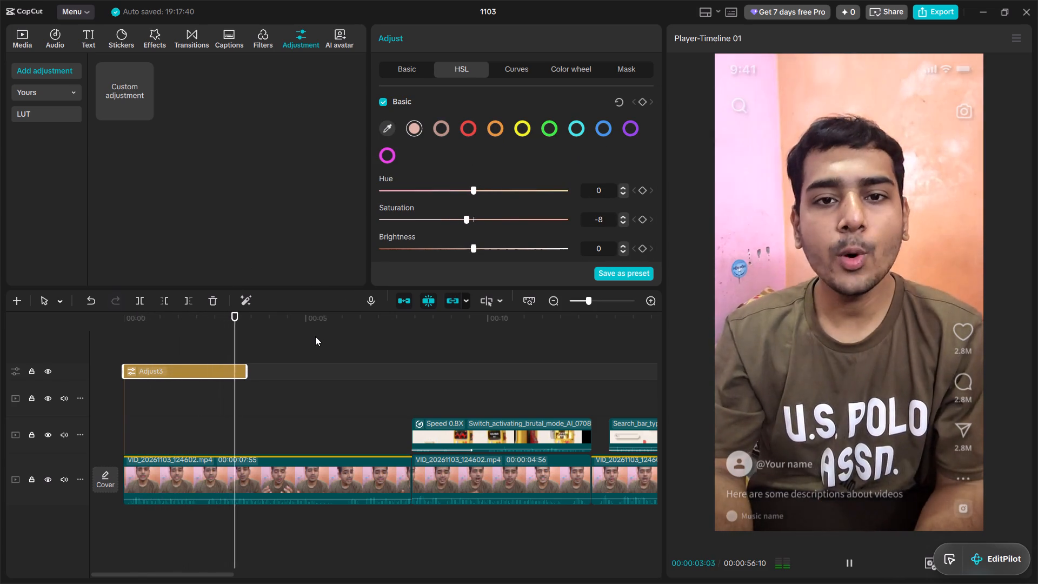
pyautogui.press('space')
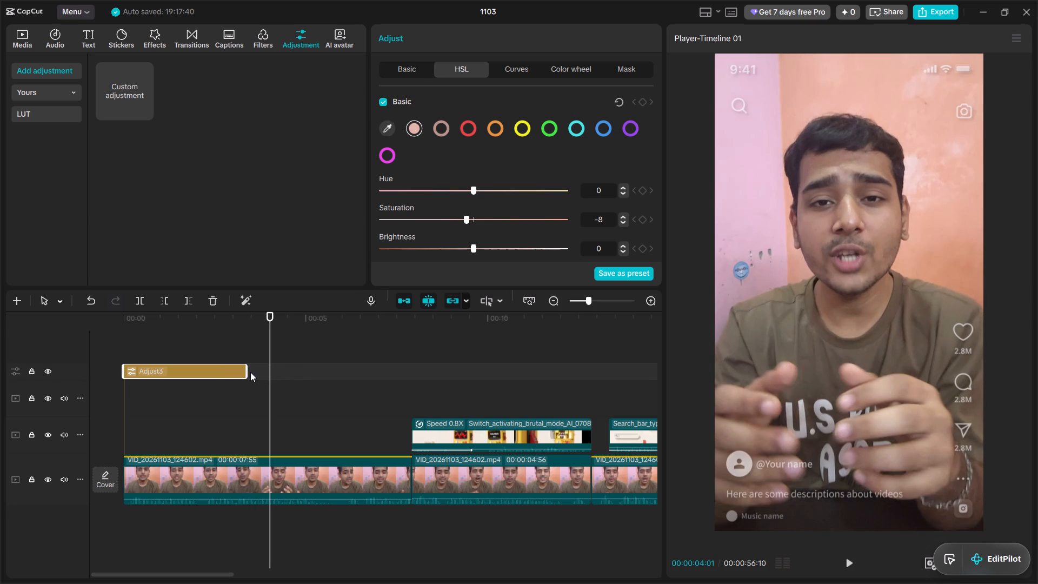
pyautogui.moveTo(249, 370); pyautogui.dragTo(402, 399)
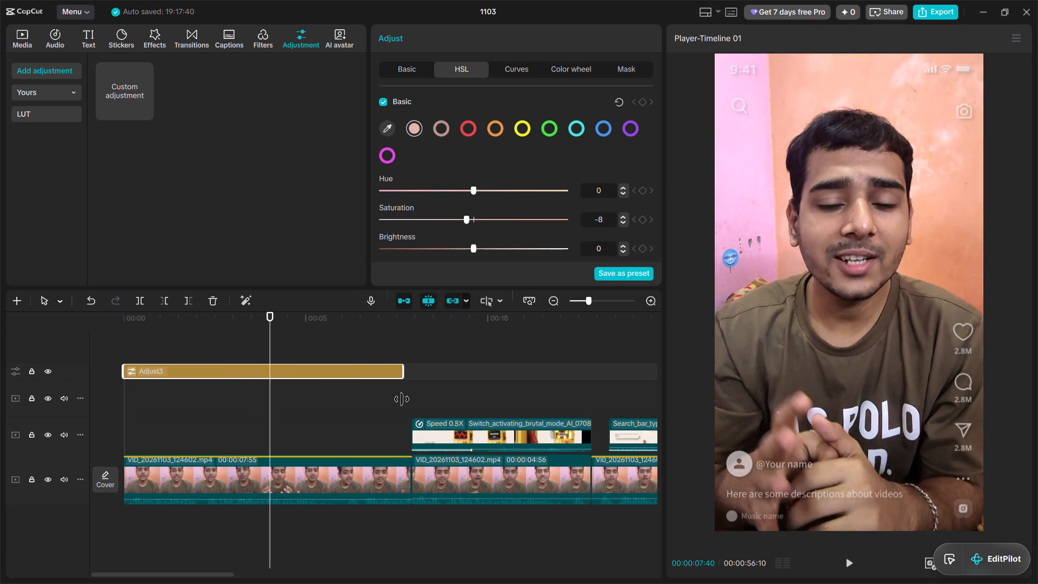
pyautogui.moveTo(402, 399); pyautogui.dragTo(408, 399)
pyautogui.press('space')
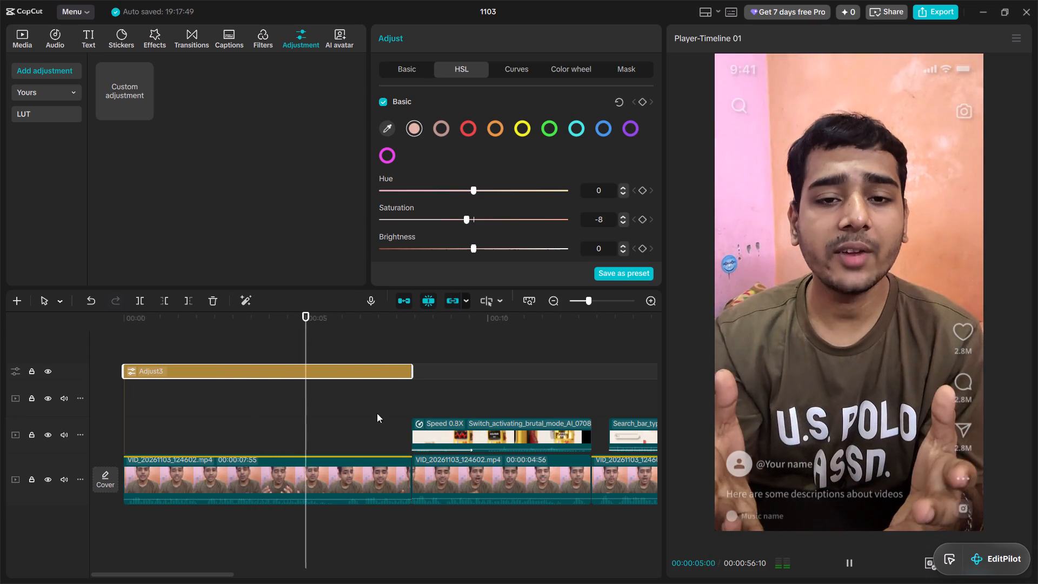
pyautogui.press('space')
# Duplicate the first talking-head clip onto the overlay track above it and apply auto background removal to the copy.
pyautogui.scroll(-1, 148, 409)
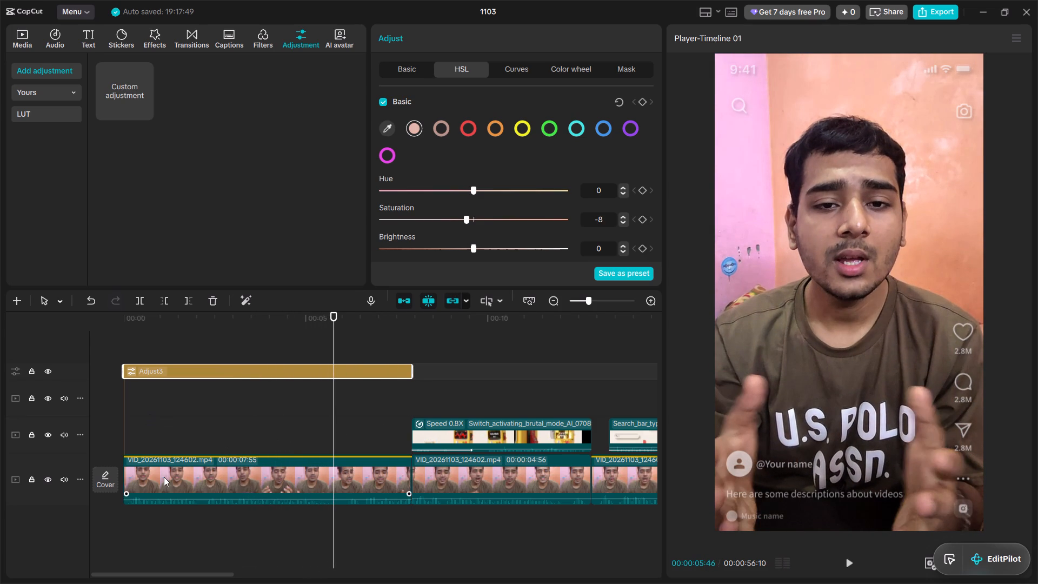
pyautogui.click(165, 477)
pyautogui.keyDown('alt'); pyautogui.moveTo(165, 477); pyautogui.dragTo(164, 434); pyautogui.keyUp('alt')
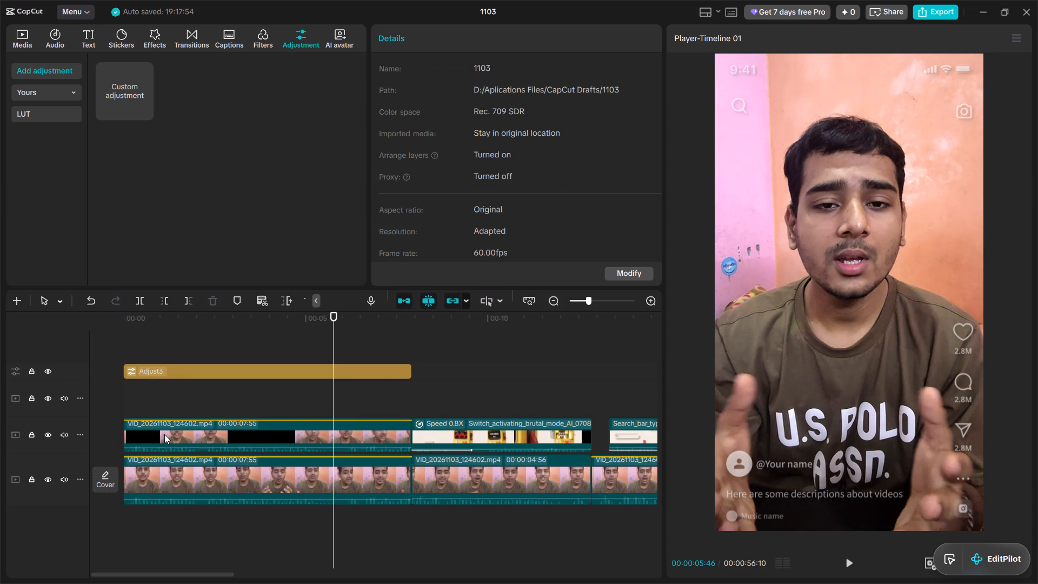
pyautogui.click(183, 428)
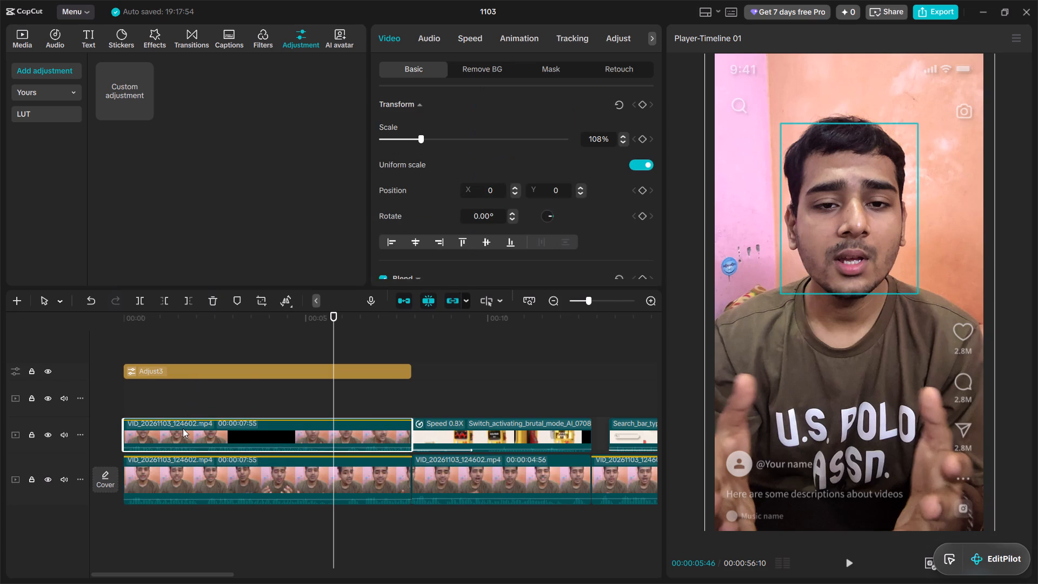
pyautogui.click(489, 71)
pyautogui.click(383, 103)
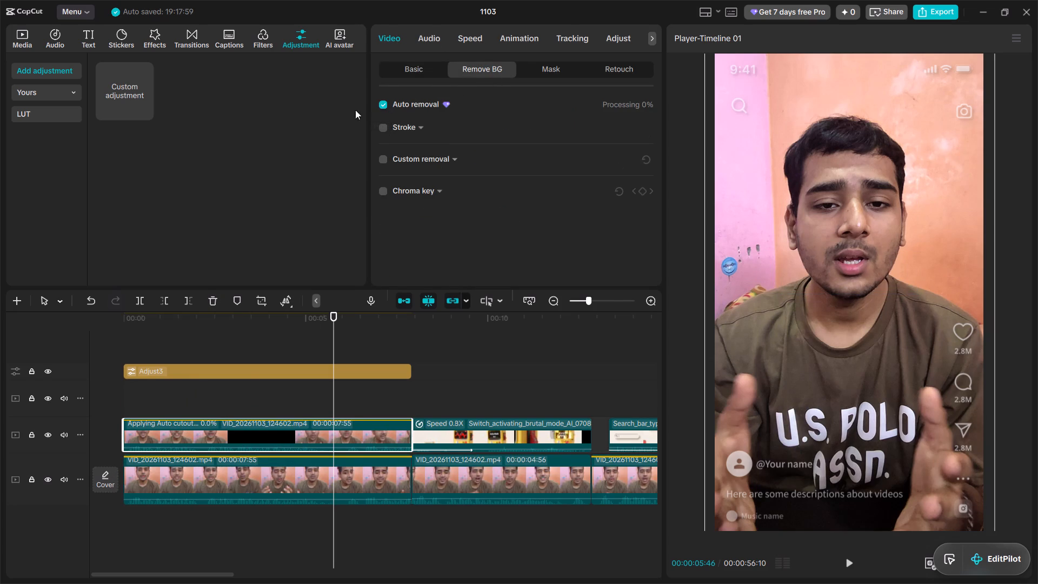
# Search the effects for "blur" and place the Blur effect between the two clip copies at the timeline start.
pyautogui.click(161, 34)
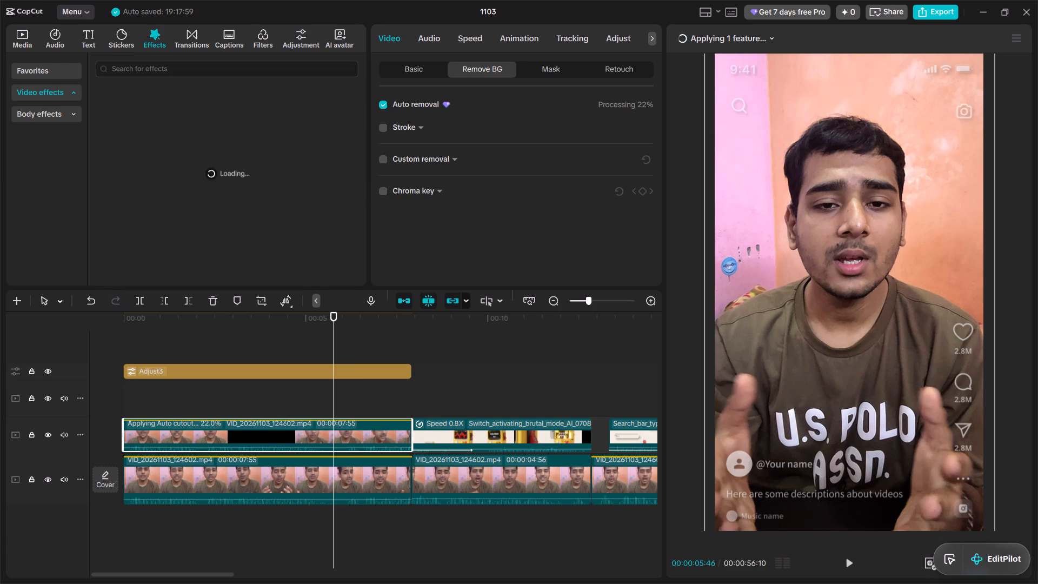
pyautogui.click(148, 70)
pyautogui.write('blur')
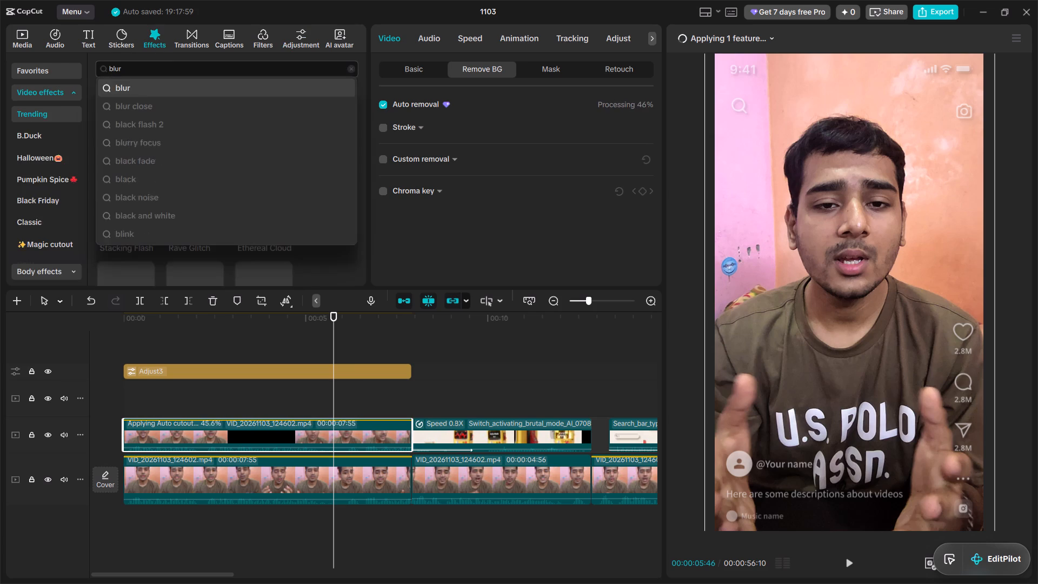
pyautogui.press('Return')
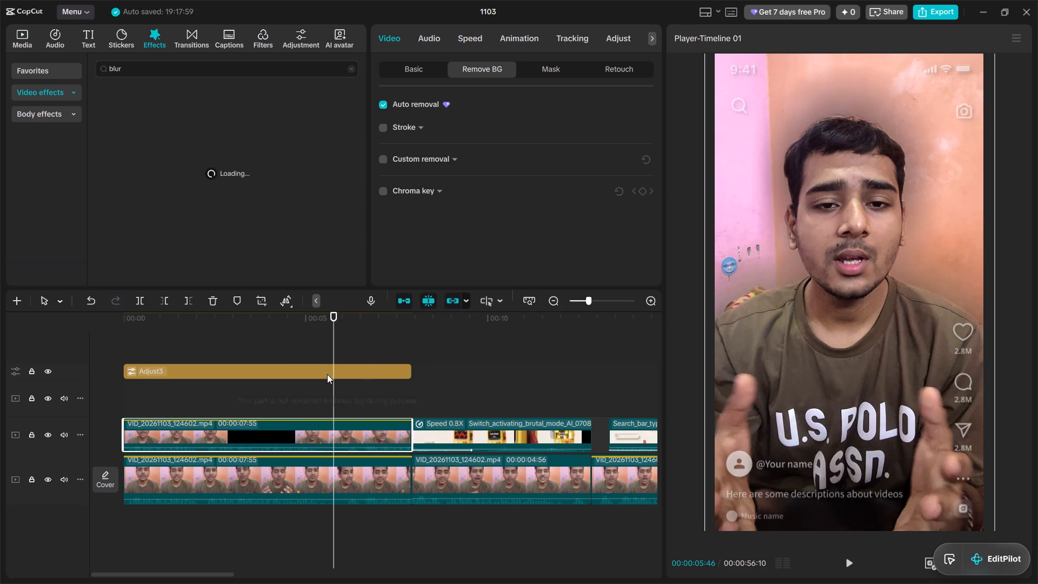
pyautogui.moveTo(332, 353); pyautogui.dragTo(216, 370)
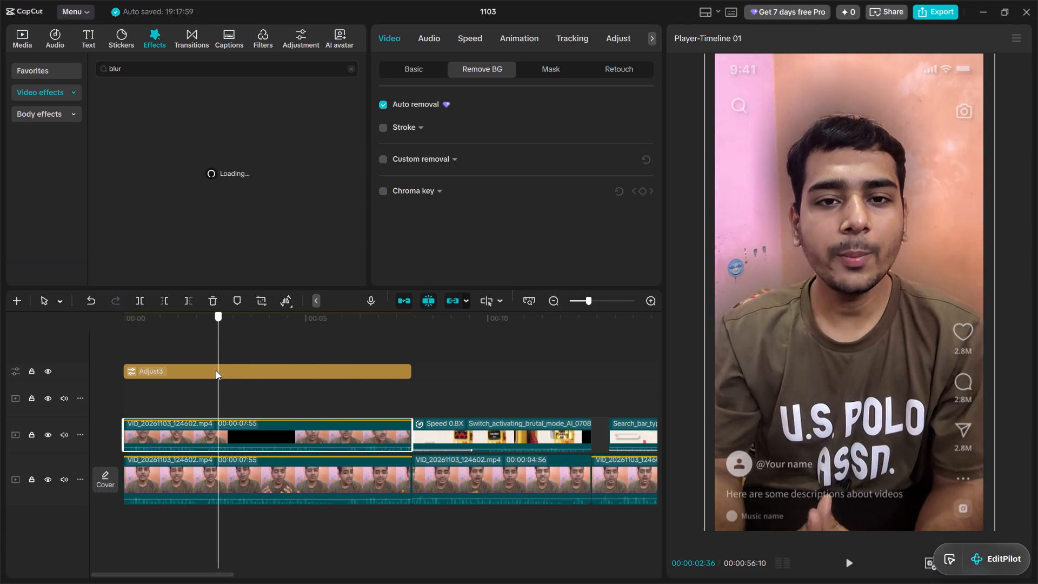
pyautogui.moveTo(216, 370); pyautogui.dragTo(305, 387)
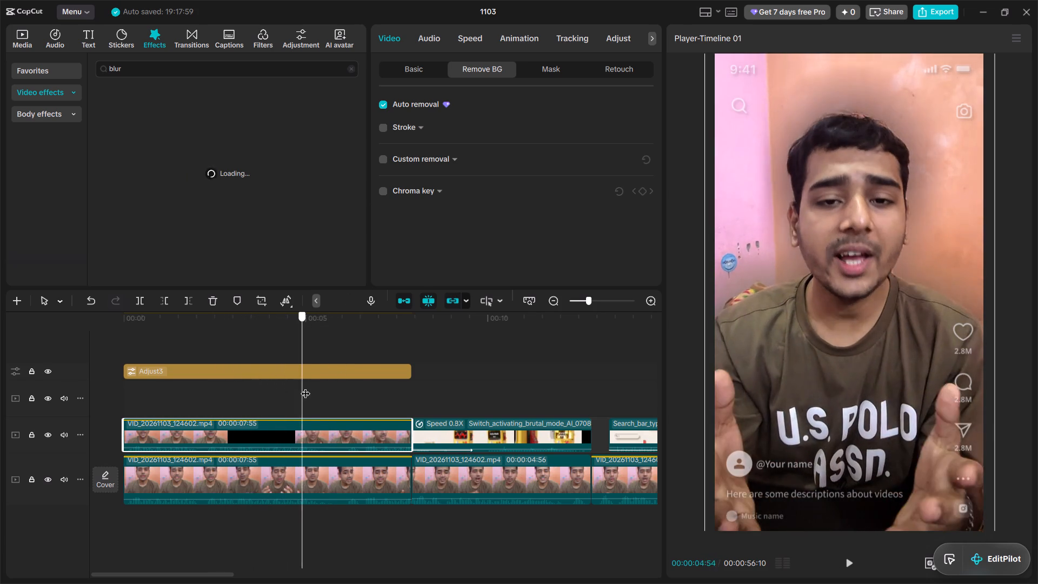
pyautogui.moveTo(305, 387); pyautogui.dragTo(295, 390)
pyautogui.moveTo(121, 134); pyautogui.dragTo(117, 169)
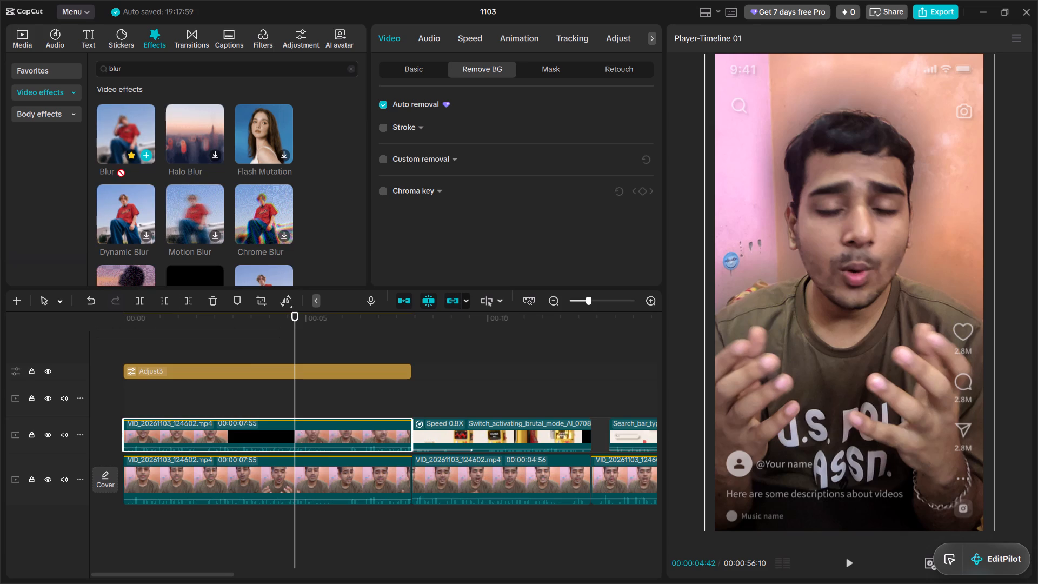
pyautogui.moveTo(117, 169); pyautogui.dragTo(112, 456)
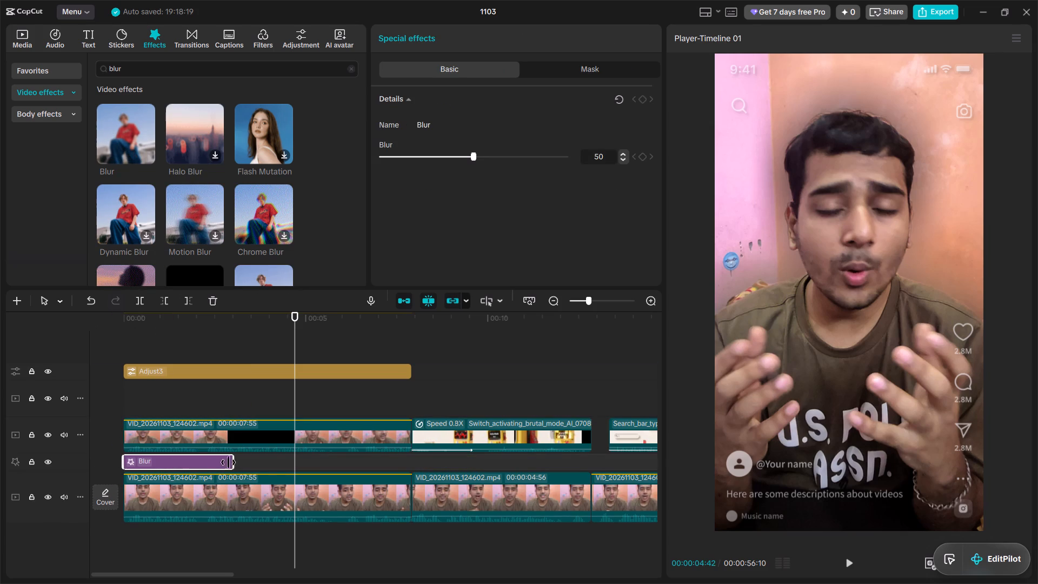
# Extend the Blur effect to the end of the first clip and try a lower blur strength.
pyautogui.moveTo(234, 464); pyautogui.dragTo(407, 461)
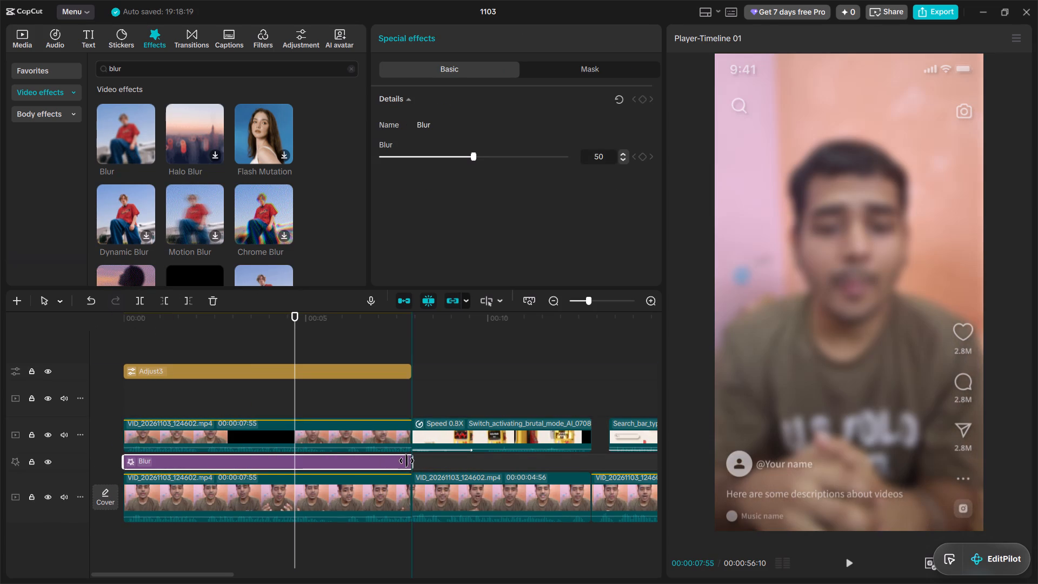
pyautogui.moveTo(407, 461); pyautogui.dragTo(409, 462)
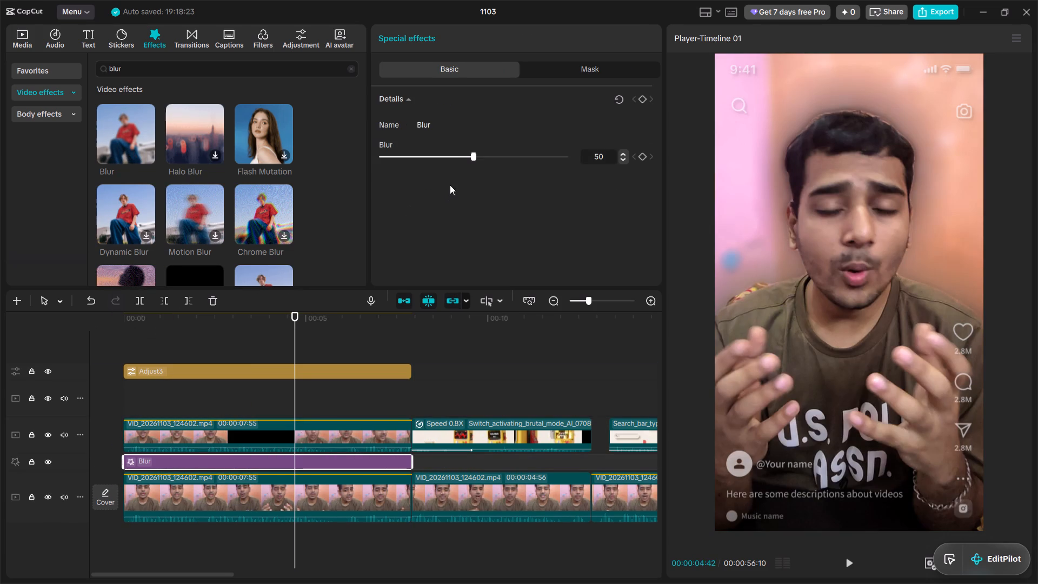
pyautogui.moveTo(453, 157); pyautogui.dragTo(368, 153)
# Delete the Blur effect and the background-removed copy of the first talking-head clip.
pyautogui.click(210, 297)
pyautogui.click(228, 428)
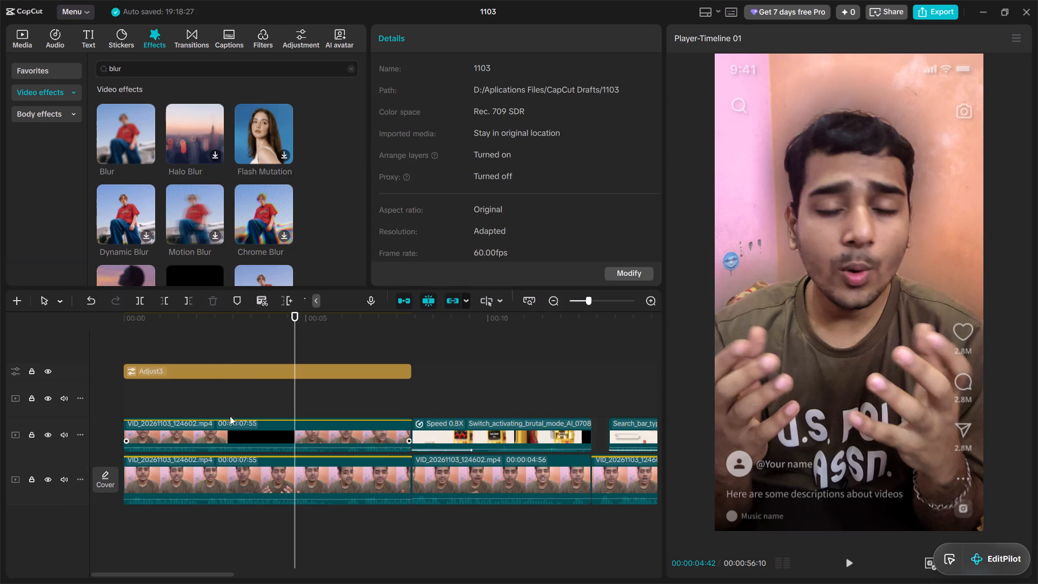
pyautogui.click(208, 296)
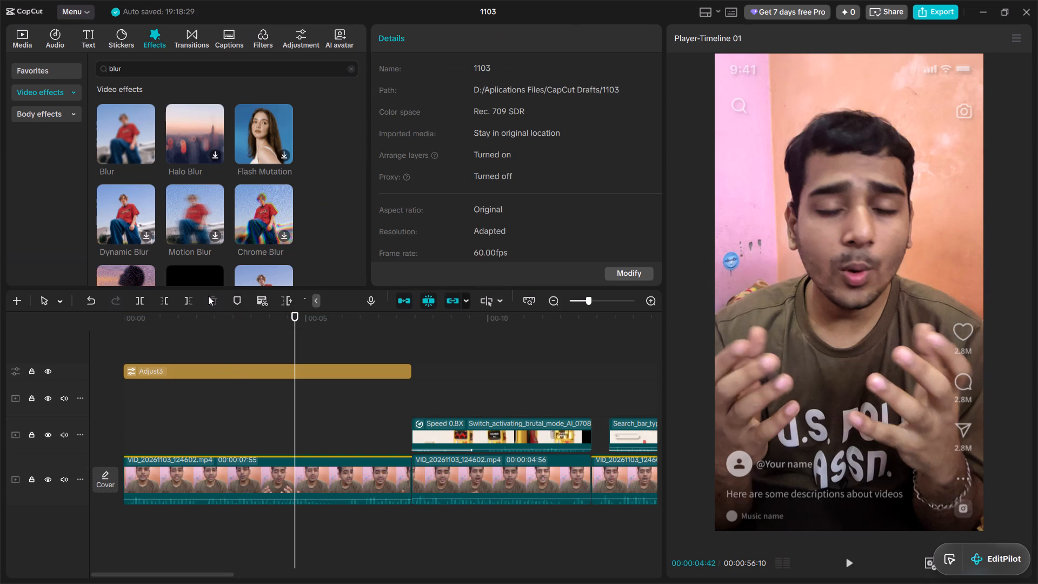
# Compare playback from the start of the video with the adjustment layer disabled and re-enabled.
pyautogui.press('space')
pyautogui.press('space')
pyautogui.click(211, 346)
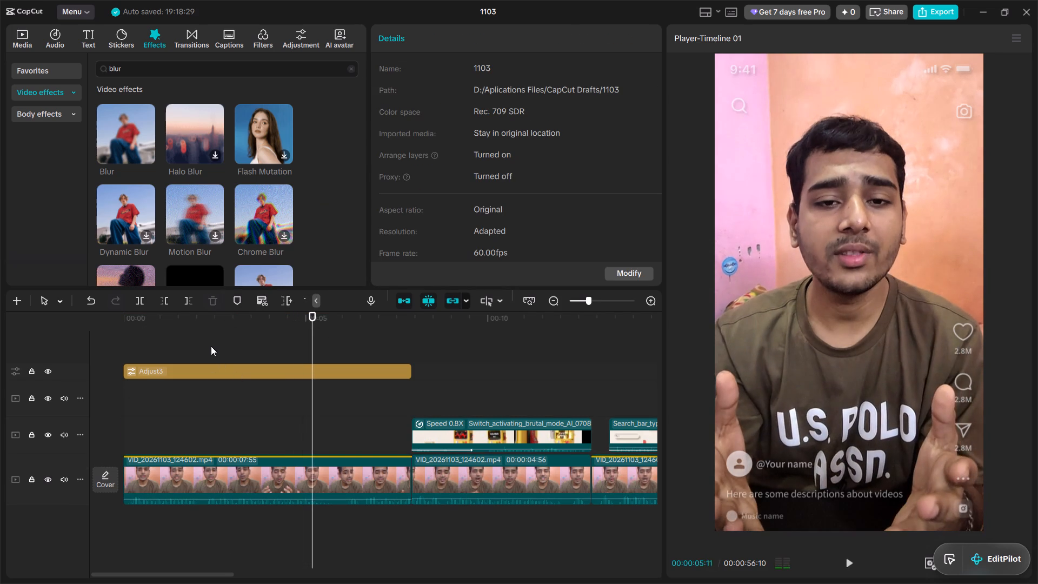
pyautogui.moveTo(211, 346); pyautogui.dragTo(84, 346)
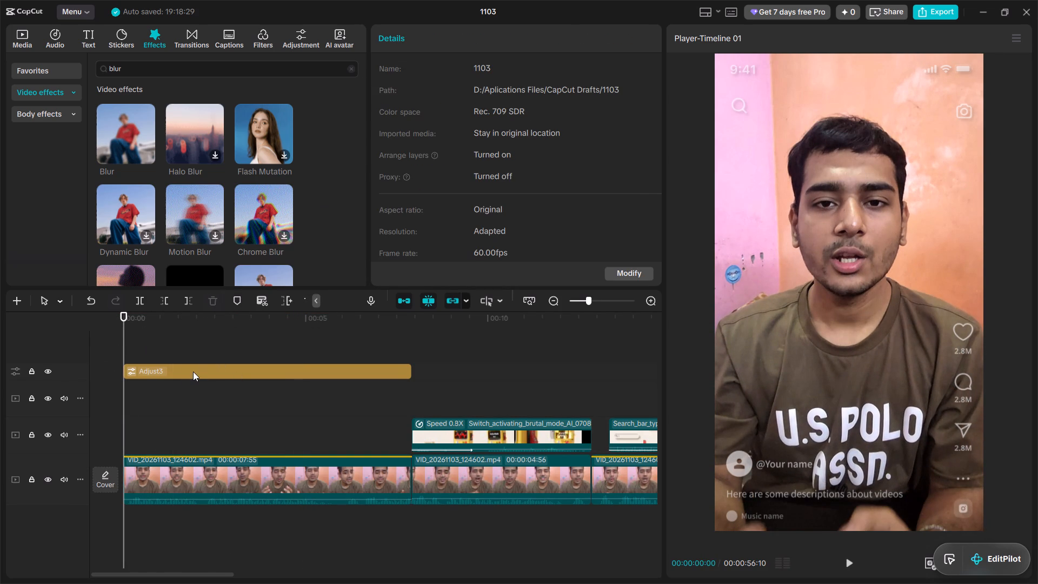
pyautogui.click(193, 371)
pyautogui.write('v')
pyautogui.press('space')
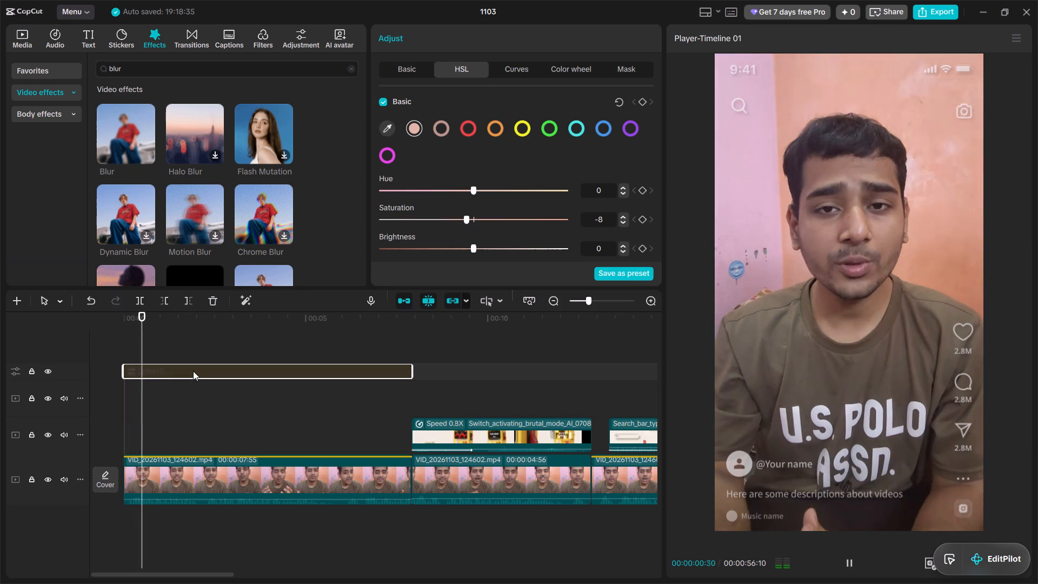
pyautogui.press('space')
pyautogui.write('v')
pyautogui.press('space')
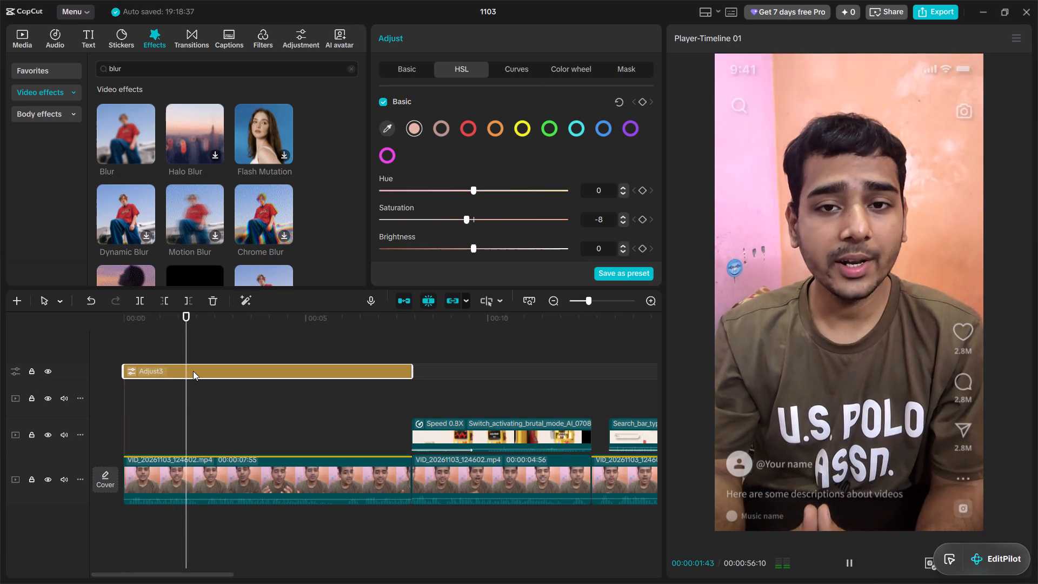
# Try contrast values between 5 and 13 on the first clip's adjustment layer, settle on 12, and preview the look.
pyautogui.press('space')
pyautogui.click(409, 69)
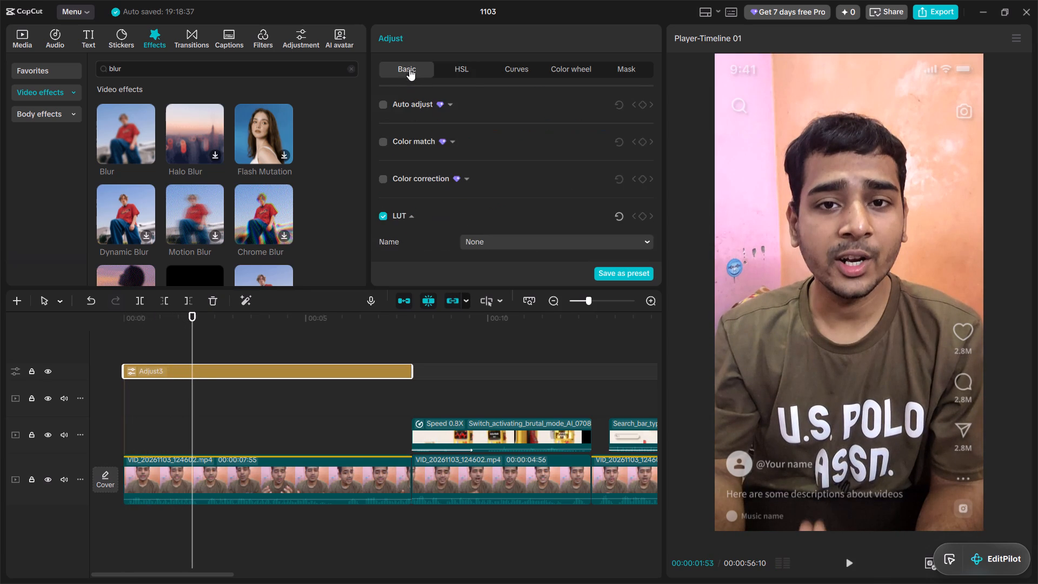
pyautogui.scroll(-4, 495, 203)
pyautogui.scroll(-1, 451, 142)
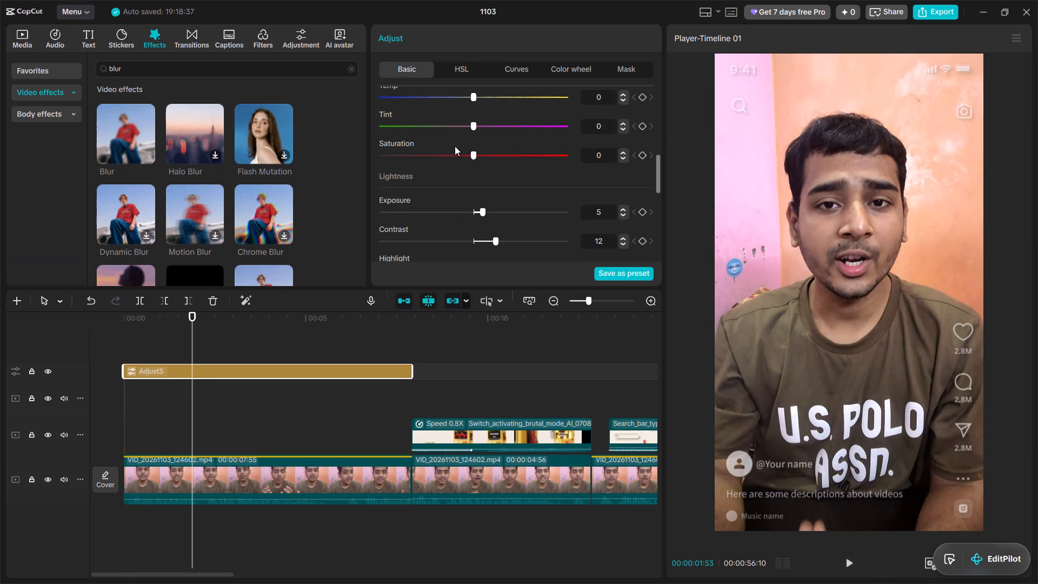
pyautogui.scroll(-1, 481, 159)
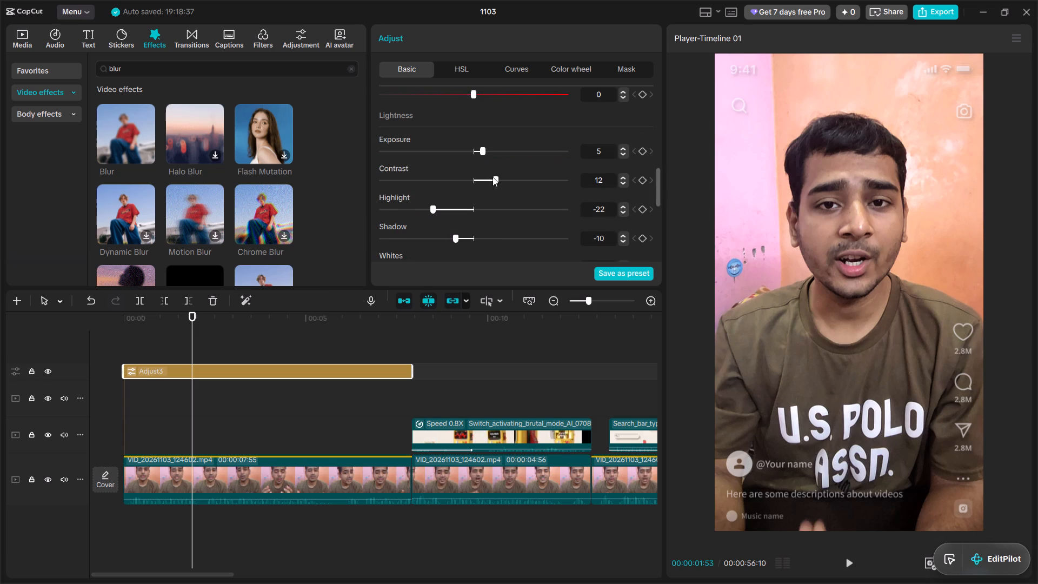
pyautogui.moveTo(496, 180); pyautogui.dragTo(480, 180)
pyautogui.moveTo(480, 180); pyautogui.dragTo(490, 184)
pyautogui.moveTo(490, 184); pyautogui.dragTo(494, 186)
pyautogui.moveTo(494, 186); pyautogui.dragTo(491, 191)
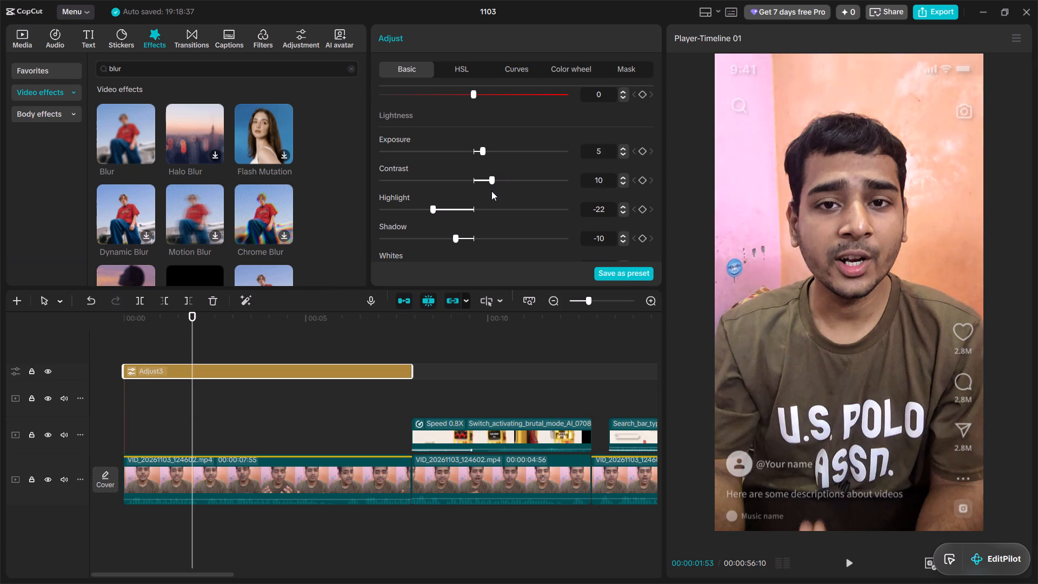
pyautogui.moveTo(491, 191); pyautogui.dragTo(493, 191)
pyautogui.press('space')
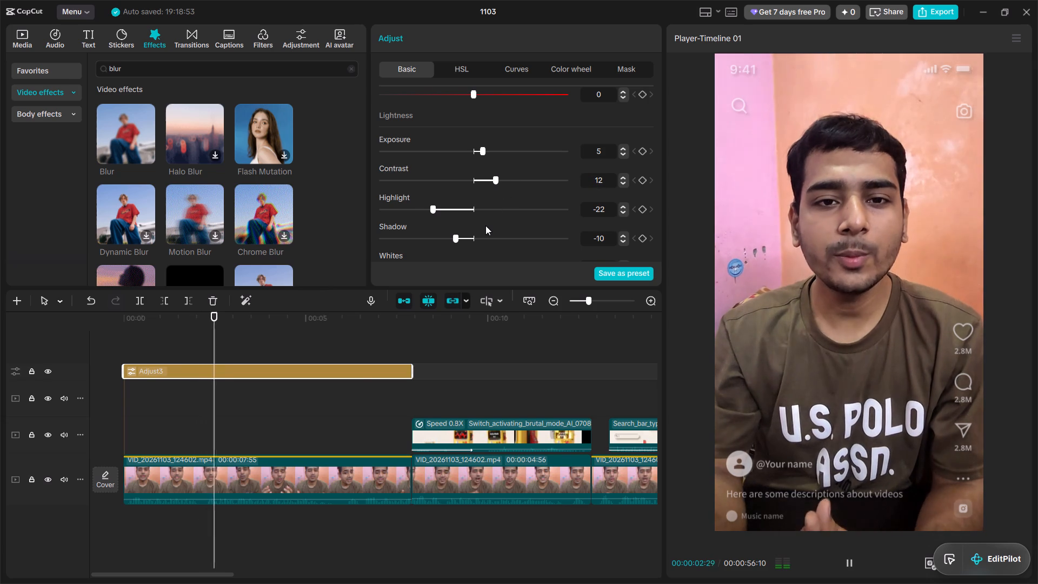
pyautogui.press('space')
# Extend the adjustment layer from the first talking-head clip to the end of the video.
pyautogui.keyDown('ctrl'); pyautogui.scroll(-10, 301, 407); pyautogui.keyUp('ctrl')
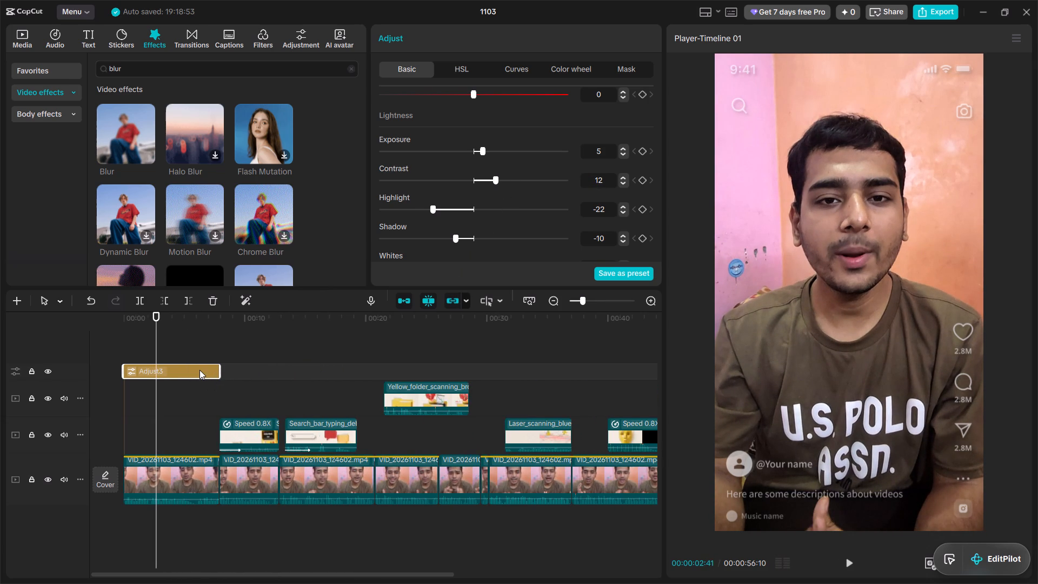
pyautogui.hotkey('ctrl', 'c')
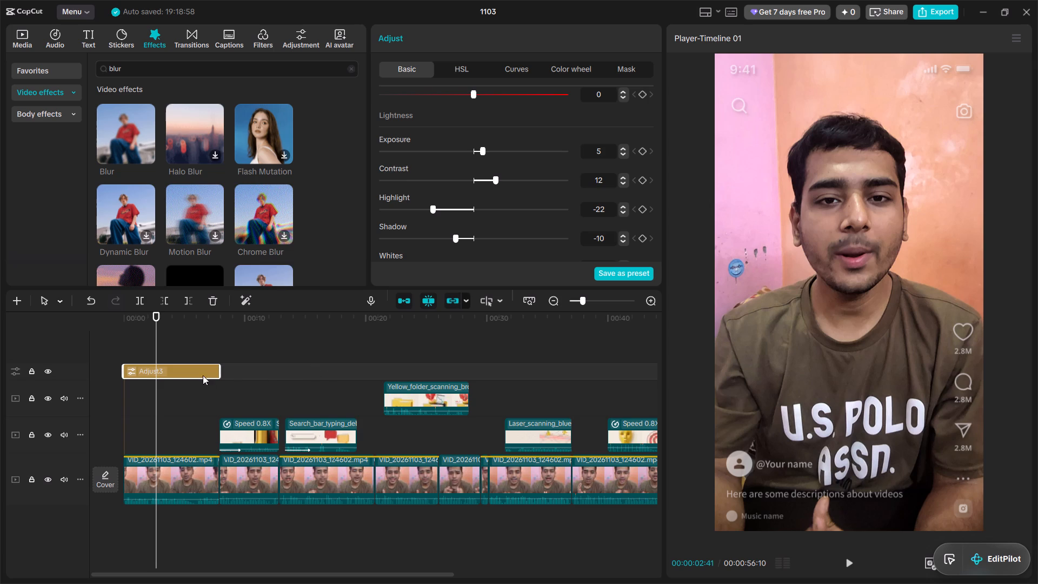
pyautogui.moveTo(222, 371); pyautogui.dragTo(631, 341)
pyautogui.keyDown('ctrl'); pyautogui.scroll(-3, 513, 377); pyautogui.keyUp('ctrl')
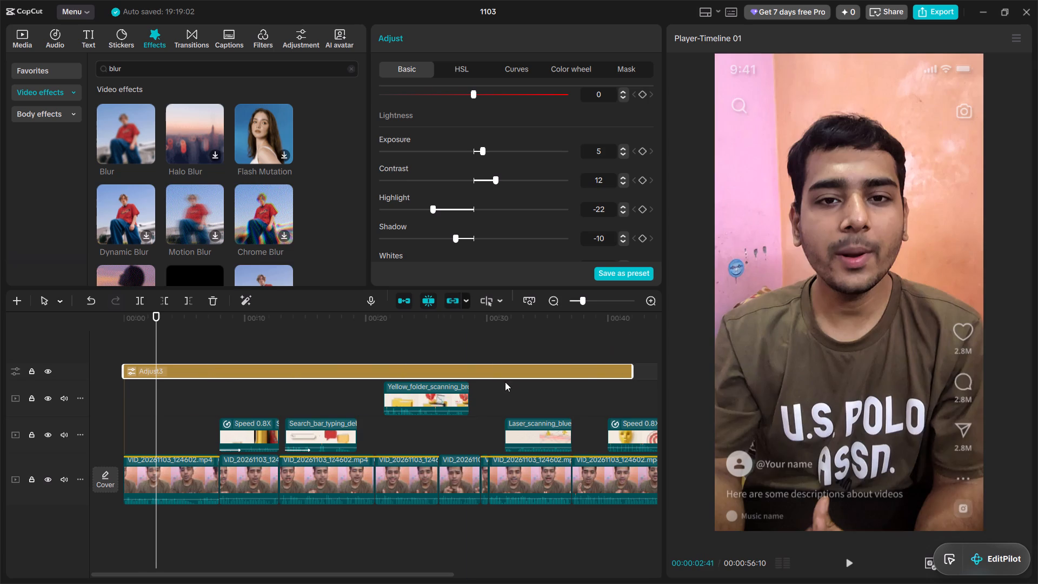
pyautogui.keyDown('ctrl'); pyautogui.scroll(-5, 505, 382); pyautogui.keyUp('ctrl')
pyautogui.moveTo(303, 375); pyautogui.dragTo(364, 377)
# Split the adjustment layer at both ends of the Switch_activating_brutal_mode clip and remove the section above it.
pyautogui.keyDown('ctrl'); pyautogui.scroll(19, 284, 413); pyautogui.keyUp('ctrl')
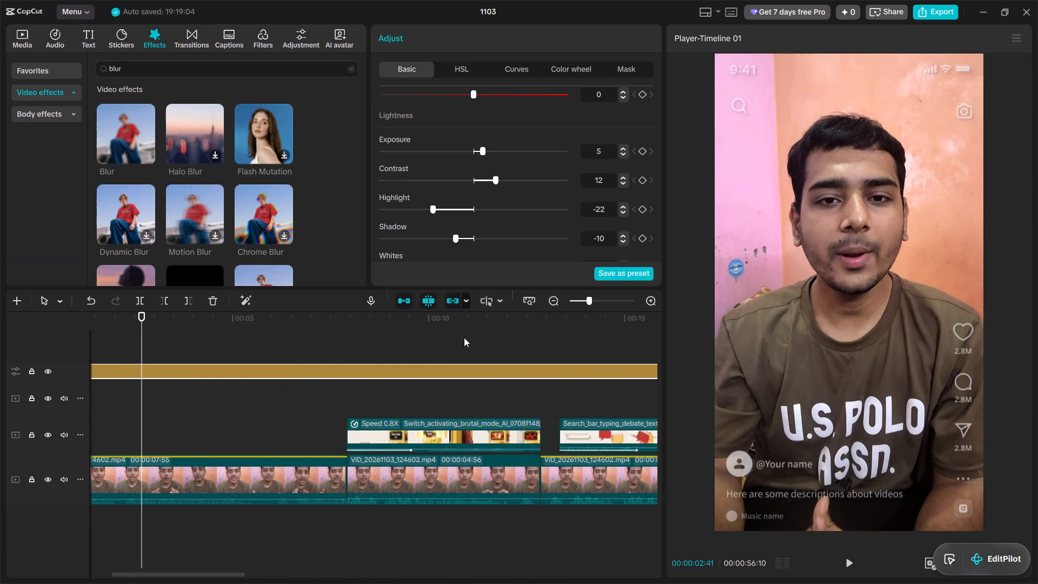
pyautogui.press('Down')
pyautogui.press('Down')
pyautogui.press('Down')
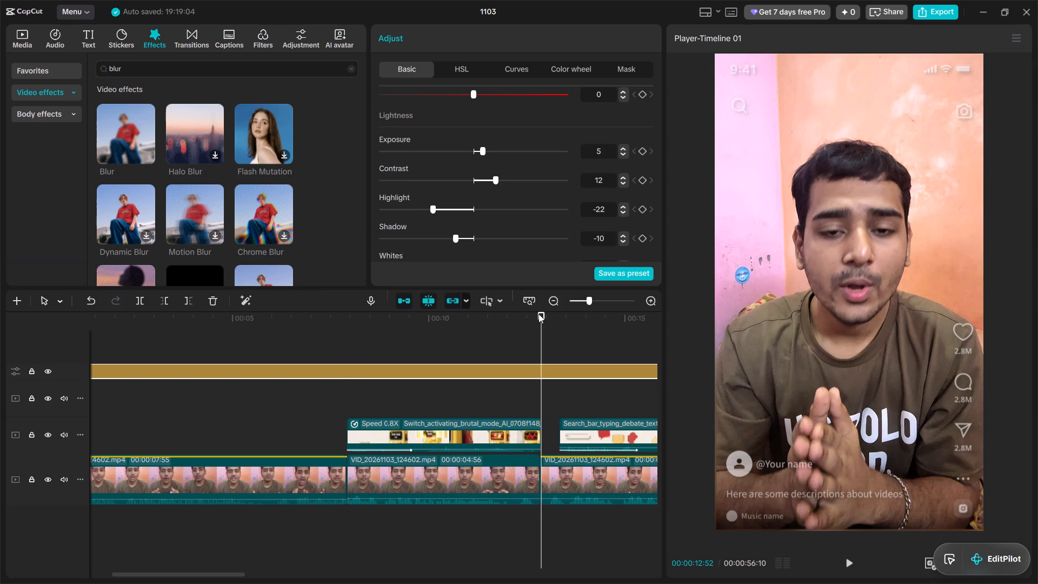
pyautogui.press('Up')
pyautogui.press('Up')
pyautogui.press('Down')
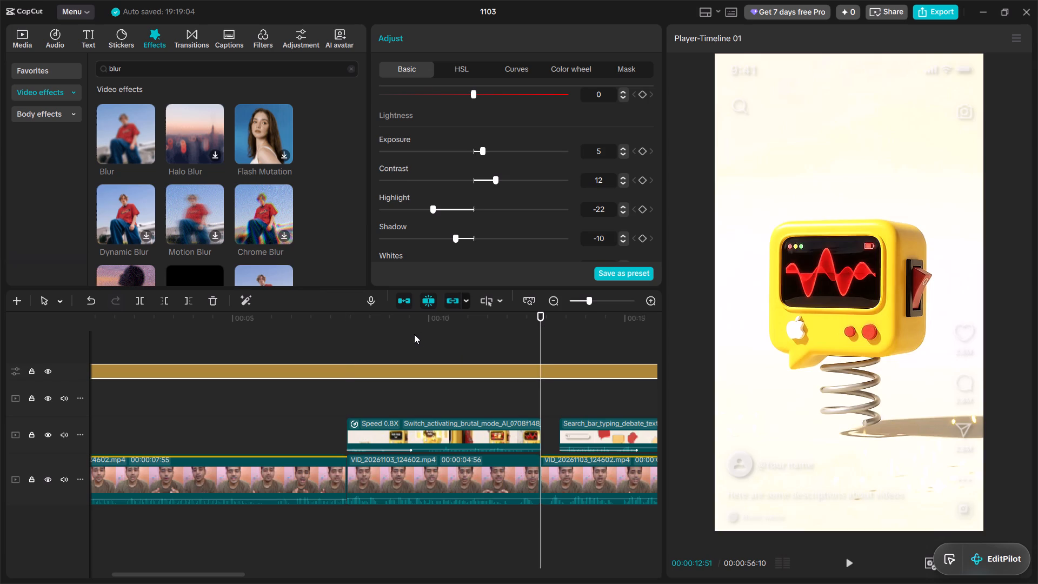
pyautogui.press('Up')
pyautogui.hotkey('ctrl', 'b')
pyautogui.press('Down')
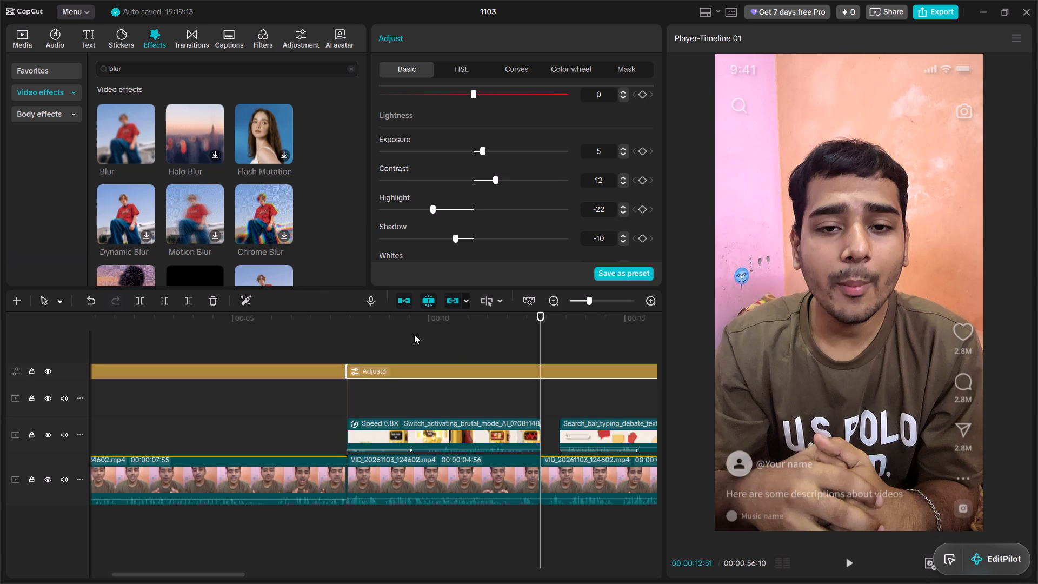
pyautogui.hotkey('ctrl', 'b')
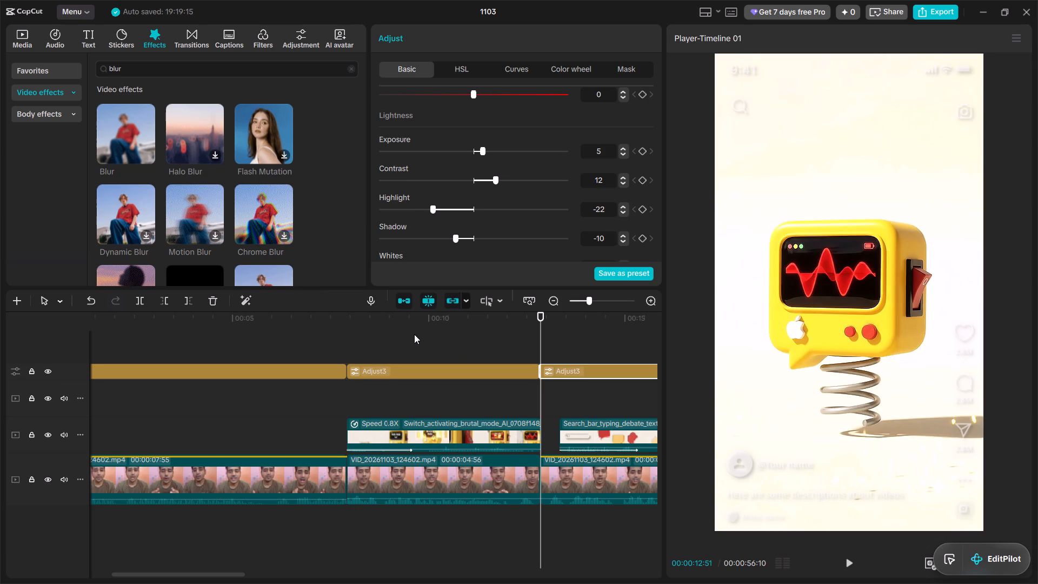
pyautogui.click(377, 372)
pyautogui.hotkey('ctrl', 'x')
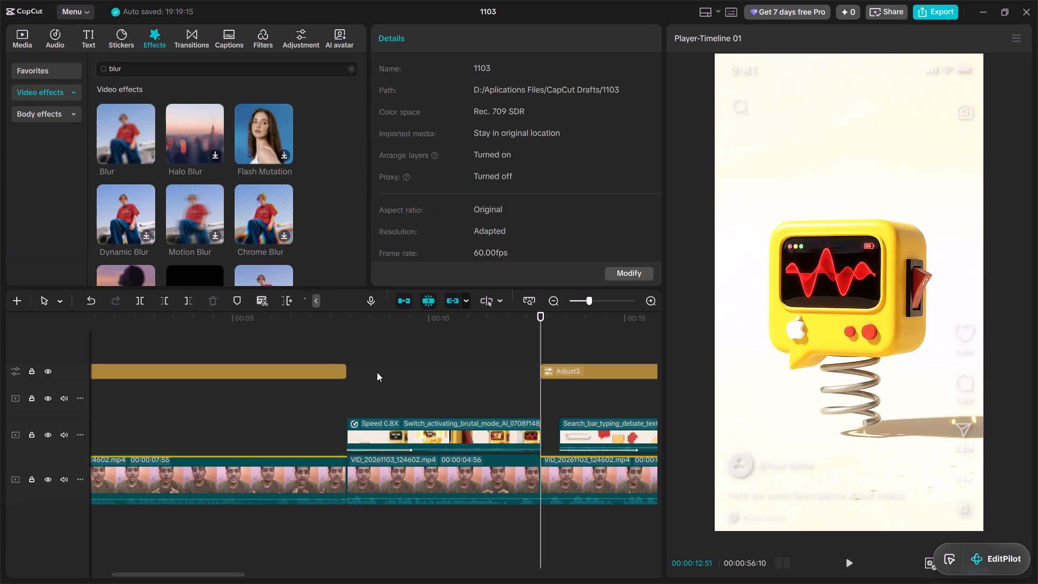
pyautogui.press('Right')
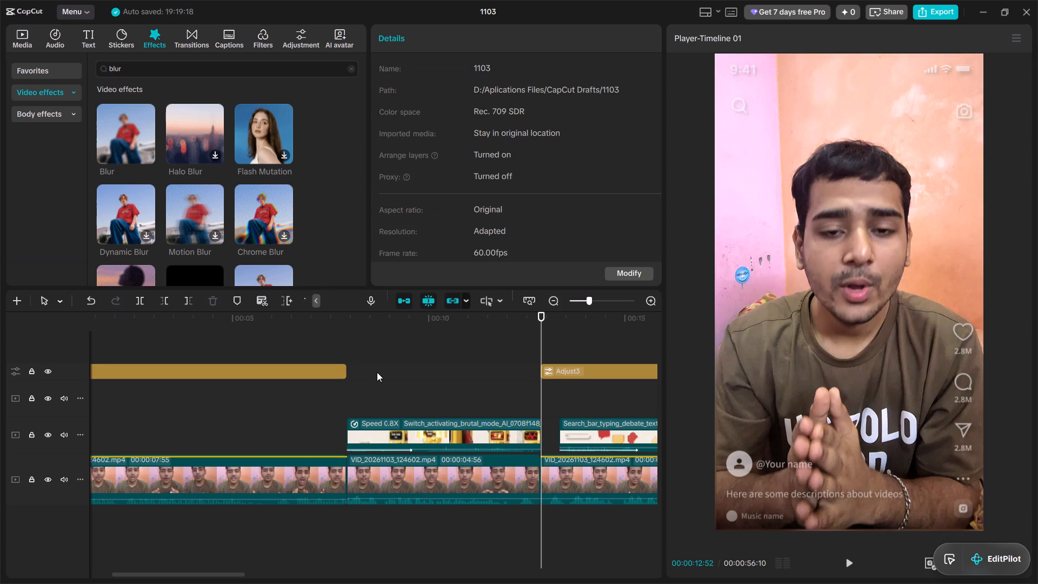
pyautogui.click(615, 376)
pyautogui.press('q')
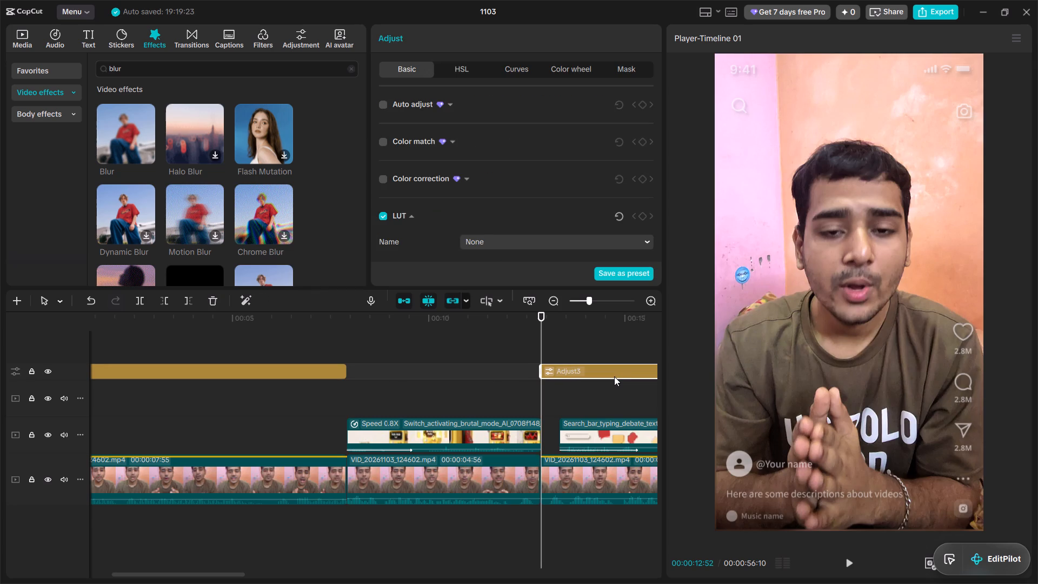
# Split the adjustment layer at the start of the Search_bar_typing_debate_text clip and trim the remainder to begin at that clip's end.
pyautogui.press('Down')
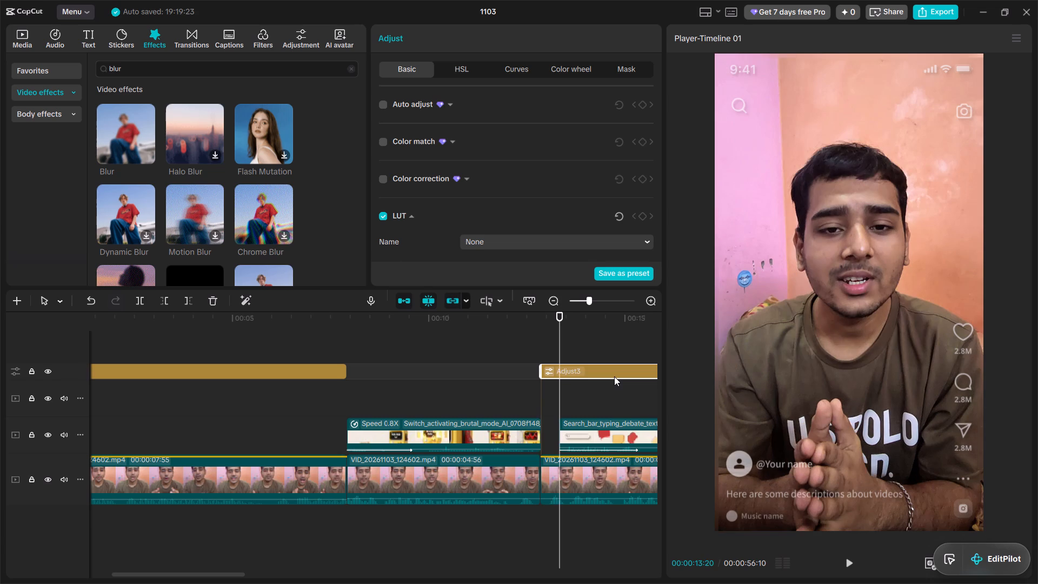
pyautogui.hotkey('ctrl', 'b')
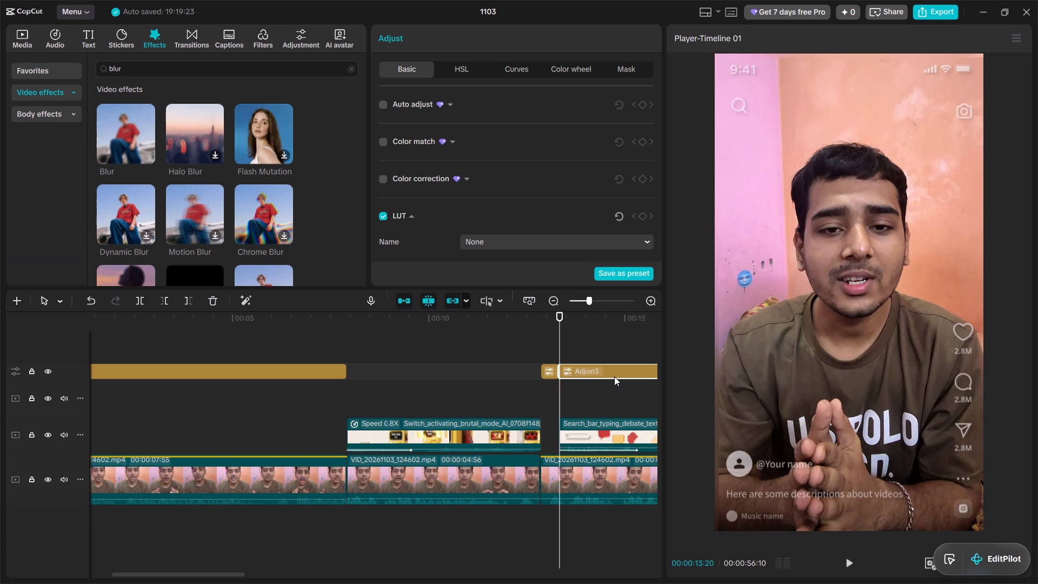
pyautogui.press('Down')
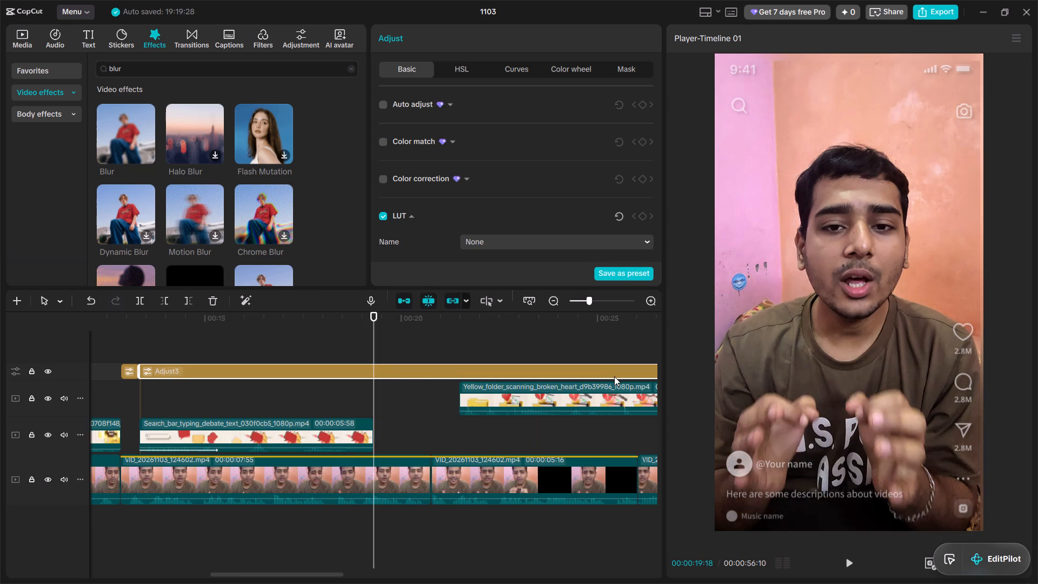
pyautogui.press('w')
pyautogui.hotkey('ctrl', 'z')
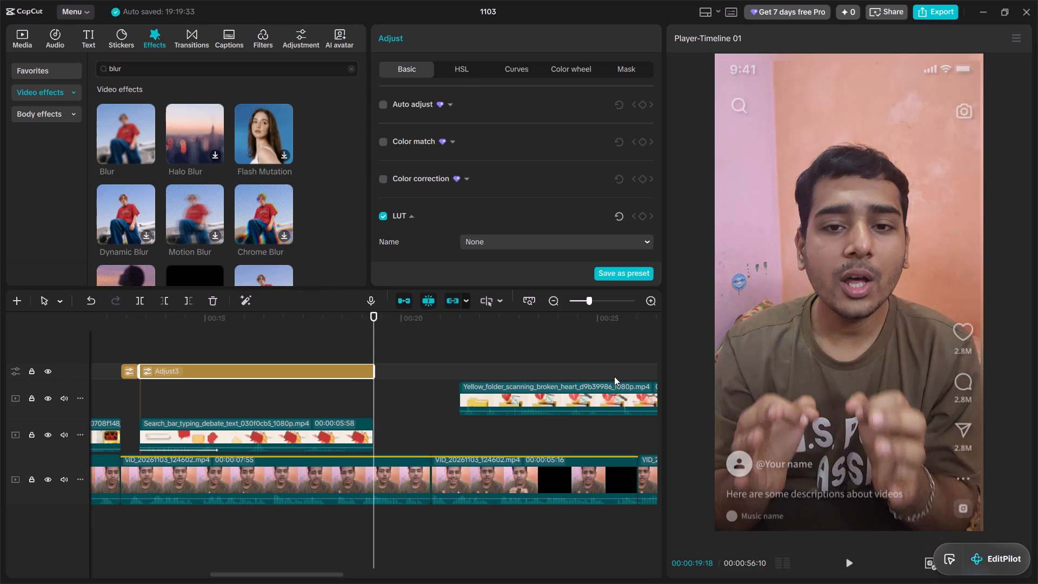
pyautogui.press('q')
# Split the adjustment layer at the start of the Yellow_folder_scanning_broken_heart clip and trim the remainder to begin at that clip's end.
pyautogui.press('Down')
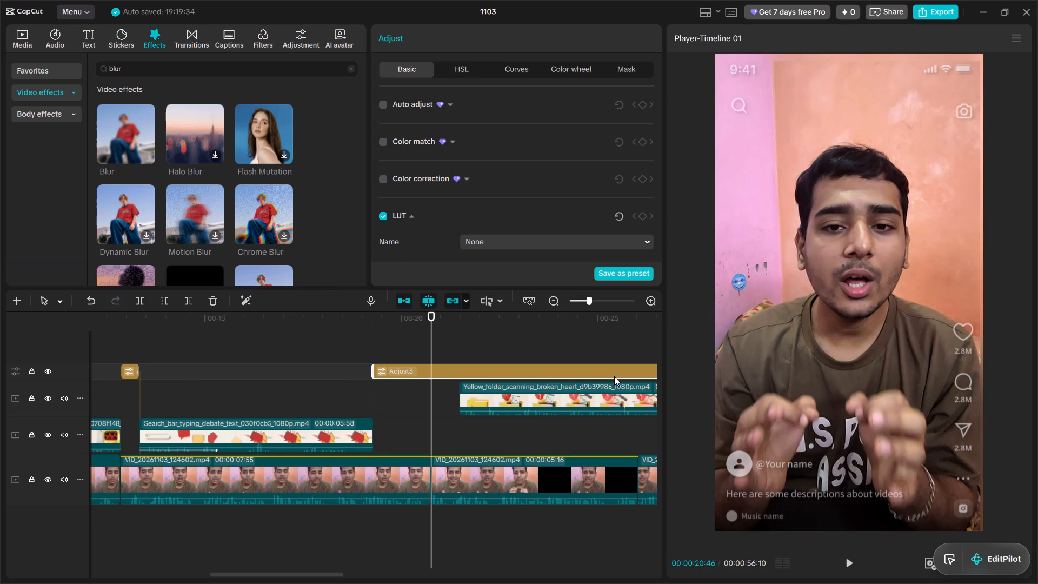
pyautogui.press('Down')
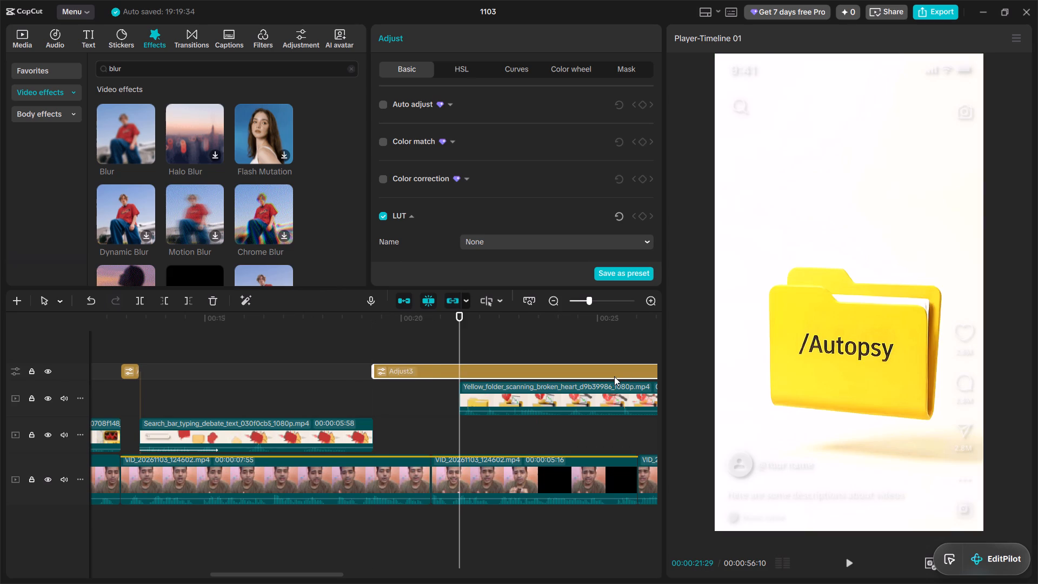
pyautogui.hotkey('ctrl', 'b')
pyautogui.press('Down')
pyautogui.press('Down')
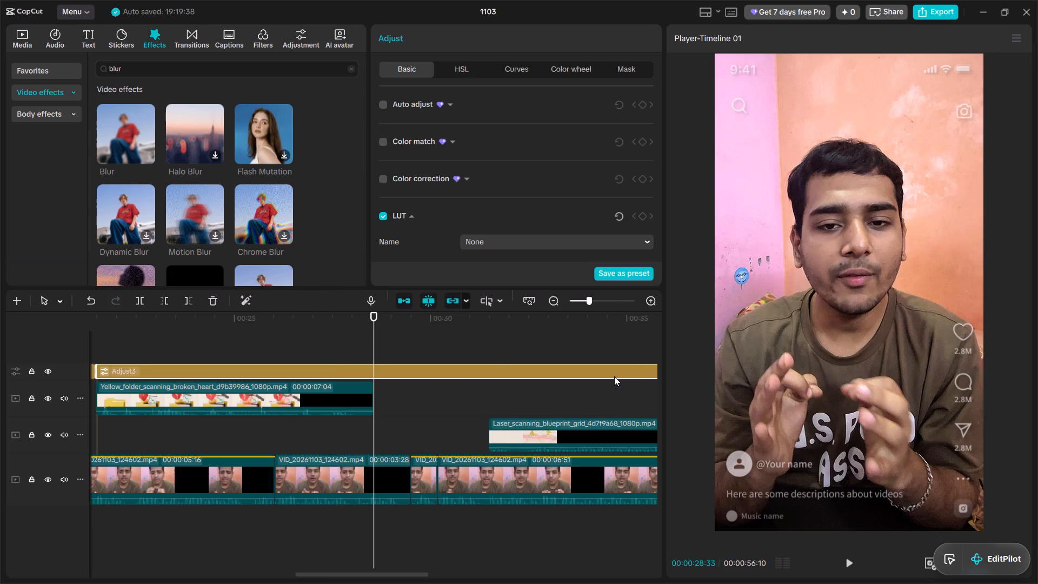
pyautogui.press('q')
# Split the adjustment layer at the start of the Laser_scanning_blueprint_grid clip and trim the remainder to begin at that clip's end.
pyautogui.press('Down')
pyautogui.press('Down')
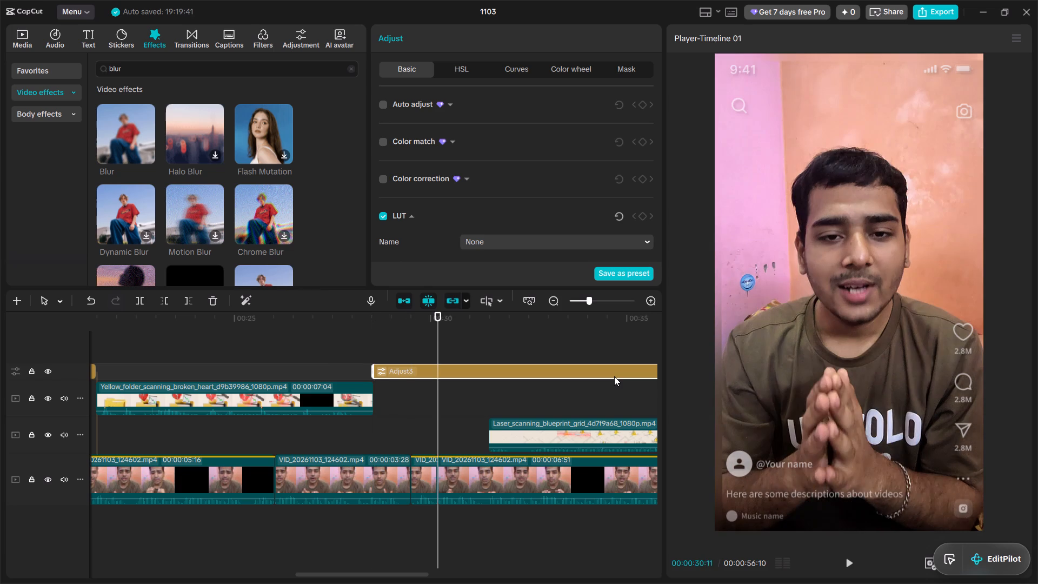
pyautogui.press('Down')
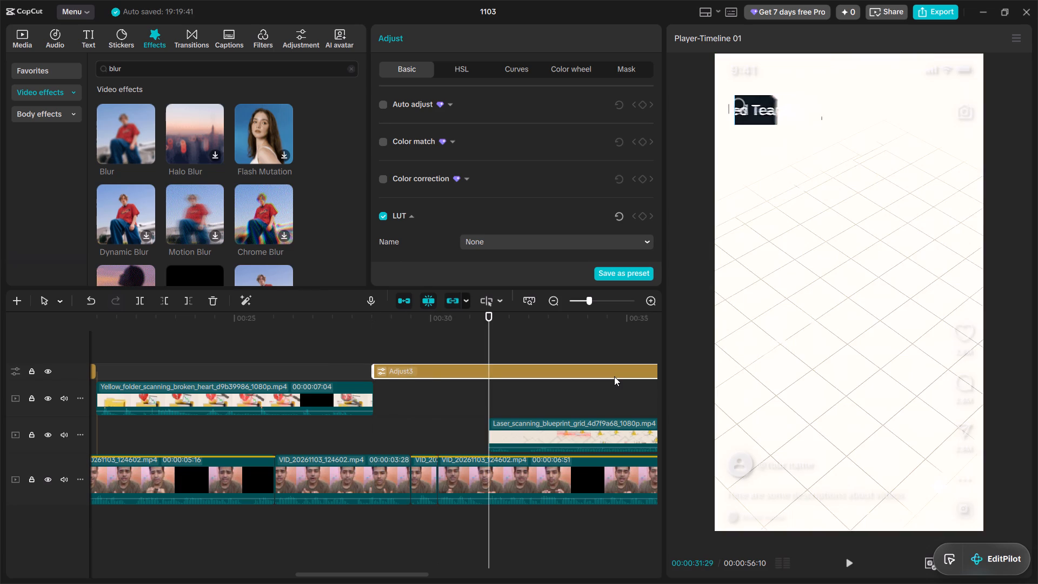
pyautogui.hotkey('ctrl', 'b')
pyautogui.press('Down')
pyautogui.press('Down')
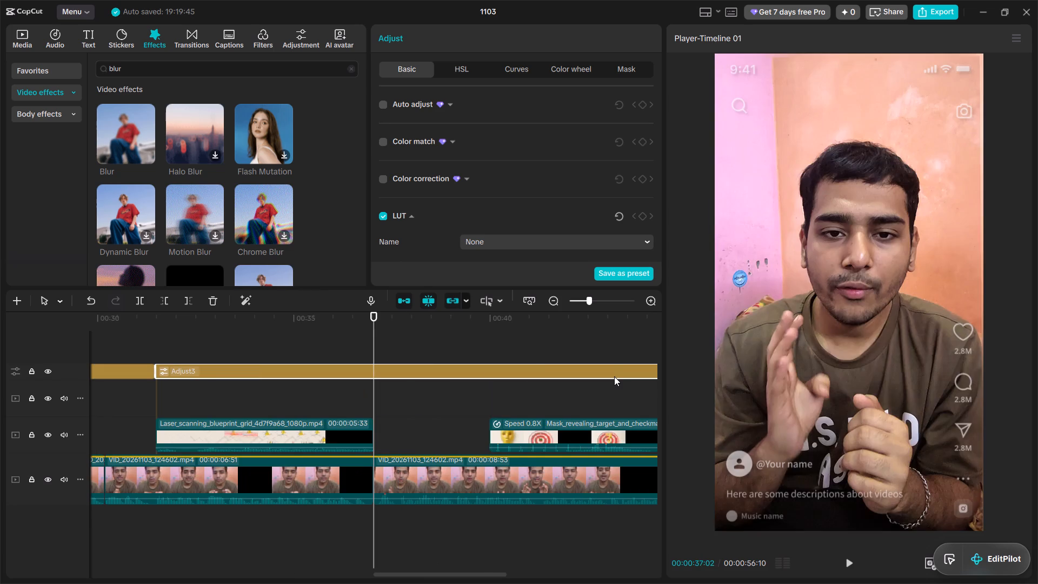
pyautogui.press('Up')
pyautogui.press('q')
# Split the adjustment layer at the start of the Mask_revealing_target_and_checkmark clip and trim the remainder to begin at that clip's end.
pyautogui.press('Down')
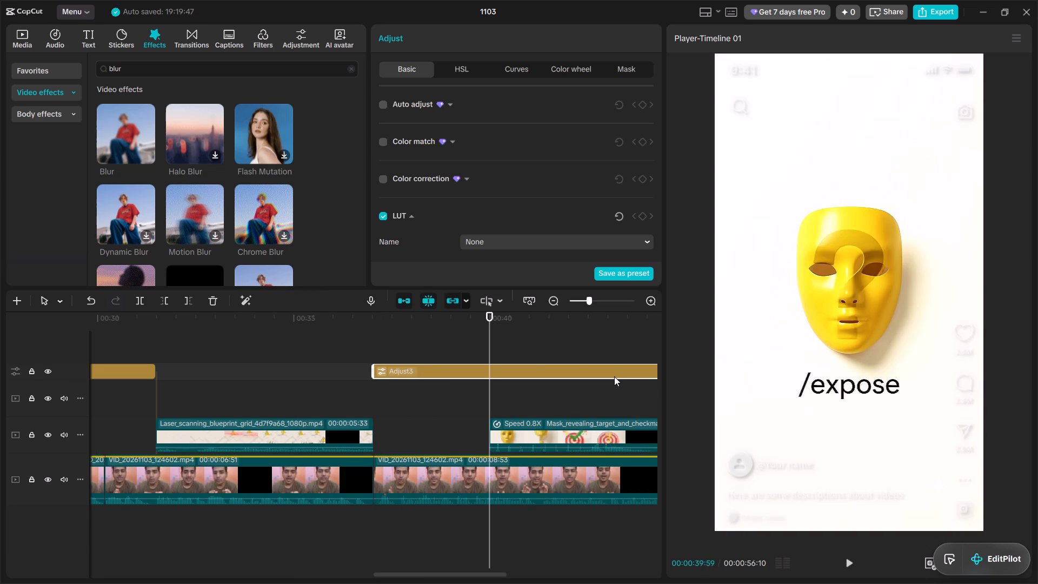
pyautogui.hotkey('ctrl', 'b')
pyautogui.press('Down')
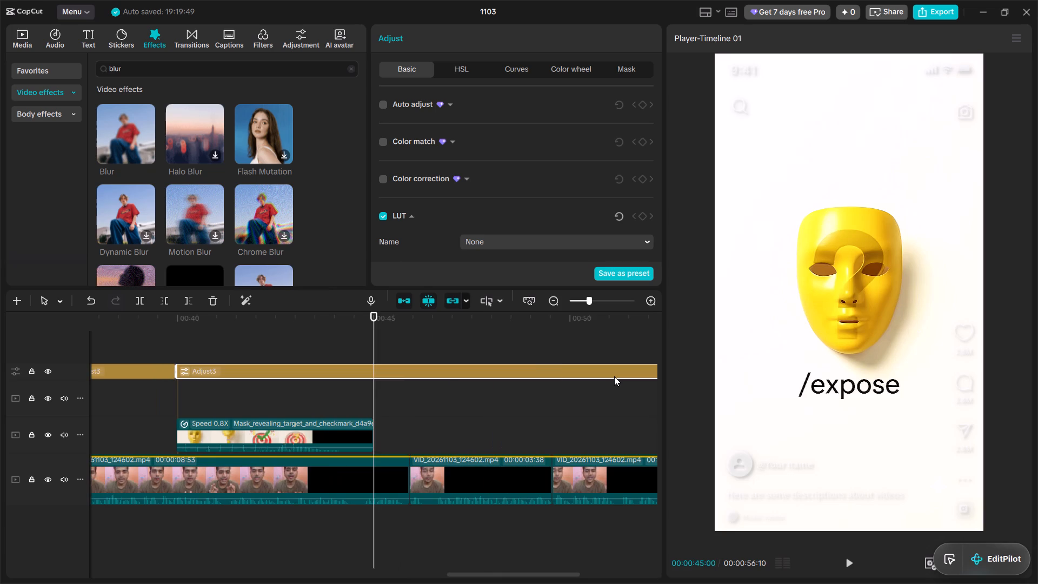
pyautogui.press('Down')
pyautogui.press('Up')
pyautogui.press('q')
# Step through the timeline's cut points to the end and back to the beginning to check the adjustment layer segments.
pyautogui.press('Down')
pyautogui.press('Down')
pyautogui.press('Down')
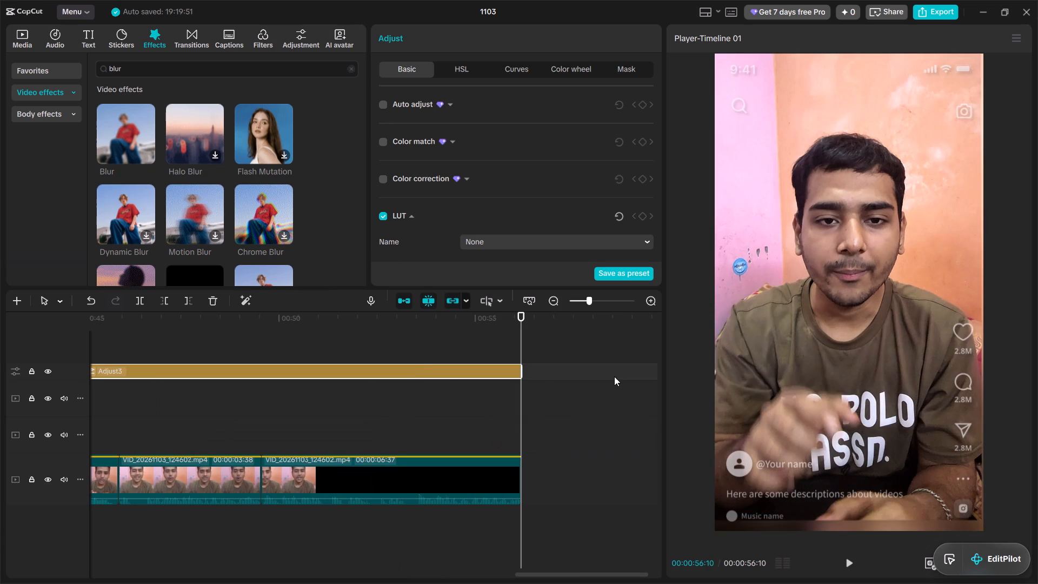
pyautogui.press('Down')
pyautogui.press('Up')
pyautogui.press('Up')
pyautogui.press('Up')
pyautogui.press('Up')
pyautogui.press('Up')
pyautogui.press('Up')
pyautogui.press('Up')
pyautogui.press('Up')
pyautogui.press('Up')
pyautogui.press('Up')
pyautogui.press('Up')
pyautogui.press('Up')
pyautogui.press('Up')
pyautogui.press('Up')
pyautogui.press('Up')
pyautogui.press('Up')
pyautogui.press('Up')
pyautogui.press('Up')
pyautogui.press('Up')
pyautogui.press('Up')
pyautogui.press('Up')
pyautogui.press('Up')
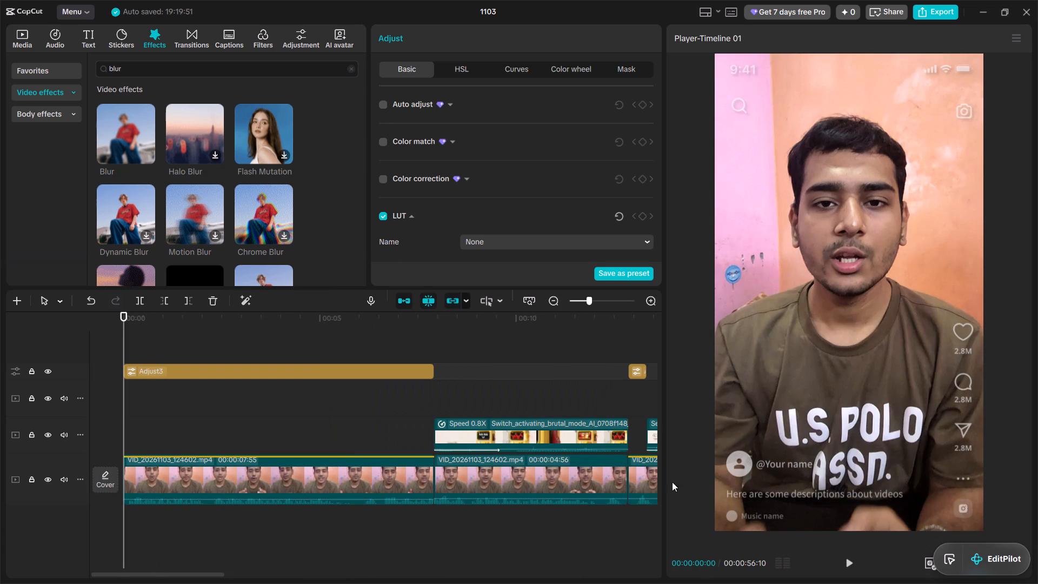
# Play the opening talking-head section and replay the transition into the Switch_activating_brutal_mode clip to check the grading.
pyautogui.keyDown('ctrl'); pyautogui.scroll(-5, 474, 407); pyautogui.keyUp('ctrl')
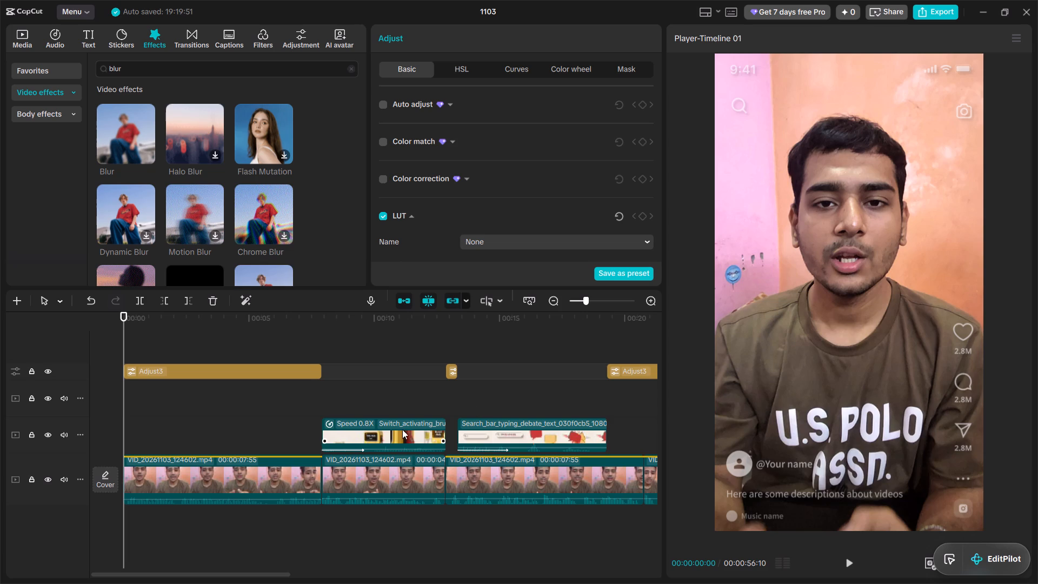
pyautogui.press('space')
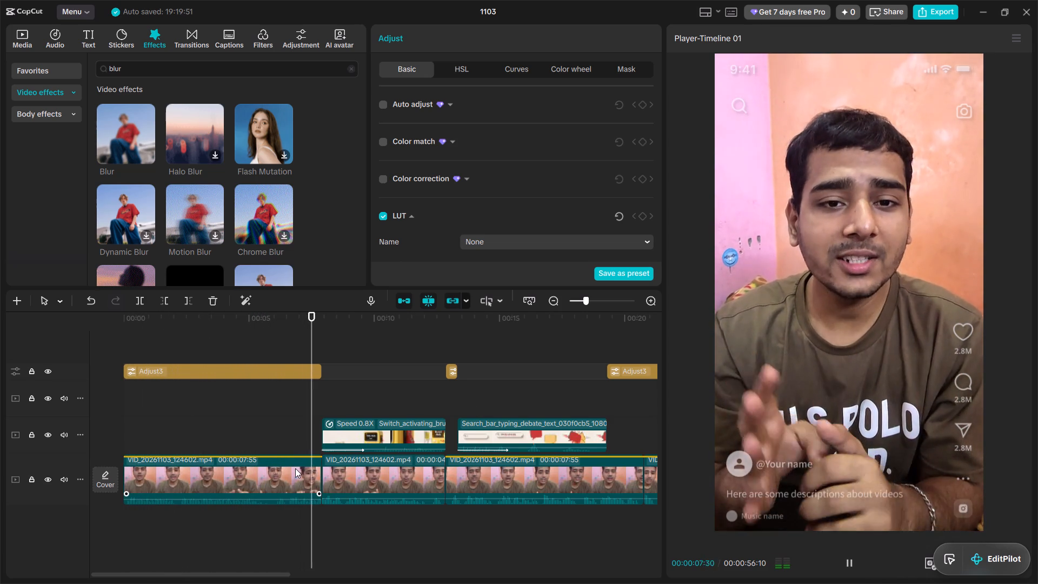
pyautogui.press('space')
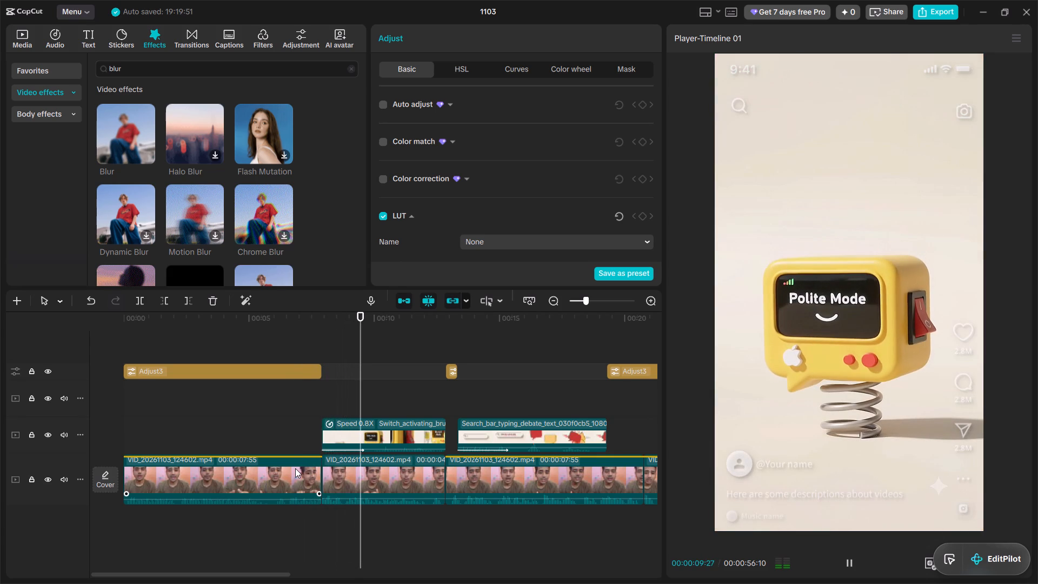
pyautogui.click(312, 423)
pyautogui.press('space')
pyautogui.press('space')
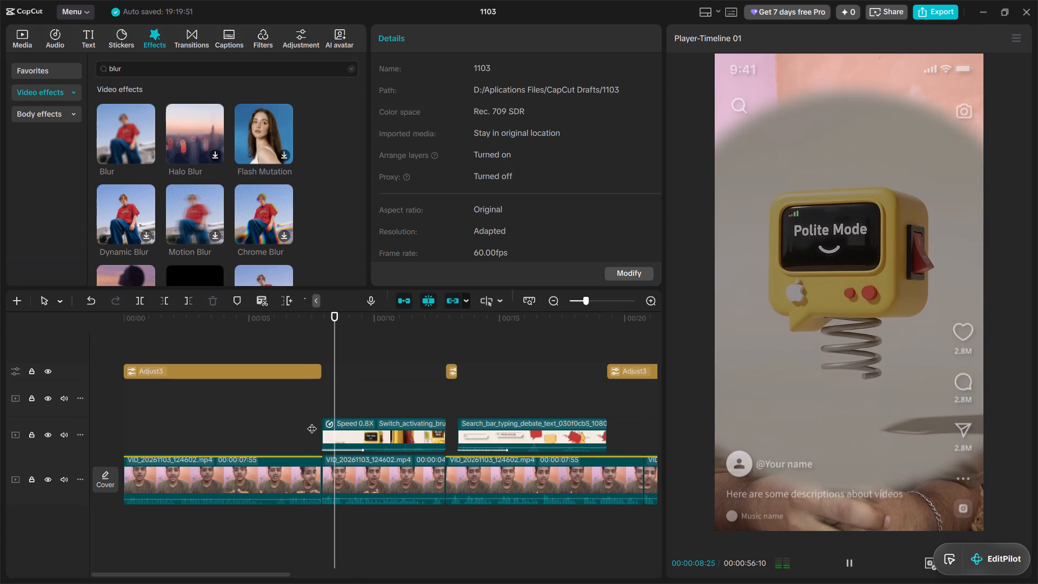
pyautogui.click(312, 422)
pyautogui.press('space')
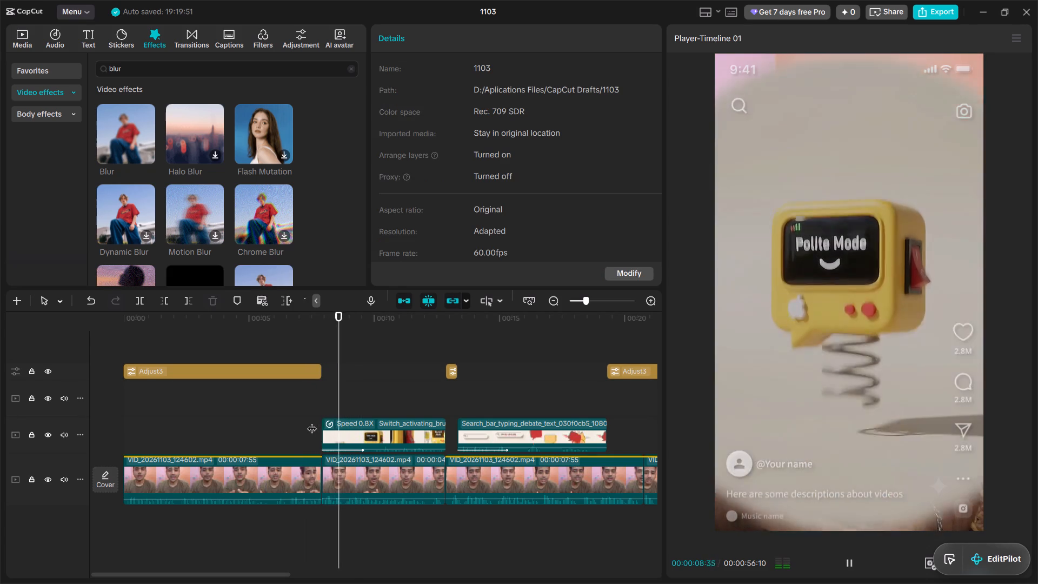
pyautogui.press('space')
pyautogui.click(341, 470)
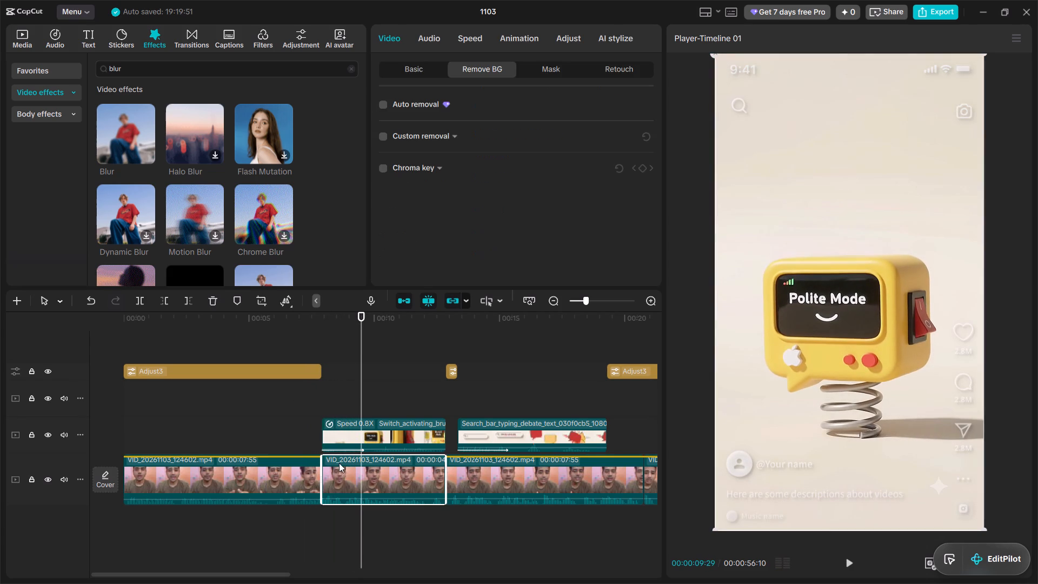
# Save the first adjustment layer's settings as a preset named "Tech color" in PointLess's space and dismiss the brand kit notice.
pyautogui.click(310, 374)
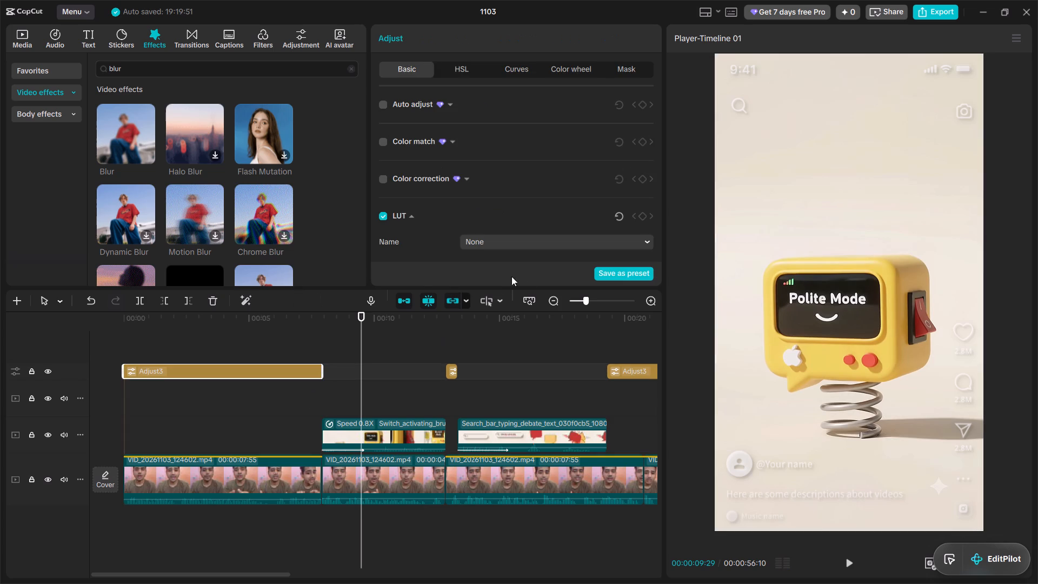
pyautogui.click(608, 273)
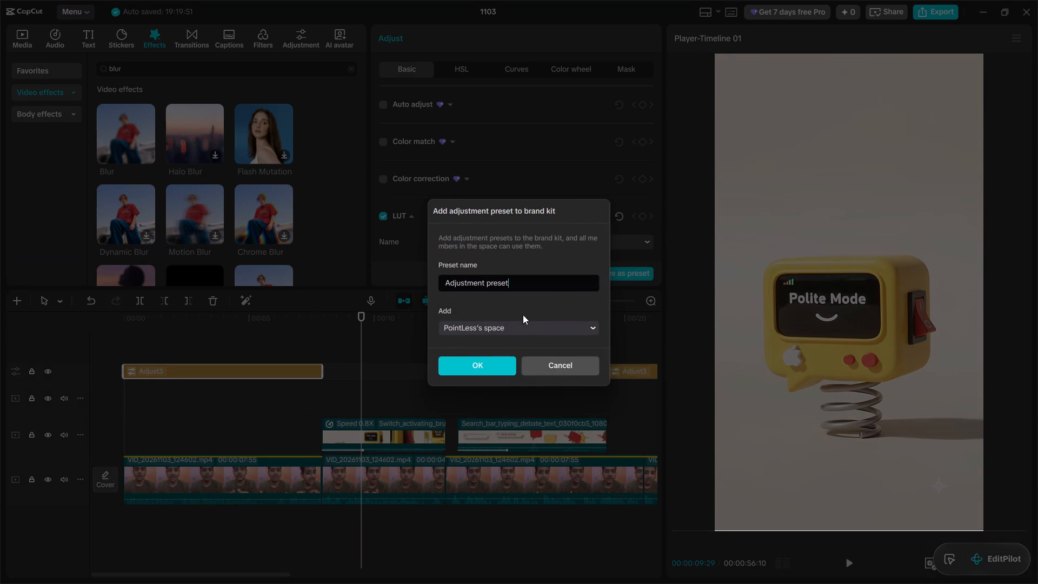
pyautogui.moveTo(524, 286); pyautogui.dragTo(388, 284)
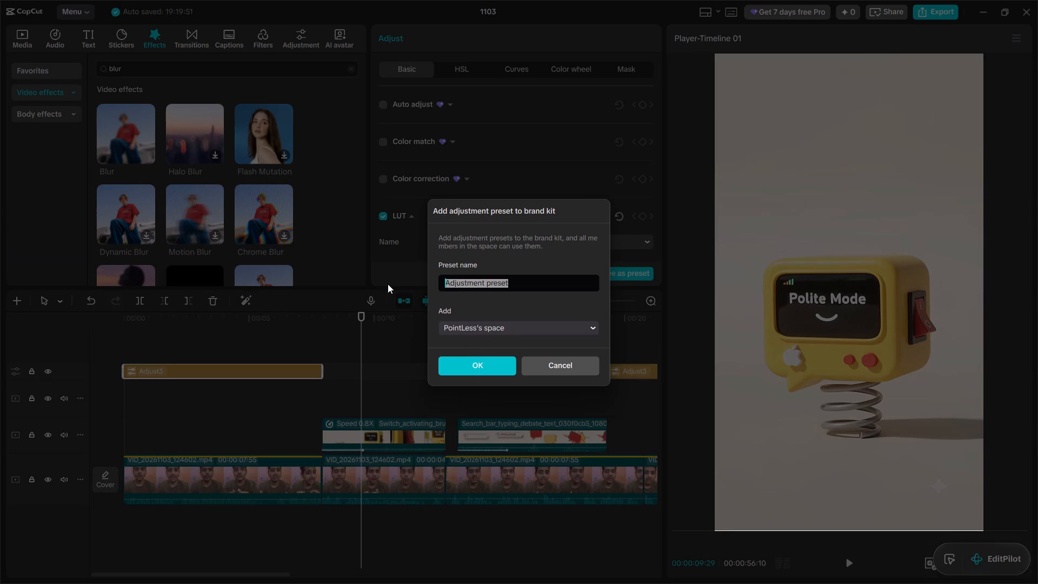
pyautogui.press('t')
pyautogui.write('ec')
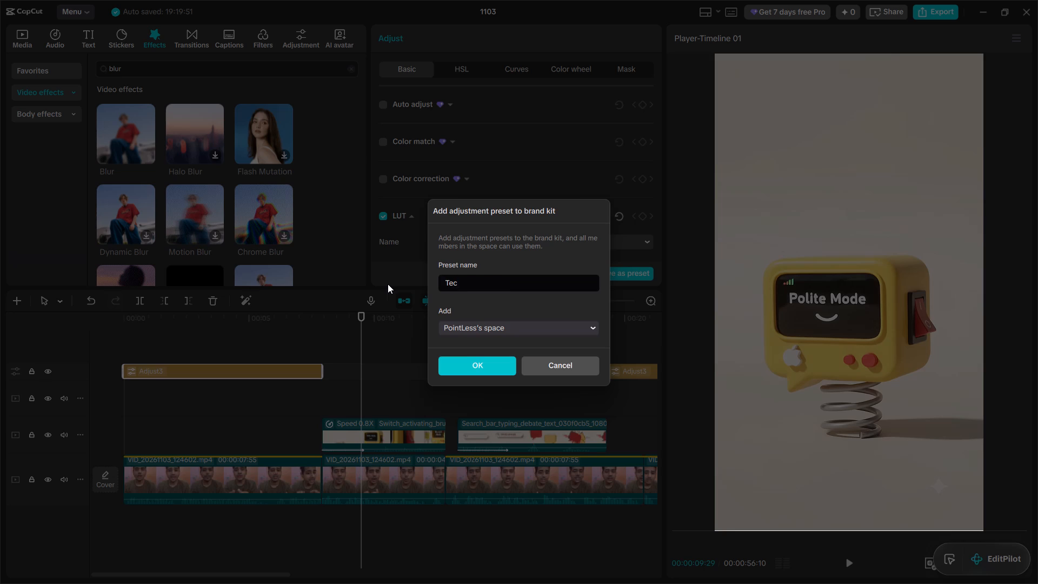
pyautogui.press('h')
pyautogui.press('space')
pyautogui.write('color')
pyautogui.press('Return')
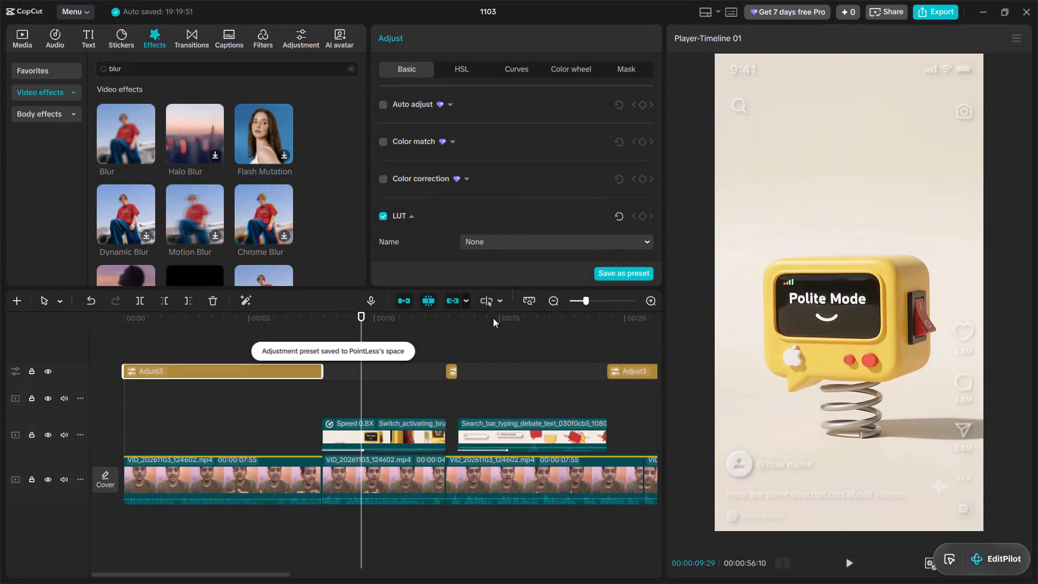
pyautogui.scroll(4, 387, 72)
pyautogui.scroll(-2, 450, 140)
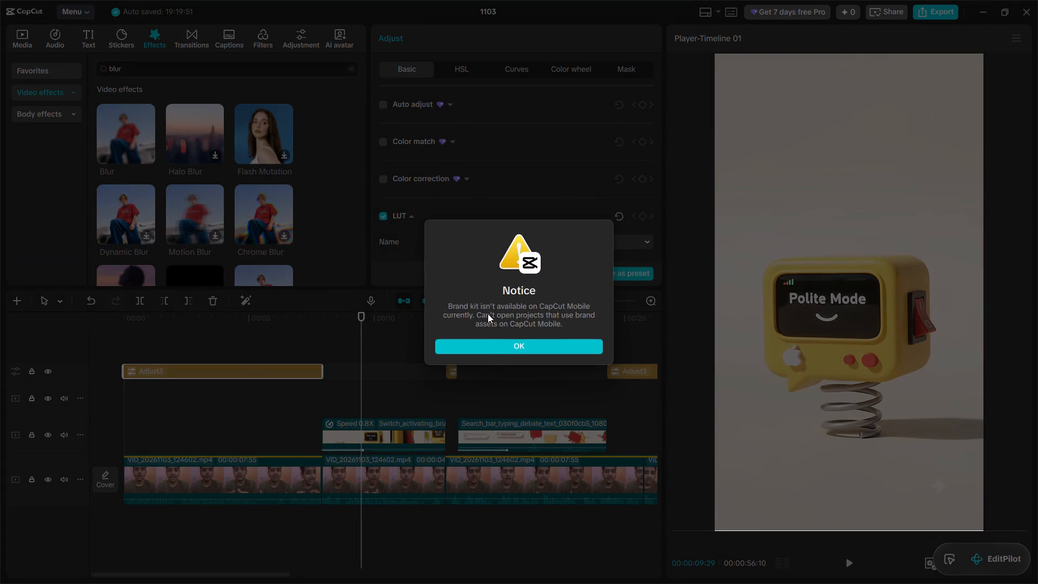
pyautogui.click(495, 345)
# Examine the first adjustment layer's LUT options and its color and lightness settings.
pyautogui.scroll(-2, 459, 181)
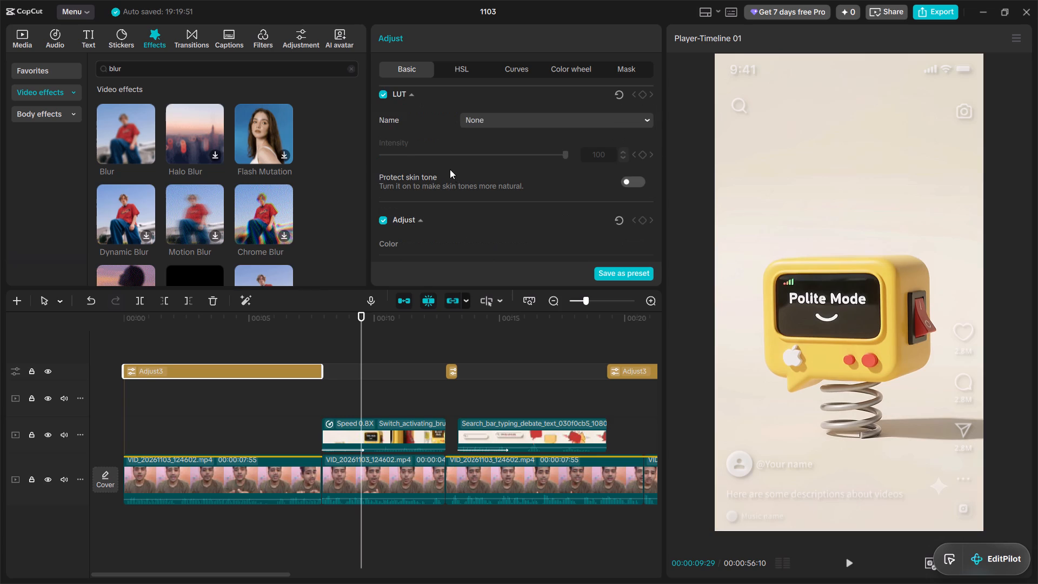
pyautogui.scroll(2, 450, 169)
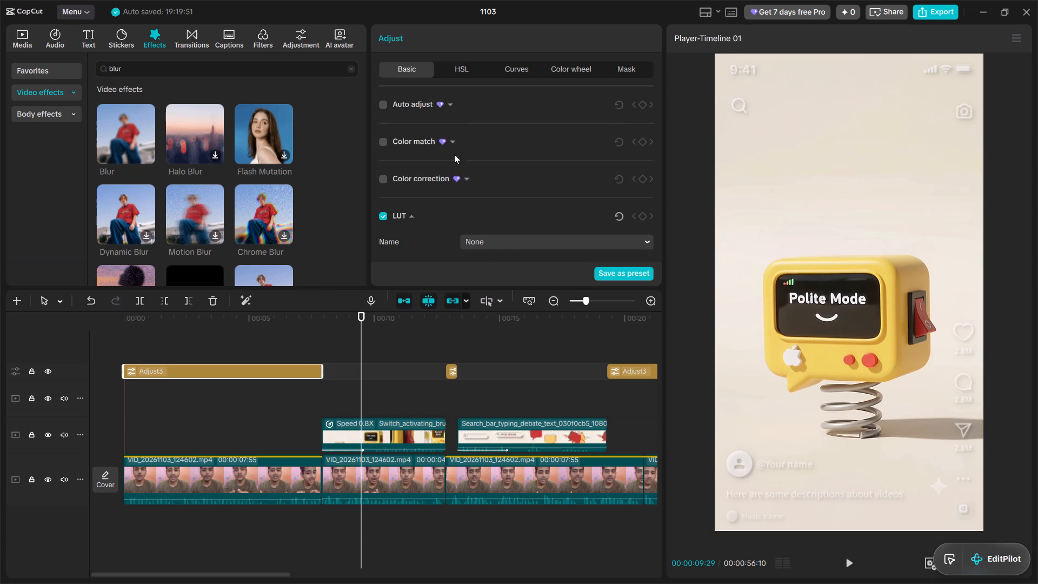
pyautogui.scroll(-2, 466, 163)
pyautogui.click(480, 121)
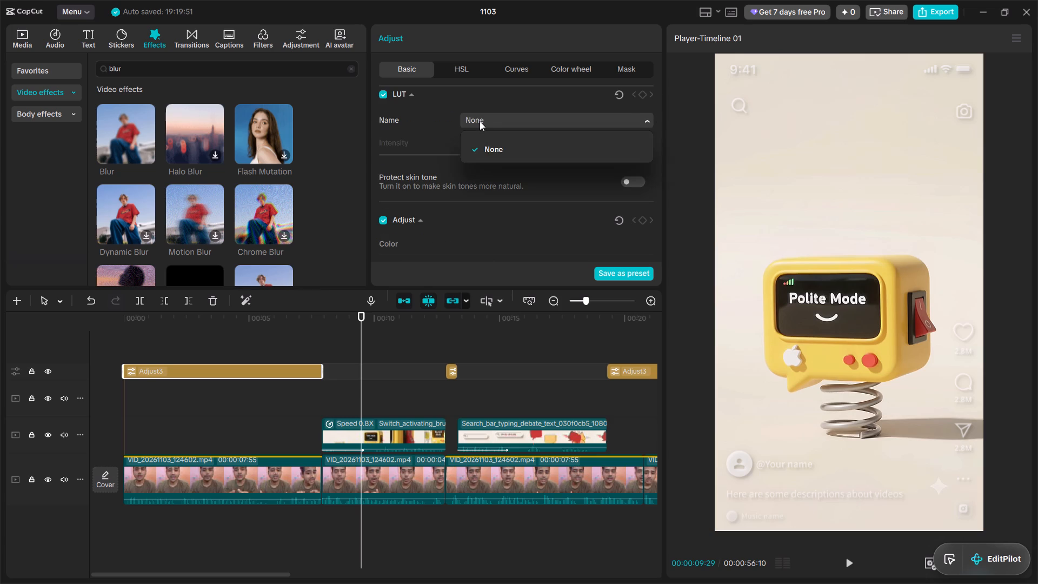
pyautogui.click(480, 121)
pyautogui.scroll(-2, 447, 155)
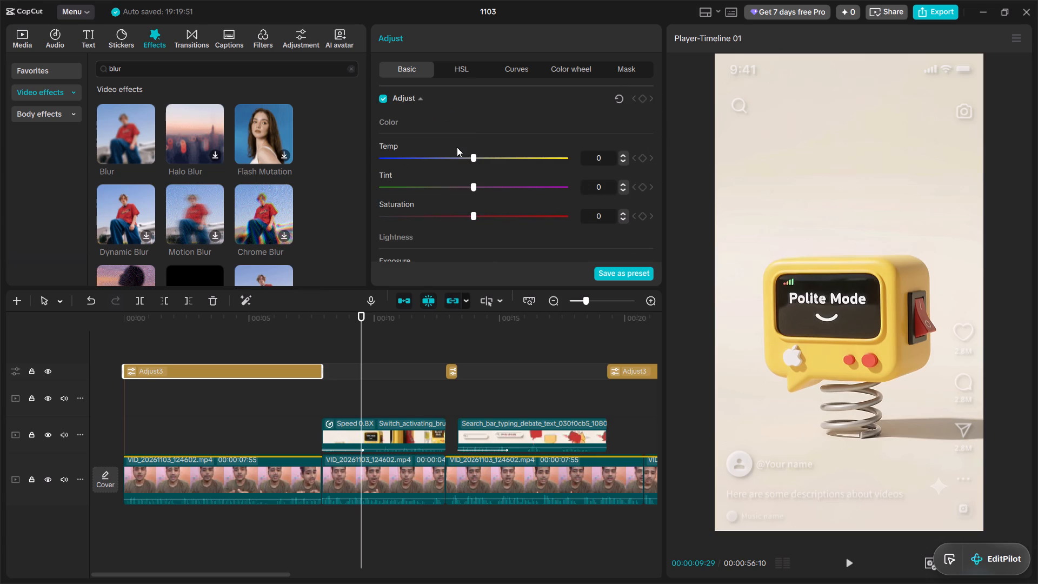
pyautogui.scroll(-3, 452, 141)
# Save the same adjustment settings as "Adjustment preset" in the PointLessのスペース space.
pyautogui.click(621, 269)
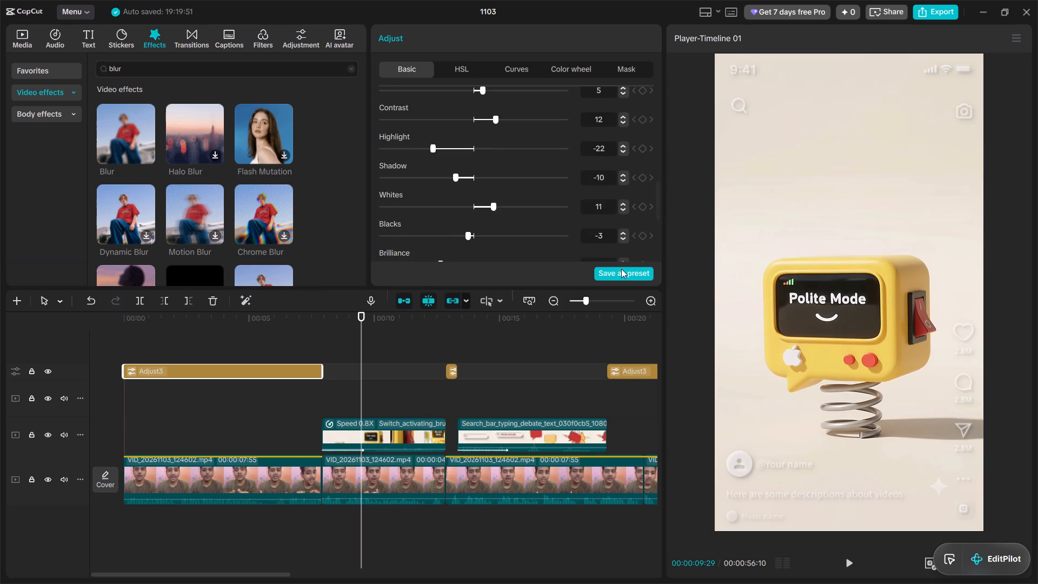
pyautogui.click(555, 329)
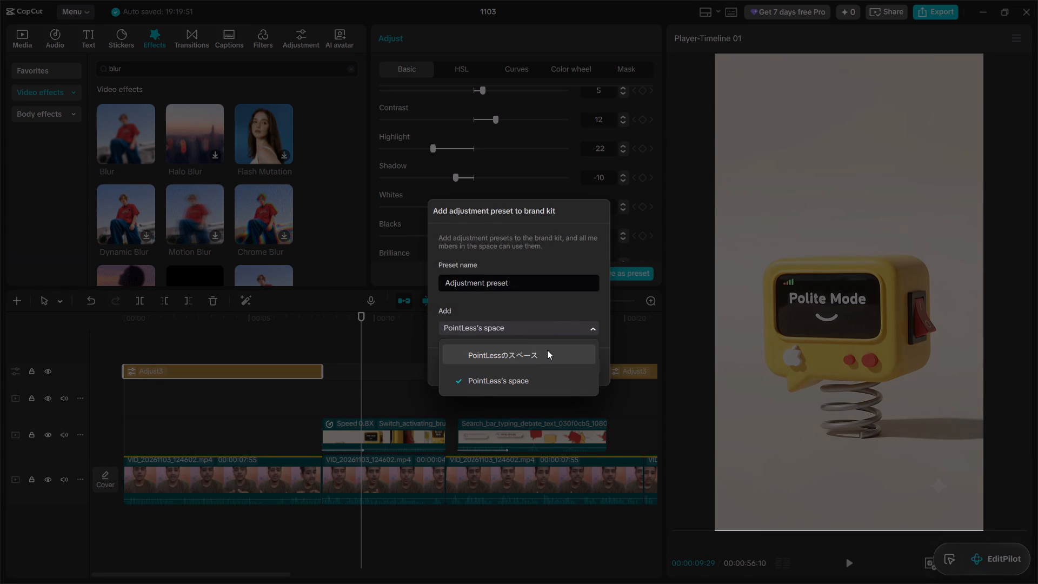
pyautogui.click(546, 351)
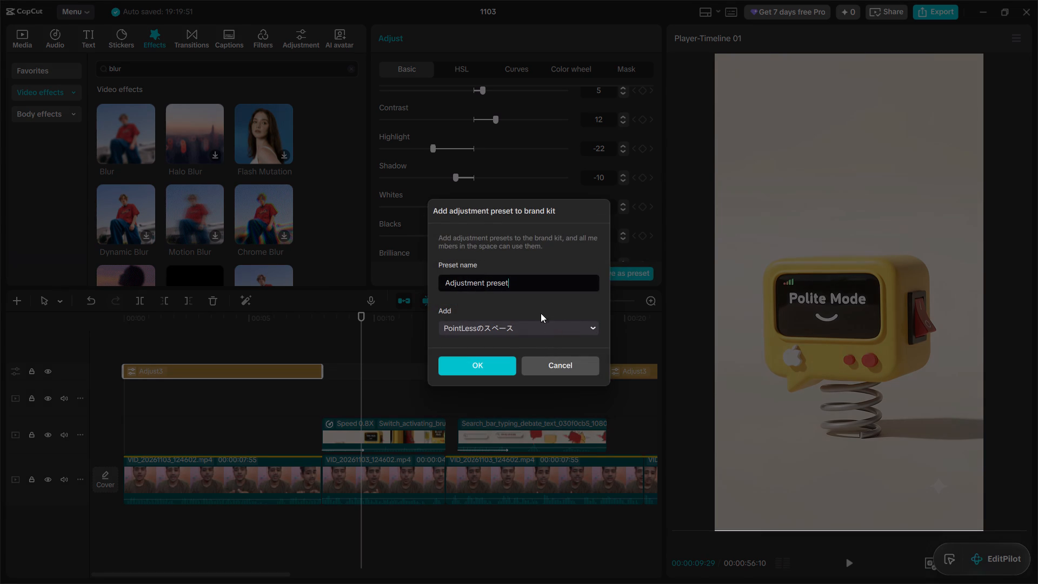
pyautogui.click(495, 367)
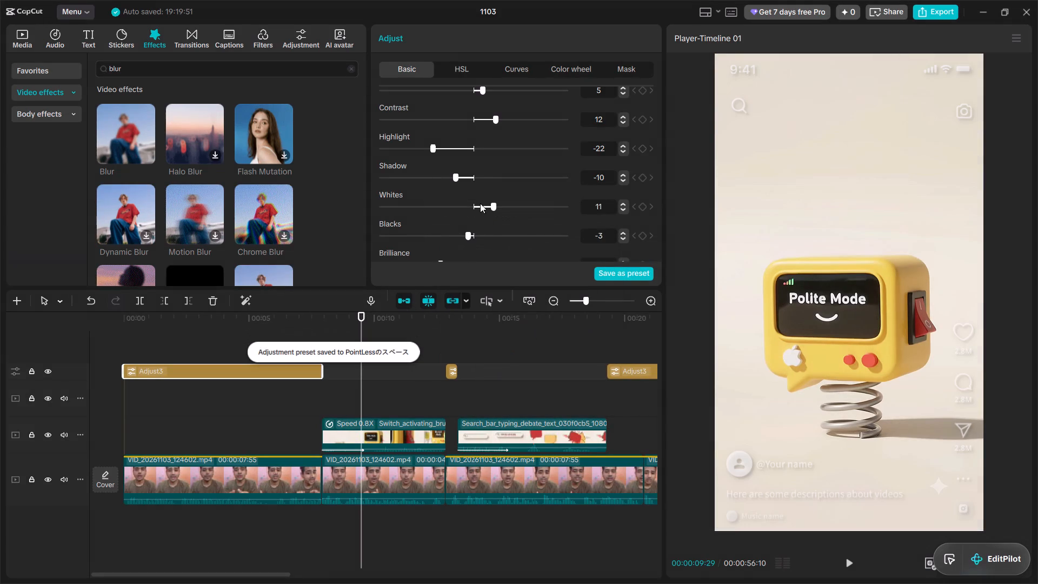
# Review the first adjustment layer's basic adjustment and effect settings and its mask options.
pyautogui.scroll(7, 480, 203)
pyautogui.scroll(-2, 465, 189)
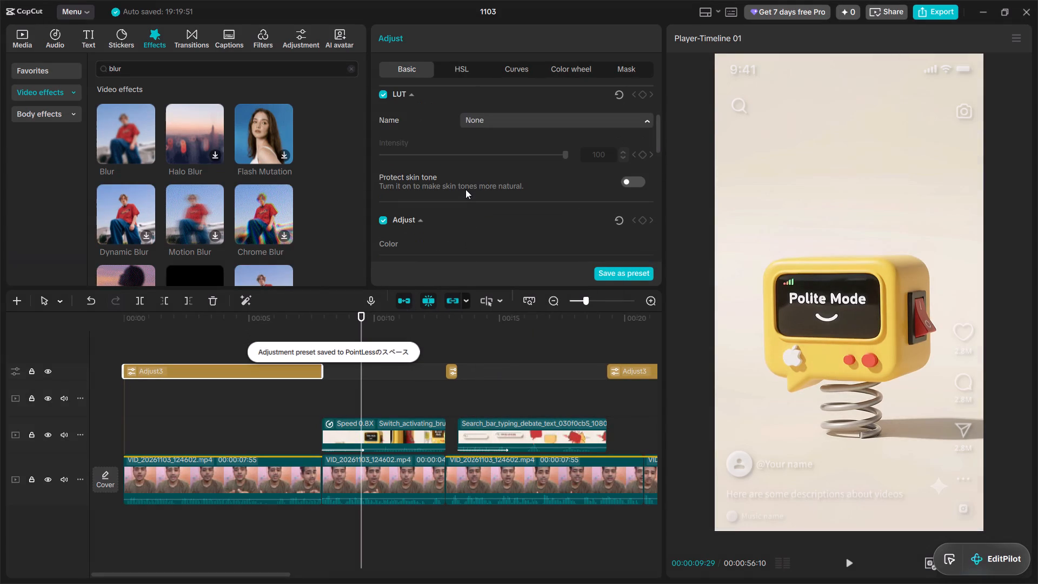
pyautogui.scroll(-7, 463, 183)
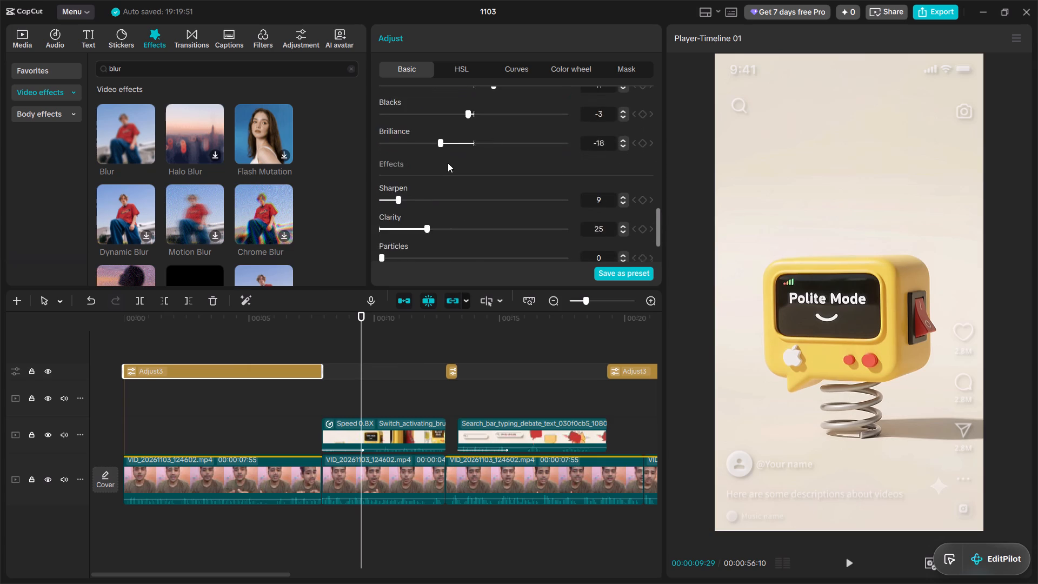
pyautogui.scroll(-3, 448, 163)
pyautogui.scroll(12, 444, 158)
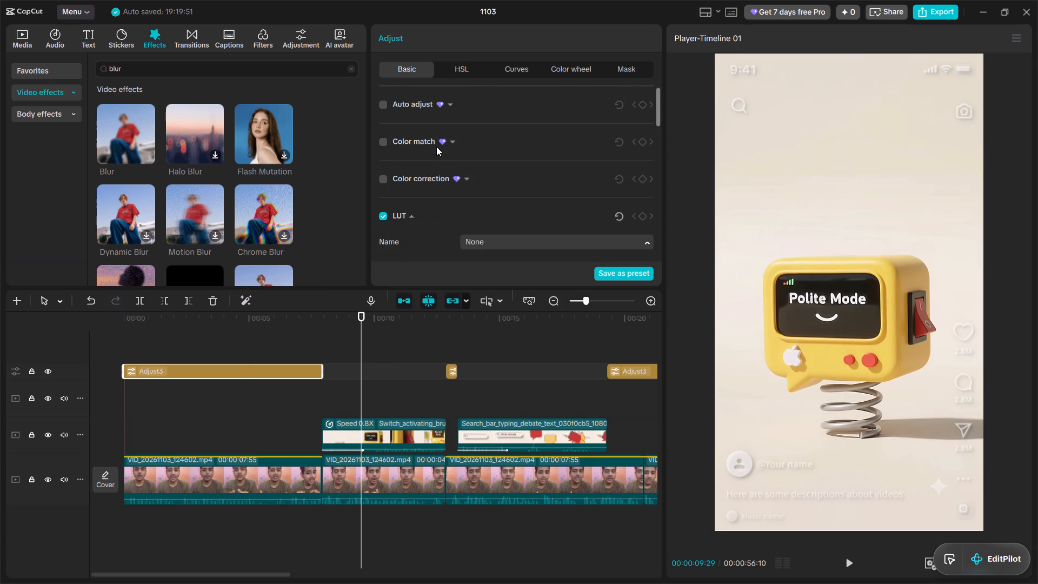
pyautogui.scroll(5, 436, 147)
pyautogui.click(610, 70)
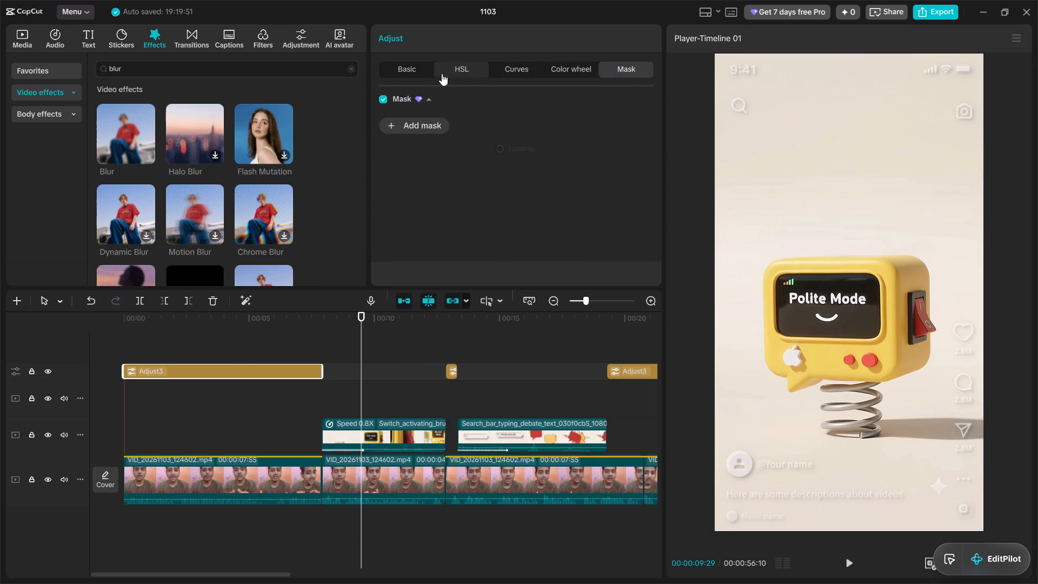
pyautogui.click(420, 77)
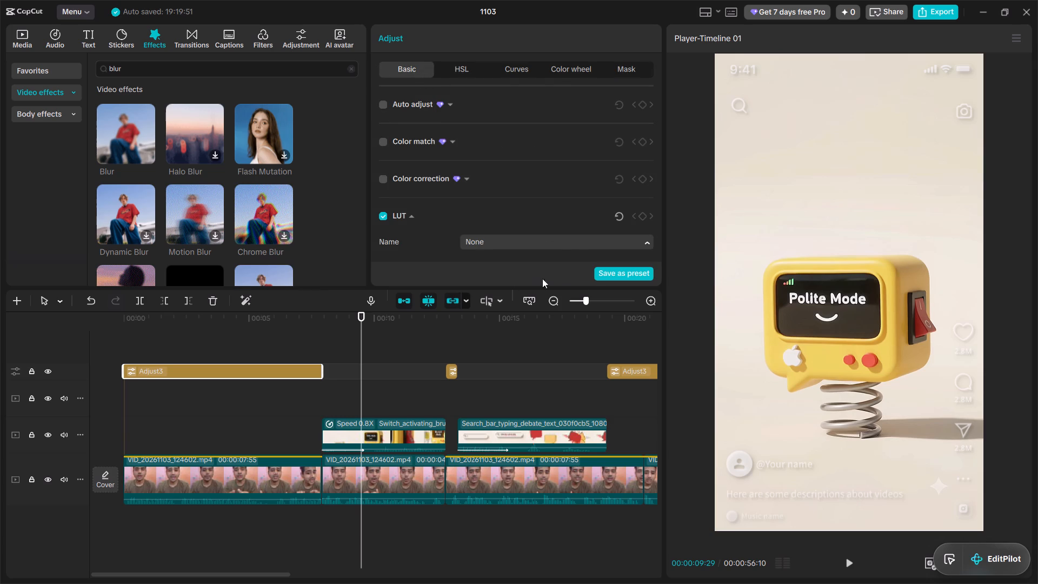
# Disable the LUT on the first adjustment layer.
pyautogui.click(570, 240)
pyautogui.click(570, 240)
pyautogui.scroll(-1, 467, 195)
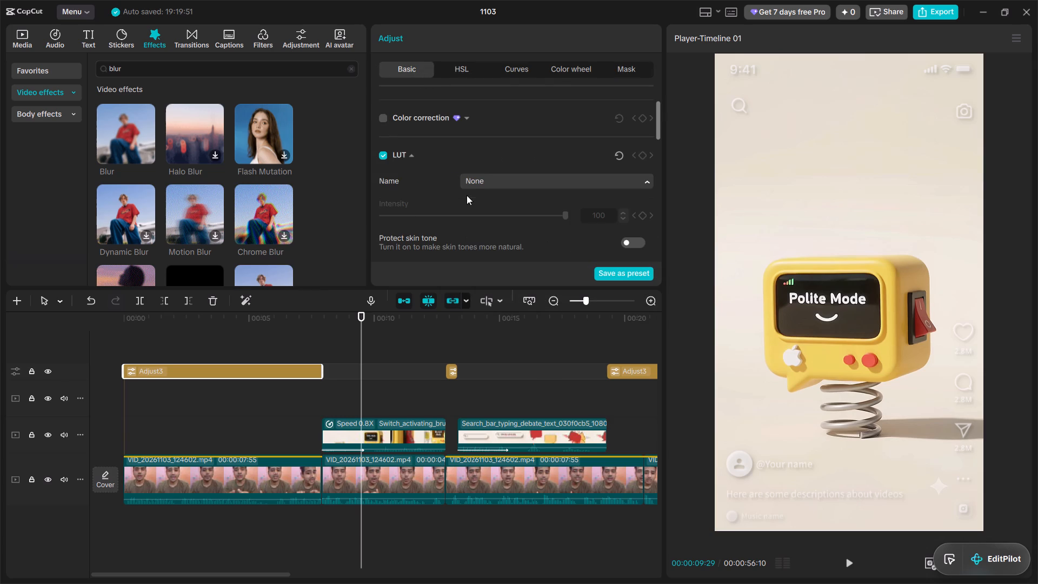
pyautogui.click(383, 157)
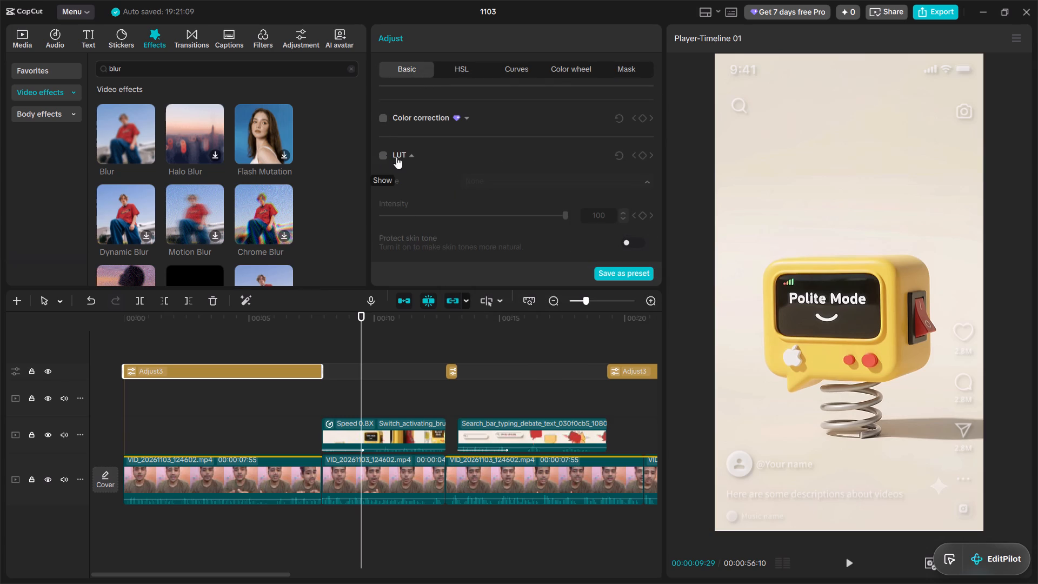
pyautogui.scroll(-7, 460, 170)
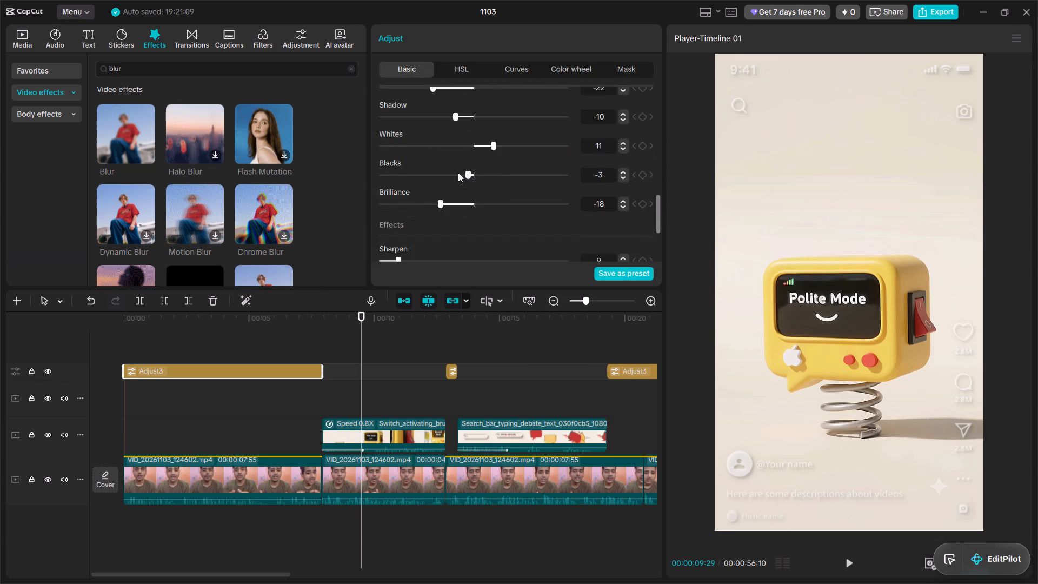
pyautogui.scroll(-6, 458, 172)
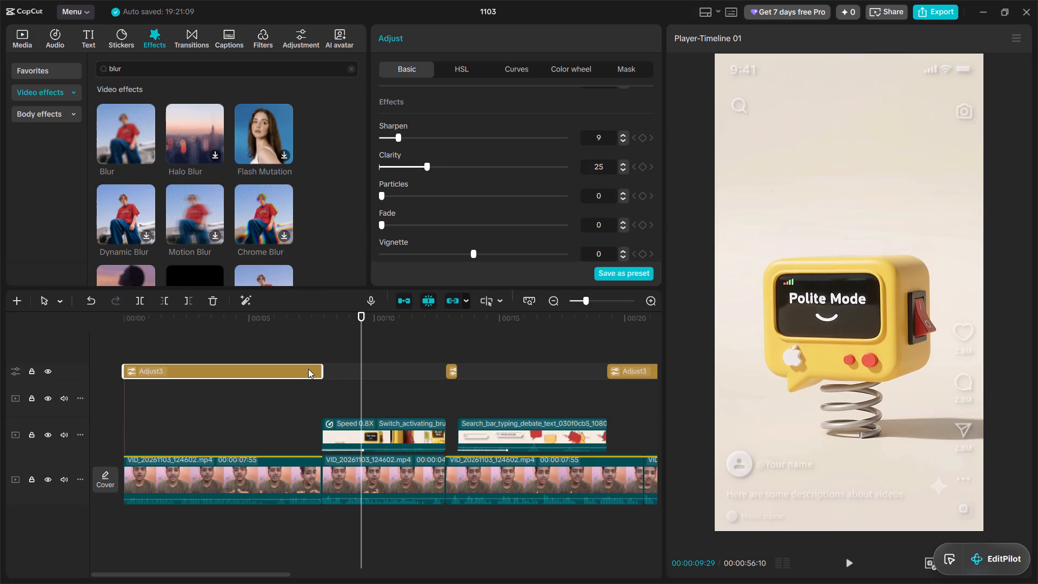
# Move the first adjustment layer onto a track between the talking-head footage and the illustrations, and extend its end to about 9 s.
pyautogui.moveTo(307, 369); pyautogui.dragTo(301, 440)
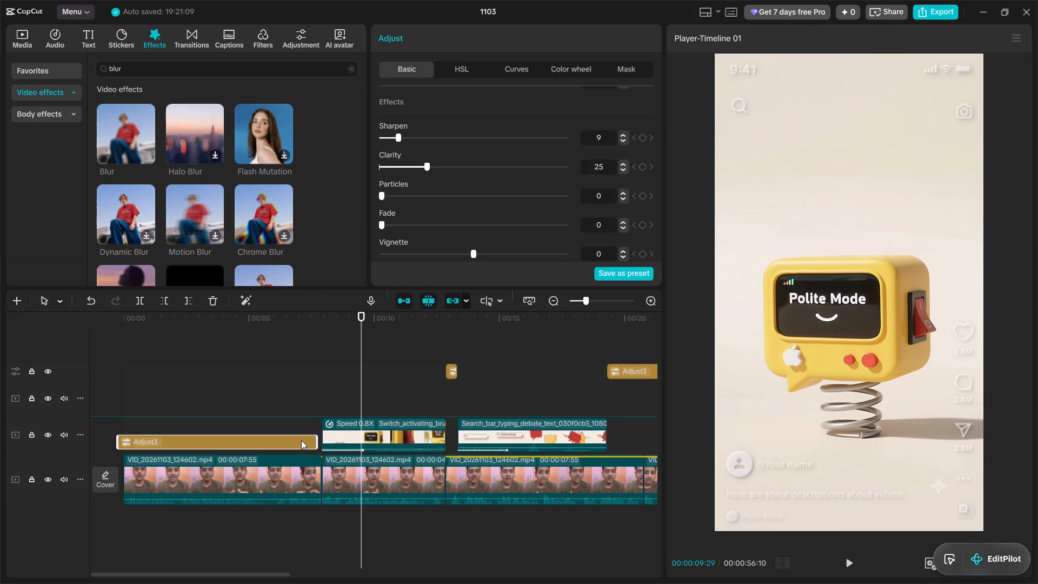
pyautogui.moveTo(301, 440); pyautogui.dragTo(301, 442)
pyautogui.moveTo(307, 428); pyautogui.dragTo(307, 444)
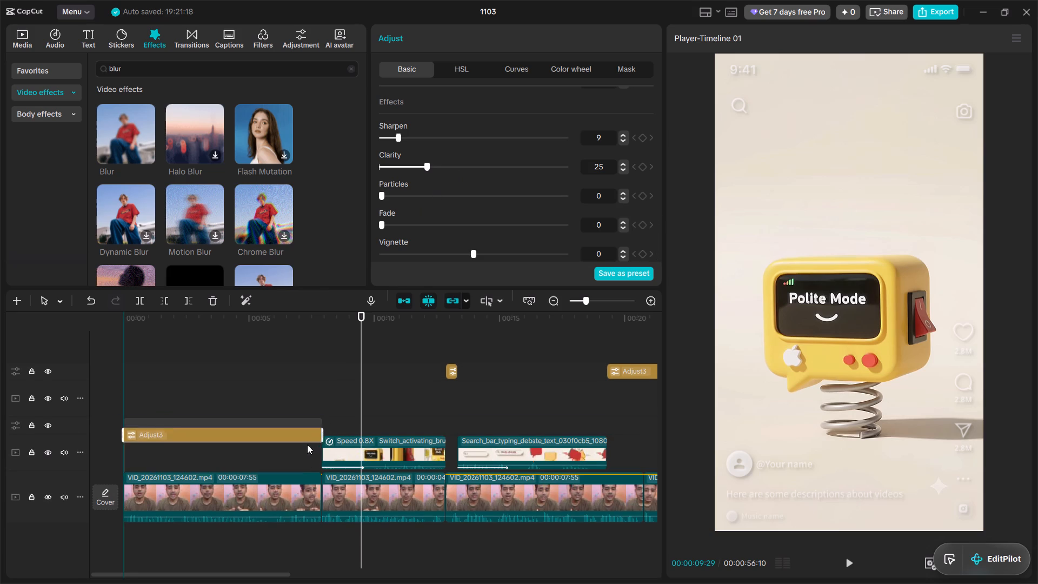
pyautogui.moveTo(307, 444); pyautogui.dragTo(303, 473)
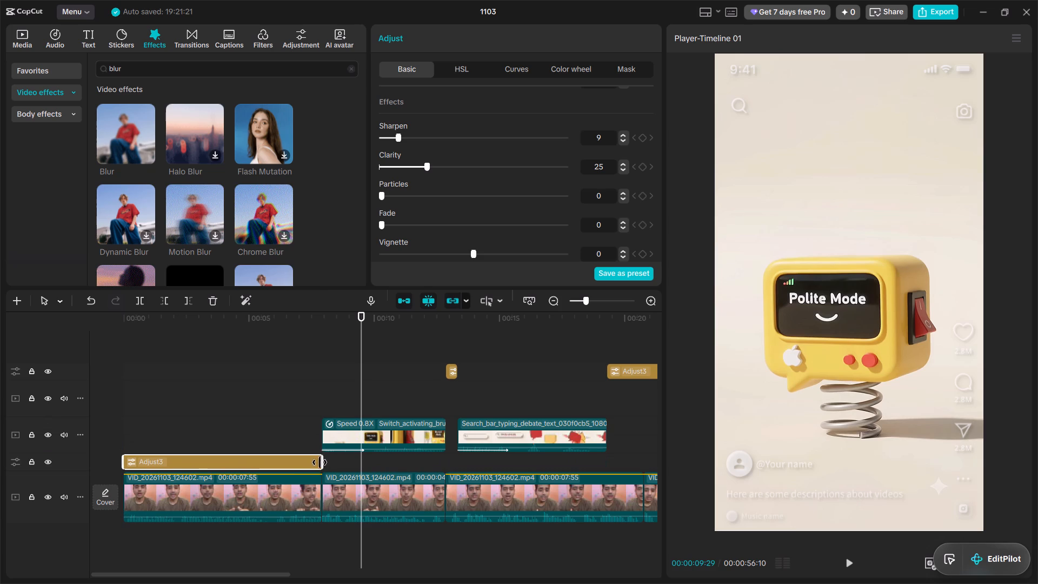
pyautogui.moveTo(320, 462); pyautogui.dragTo(350, 470)
pyautogui.moveTo(120, 461); pyautogui.dragTo(109, 460)
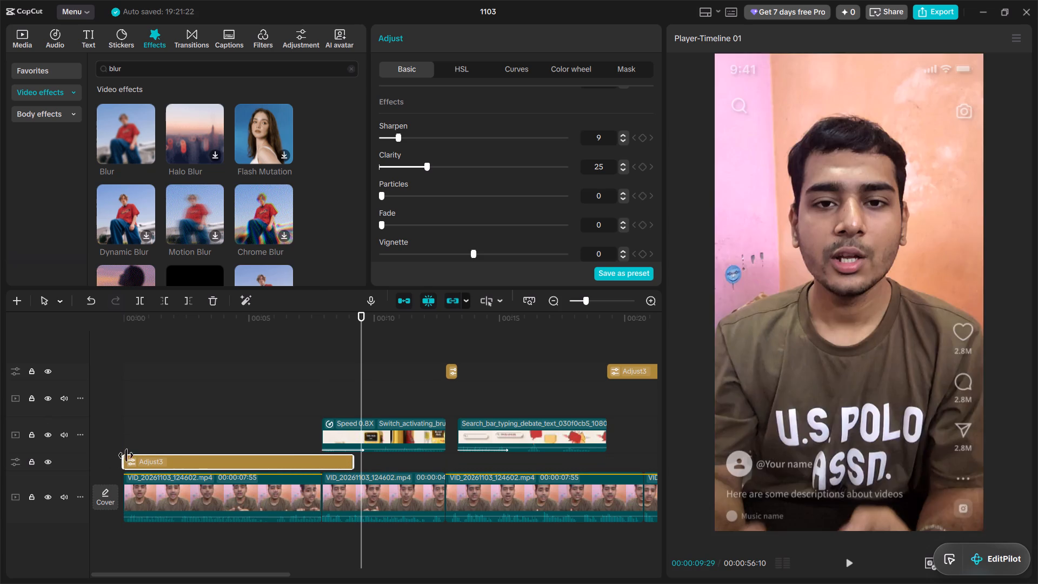
# Play back the transition from the first talking-head clip into the switch illustration around 8 s.
pyautogui.click(312, 436)
pyautogui.press('space')
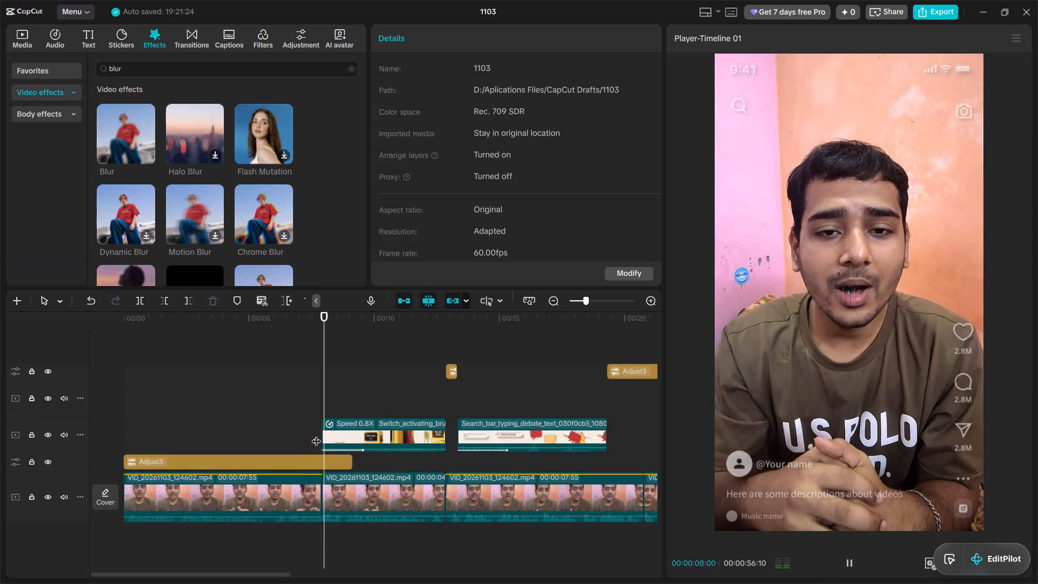
pyautogui.press('space')
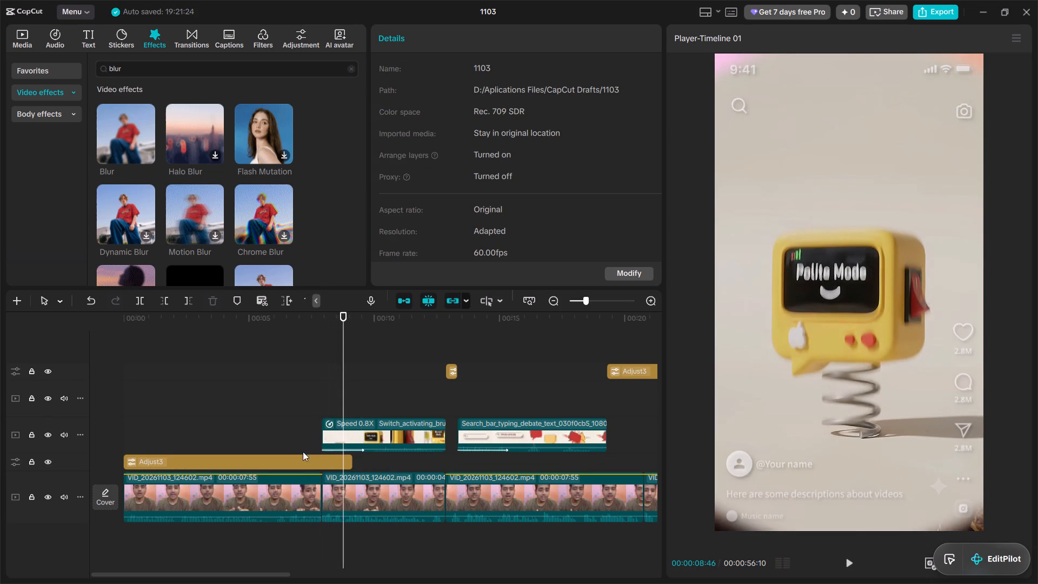
pyautogui.moveTo(339, 384); pyautogui.dragTo(329, 408)
# Enable camera tracking on the second talking-head clip, beneath the switch illustration.
pyautogui.click(352, 501)
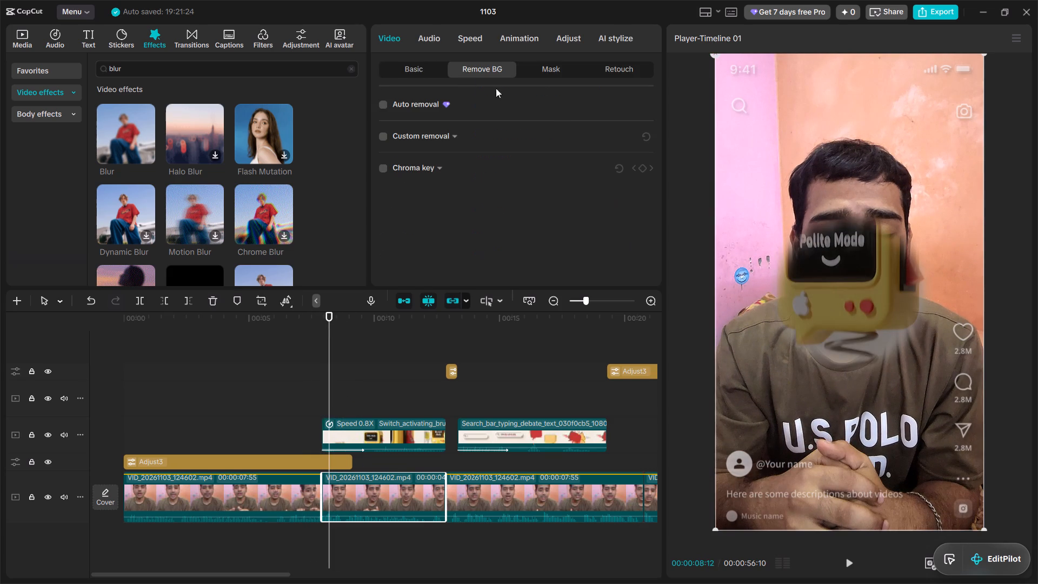
pyautogui.click(403, 66)
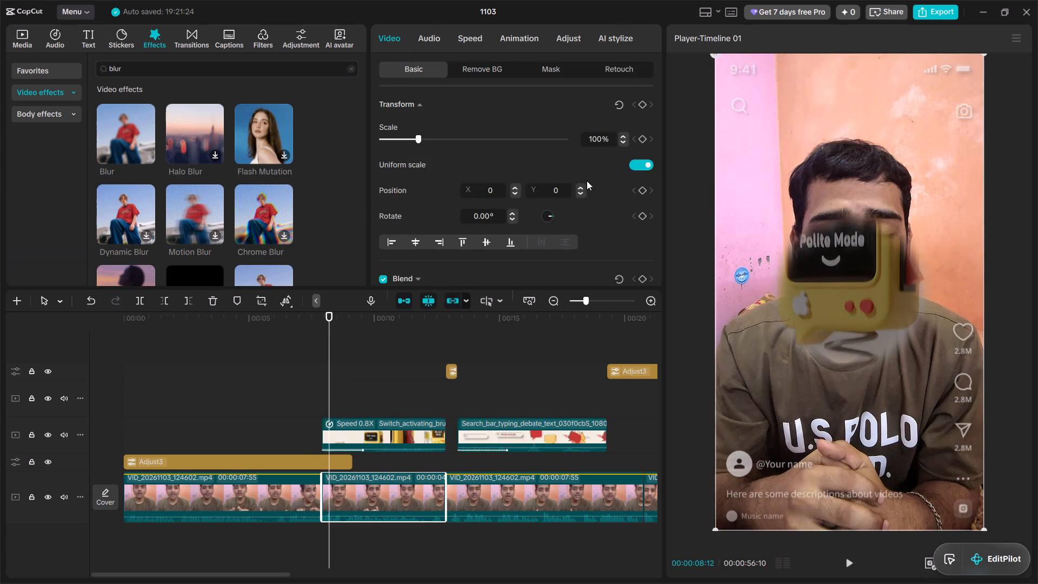
pyautogui.scroll(-4, 587, 180)
pyautogui.scroll(4, 575, 177)
pyautogui.scroll(-6, 568, 191)
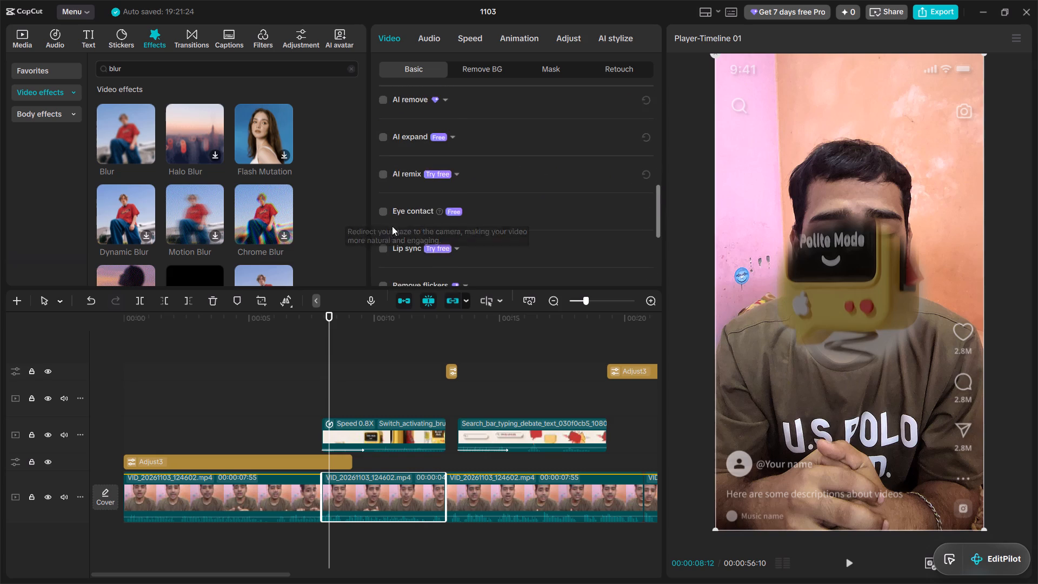
pyautogui.scroll(-2, 393, 225)
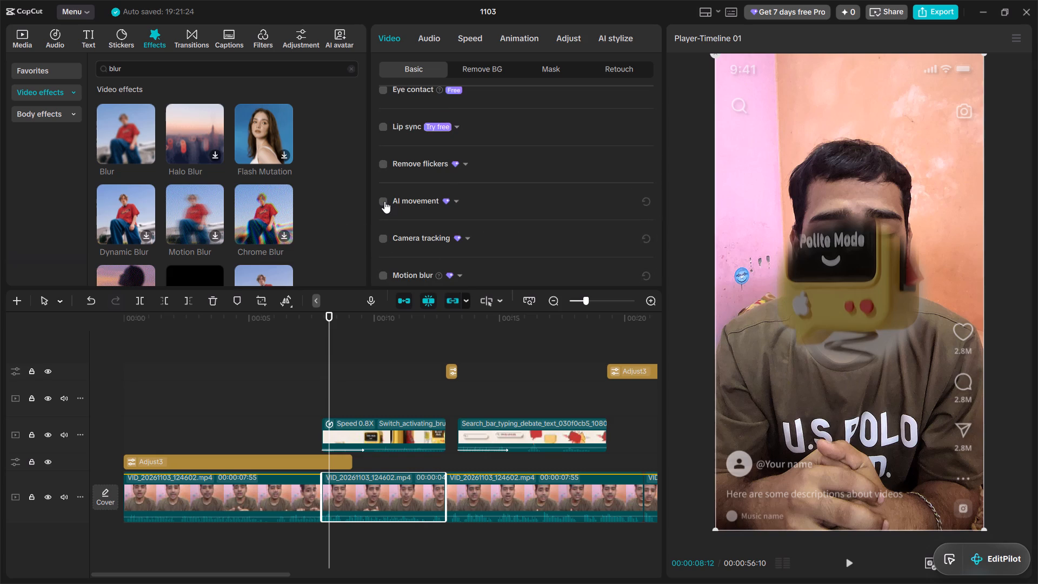
pyautogui.click(386, 240)
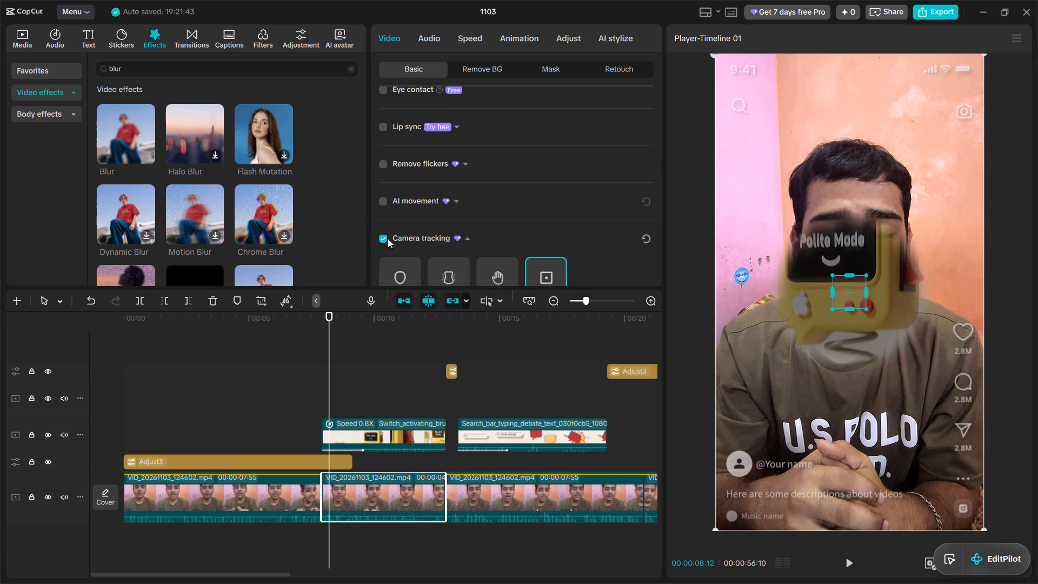
pyautogui.scroll(-3, 577, 208)
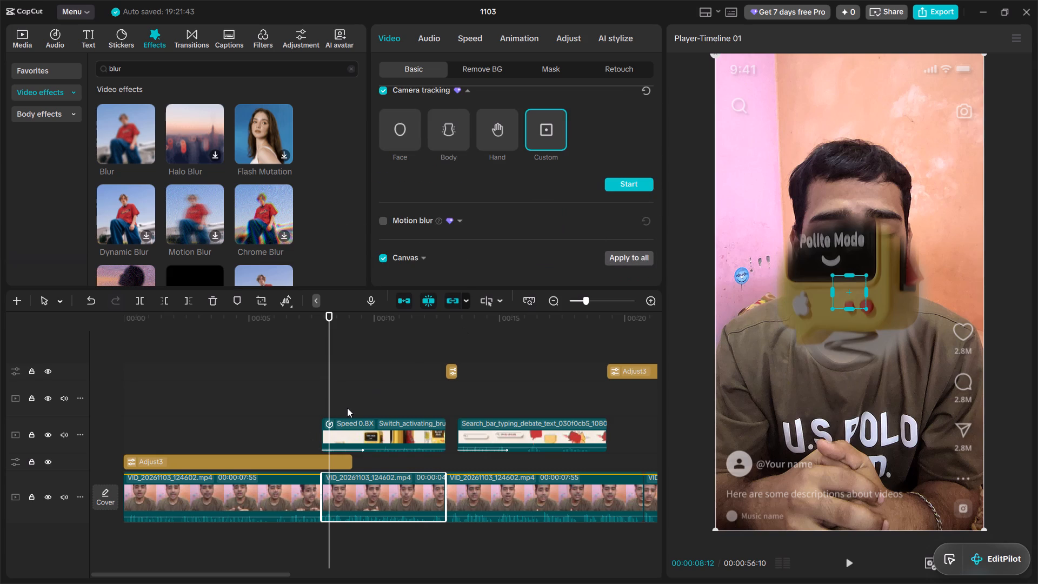
# Hide the Switch_activating illustration clip above the second talking-head clip.
pyautogui.click(340, 424)
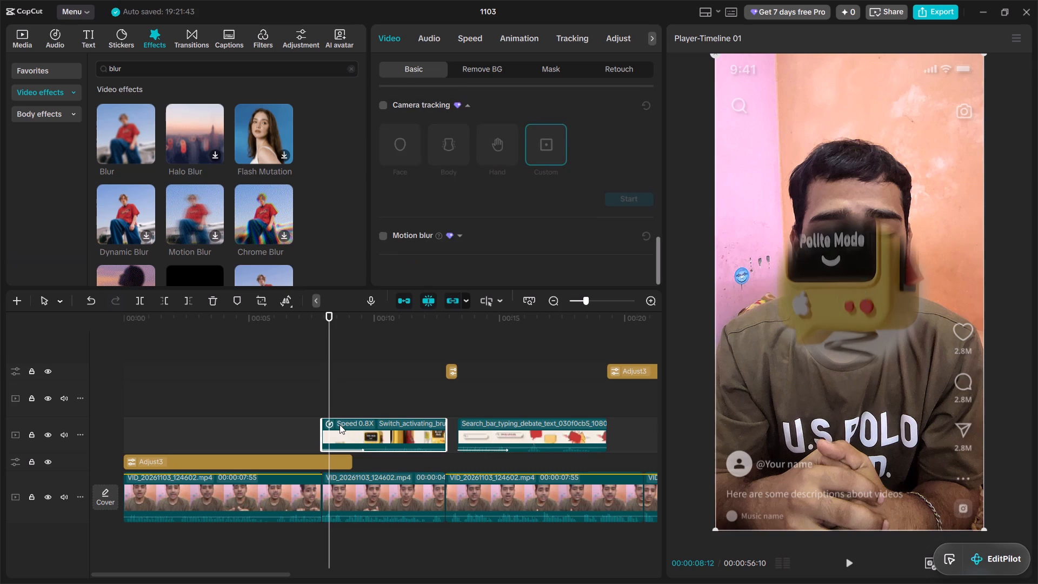
pyautogui.press('v')
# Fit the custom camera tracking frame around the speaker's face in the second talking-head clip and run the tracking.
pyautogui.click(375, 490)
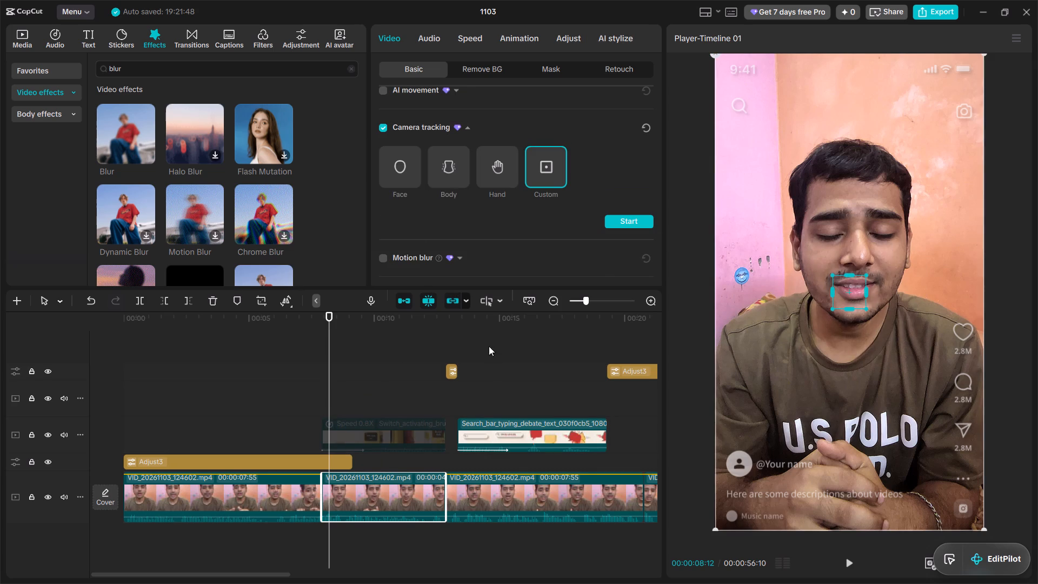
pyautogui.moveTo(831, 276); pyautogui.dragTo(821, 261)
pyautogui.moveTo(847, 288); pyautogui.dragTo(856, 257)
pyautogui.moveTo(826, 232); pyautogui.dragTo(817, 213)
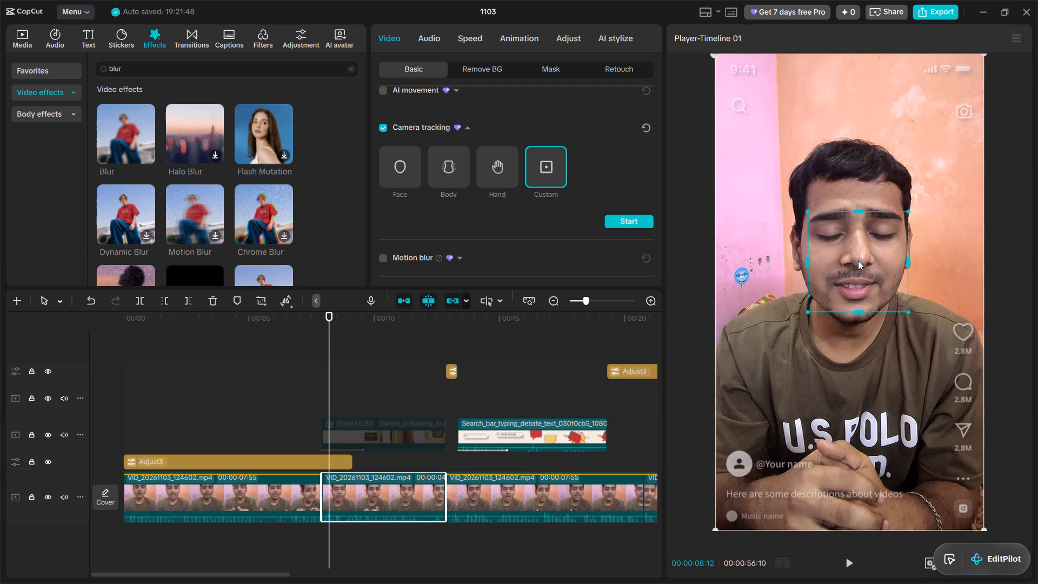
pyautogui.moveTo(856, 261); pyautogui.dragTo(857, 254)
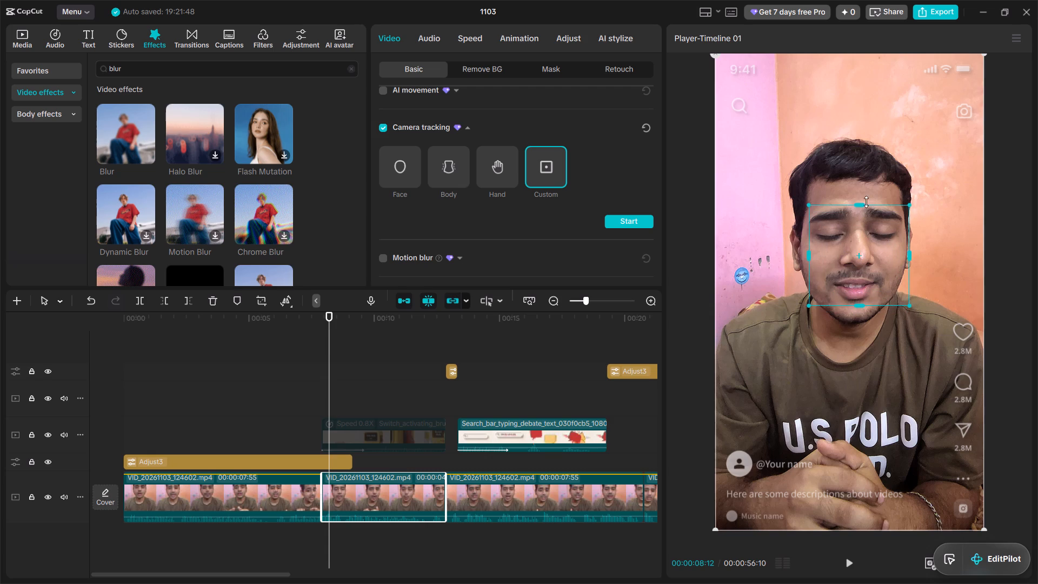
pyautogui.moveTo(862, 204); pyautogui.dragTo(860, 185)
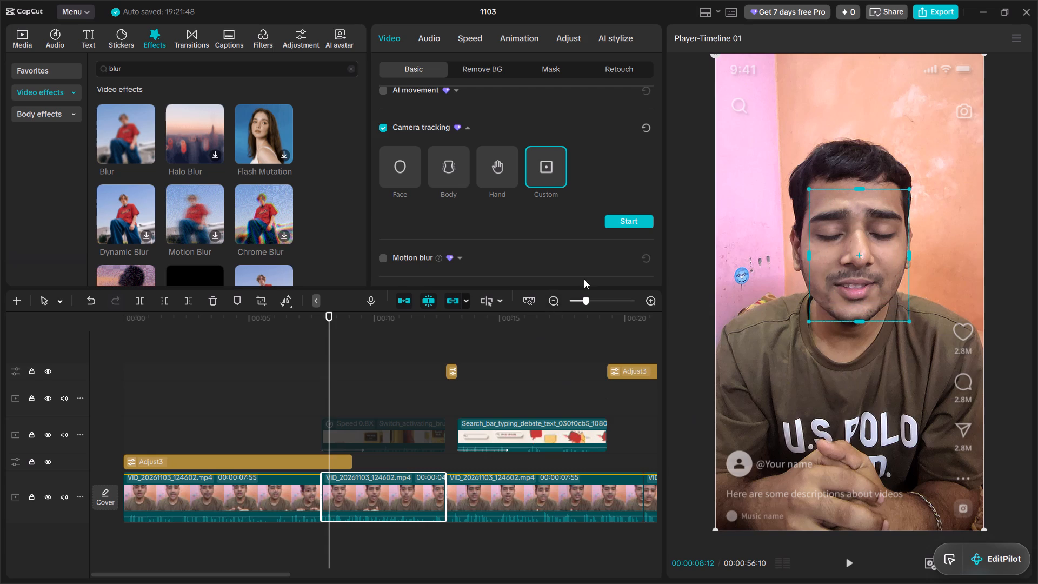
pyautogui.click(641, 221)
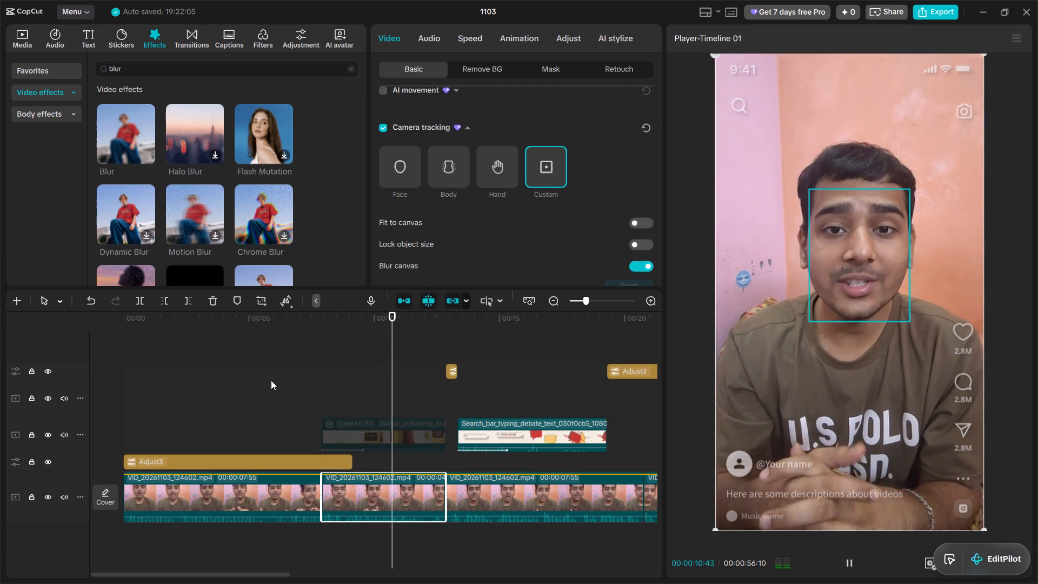
# Play back the cut between the first and second talking-head clips to check the tracked framing.
pyautogui.click(271, 380)
pyautogui.press('space')
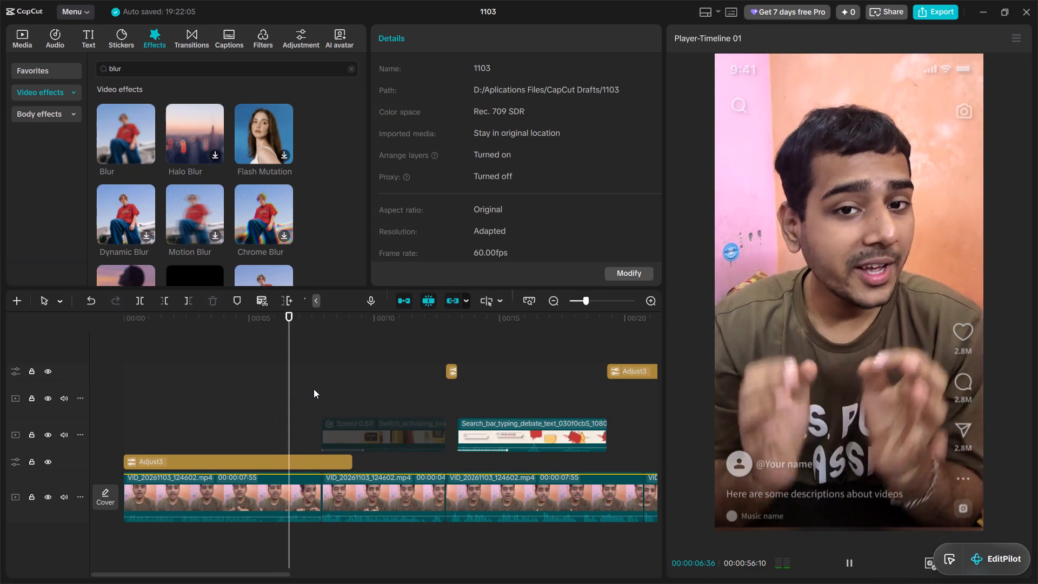
pyautogui.press('space')
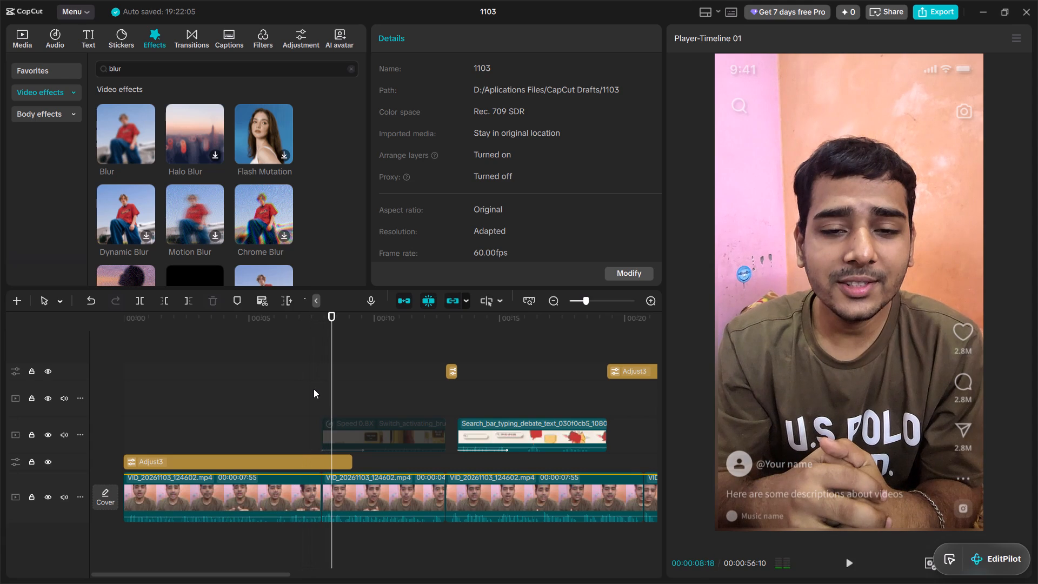
# Switch the second talking-head clip's camera tracking to Face and run it.
pyautogui.click(390, 513)
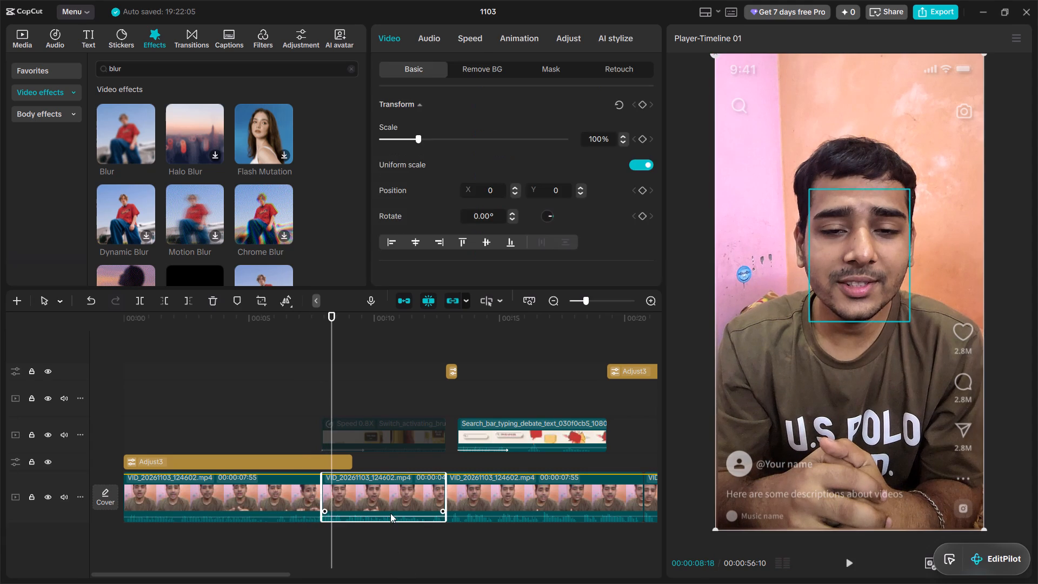
pyautogui.scroll(-7, 504, 142)
pyautogui.scroll(-3, 421, 163)
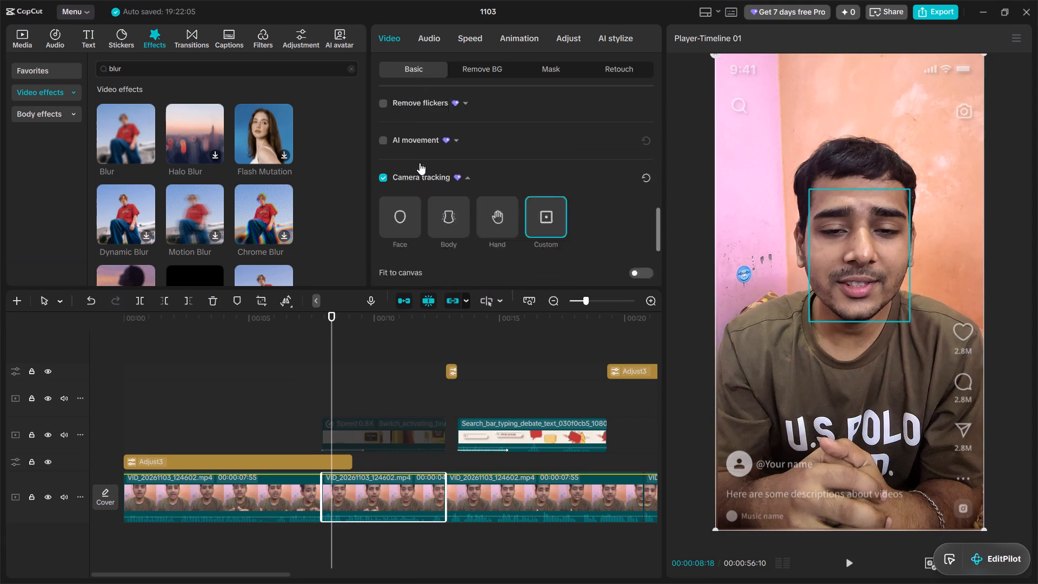
pyautogui.click(411, 157)
pyautogui.click(631, 213)
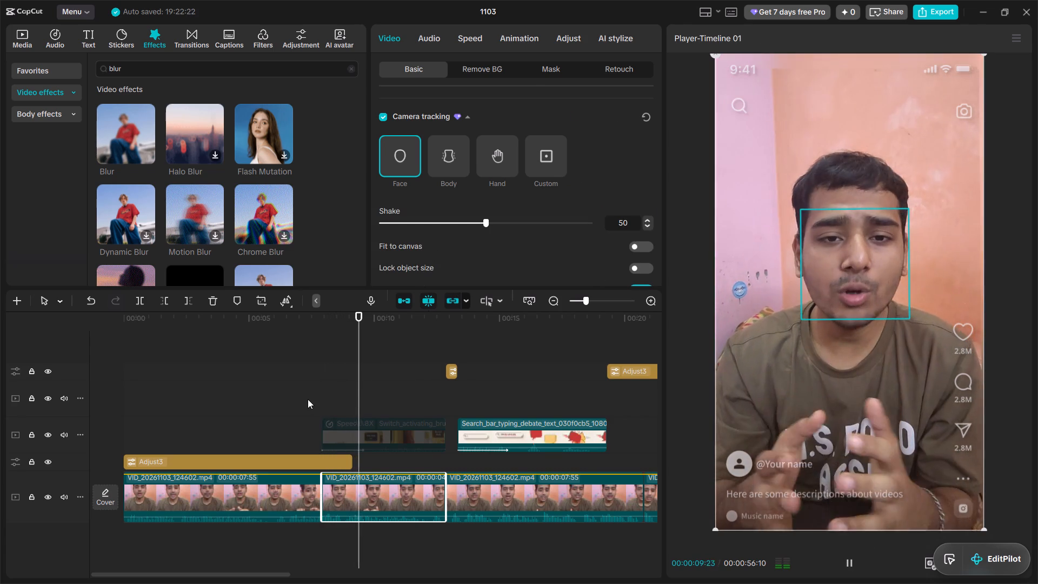
# Play back the cut between the first and second talking-head clips to check the Face tracking.
pyautogui.click(305, 401)
pyautogui.press('space')
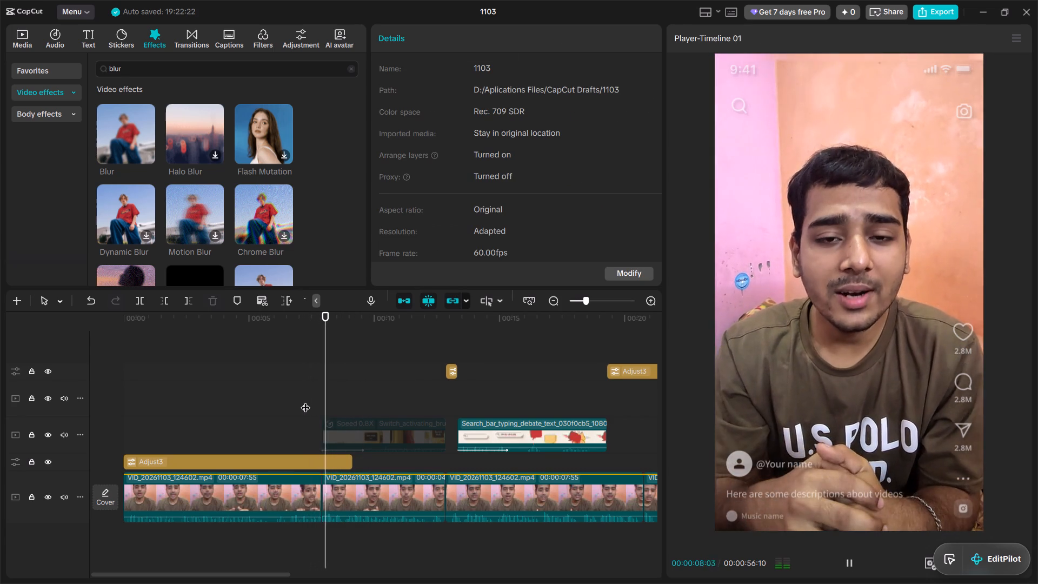
pyautogui.press('space')
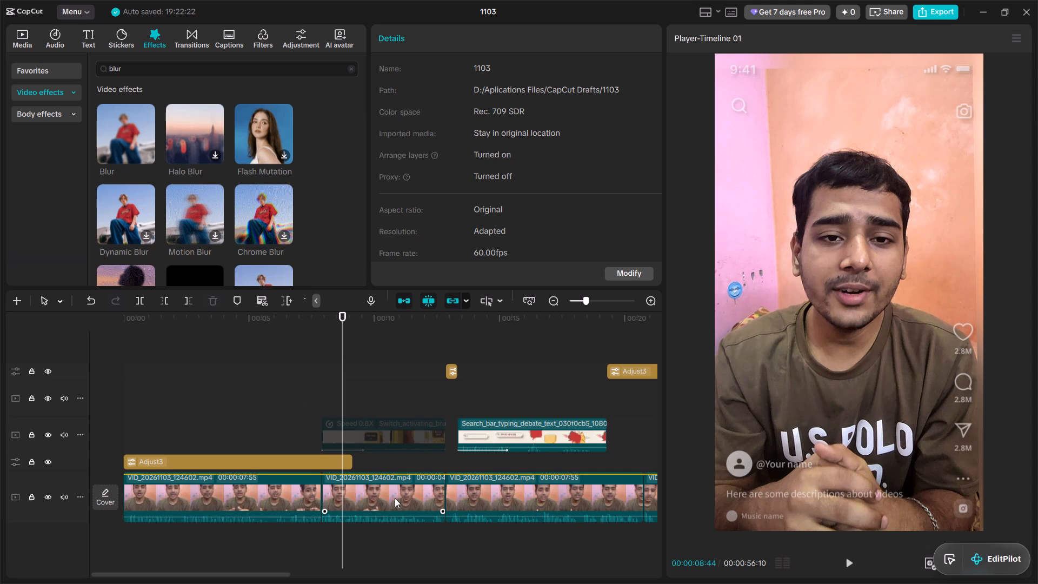
pyautogui.press('space')
pyautogui.press('space')
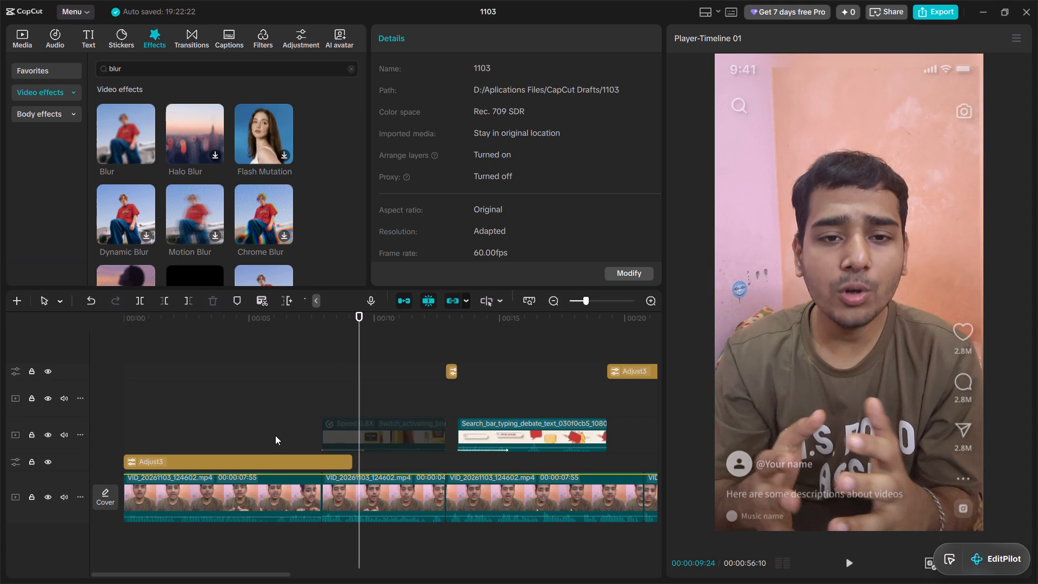
# Set the first talking-head clip's camera tracking to Face and run it.
pyautogui.click(268, 432)
pyautogui.click(260, 488)
pyautogui.scroll(-5, 494, 213)
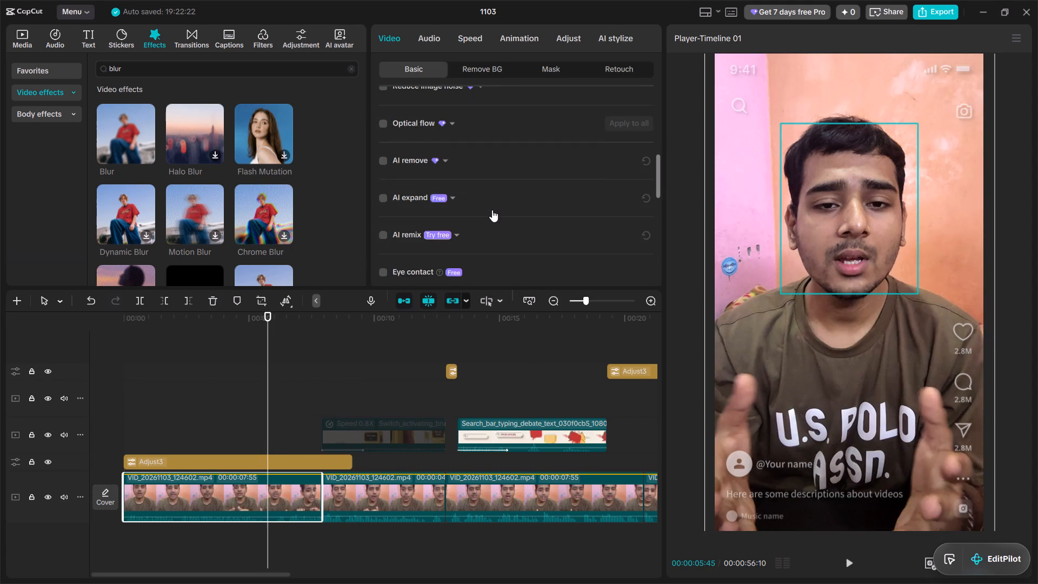
pyautogui.scroll(-4, 487, 207)
pyautogui.click(395, 218)
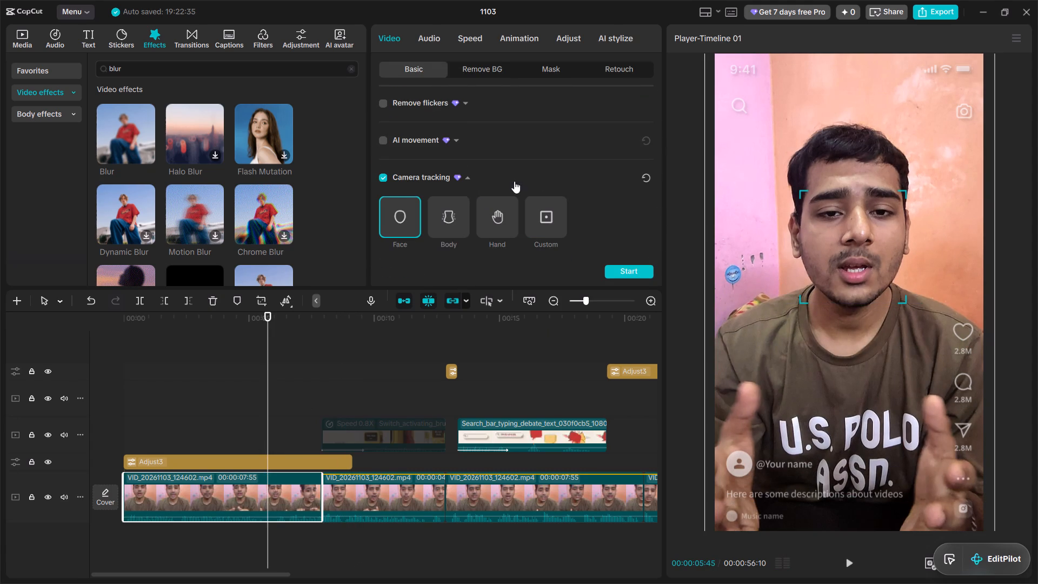
pyautogui.scroll(-1, 631, 188)
pyautogui.click(633, 206)
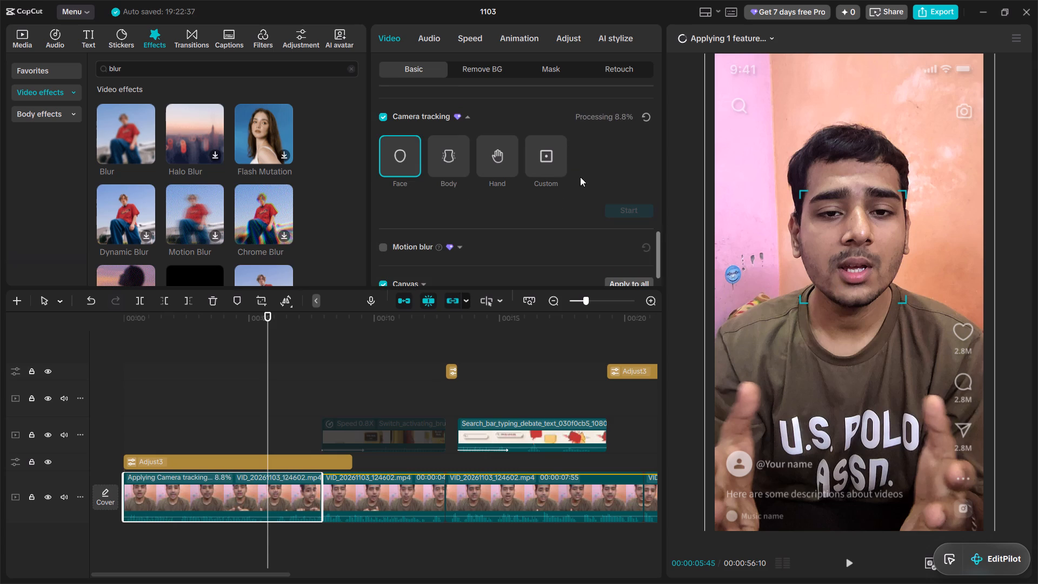
# Set the second talking-head clip's scale to 108%.
pyautogui.scroll(4, 574, 135)
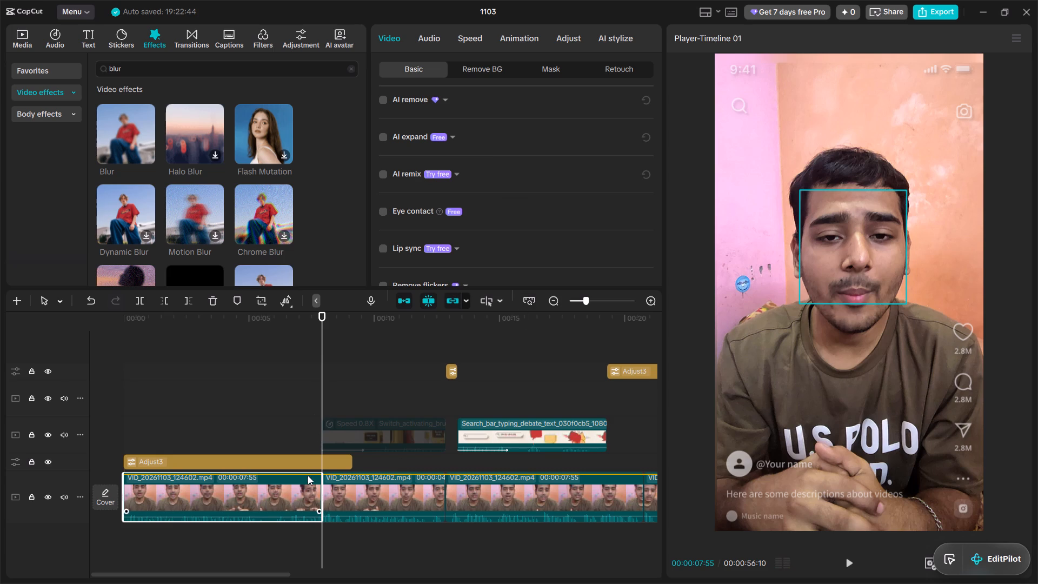
pyautogui.scroll(8, 453, 168)
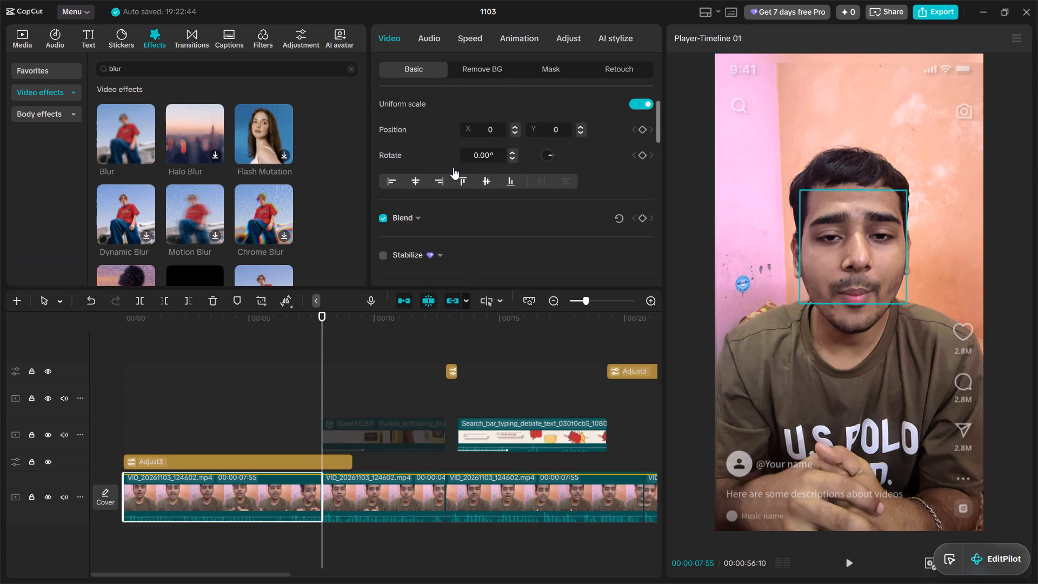
pyautogui.click(349, 492)
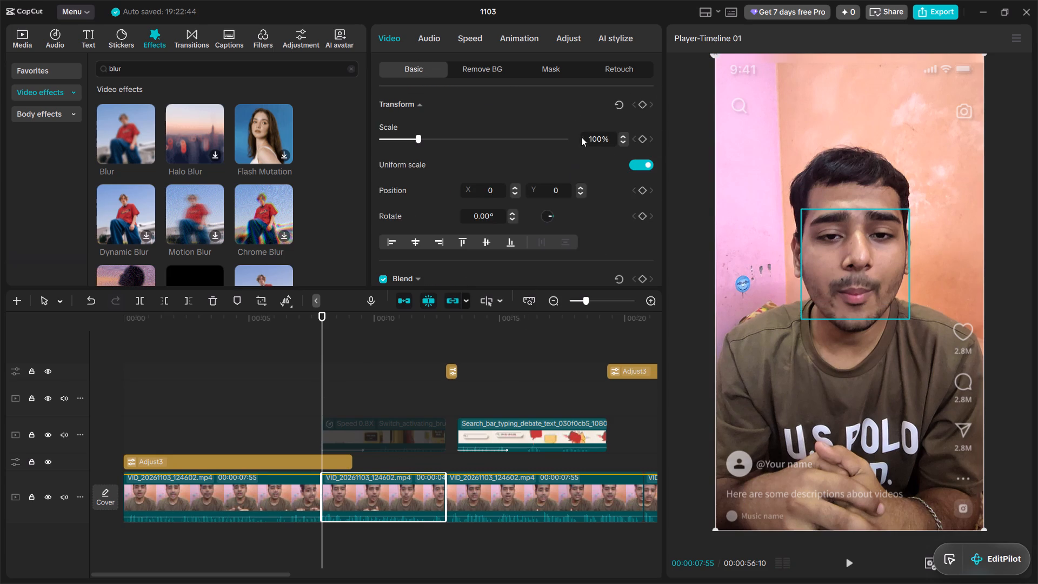
pyautogui.click(597, 138)
pyautogui.press('BackSpace')
pyautogui.press('0')
pyautogui.press('Return')
pyautogui.press('Return')
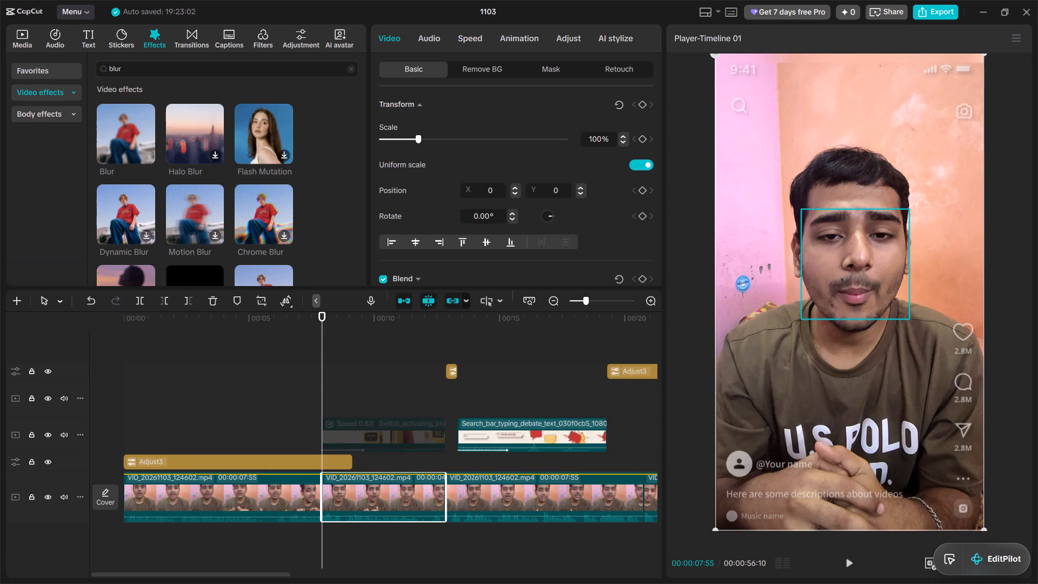
pyautogui.click(597, 138)
pyautogui.press('BackSpace')
pyautogui.press('0')
pyautogui.press('Right')
pyautogui.press('BackSpace')
pyautogui.press('8')
pyautogui.press('Return')
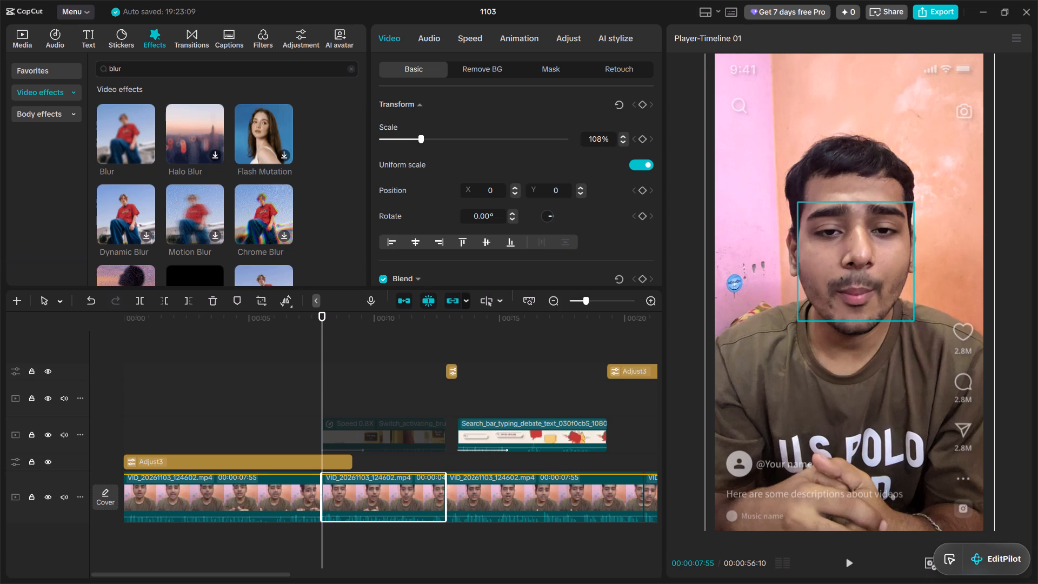
# Play back the cut between the first and second talking-head clips to compare their framing.
pyautogui.click(294, 425)
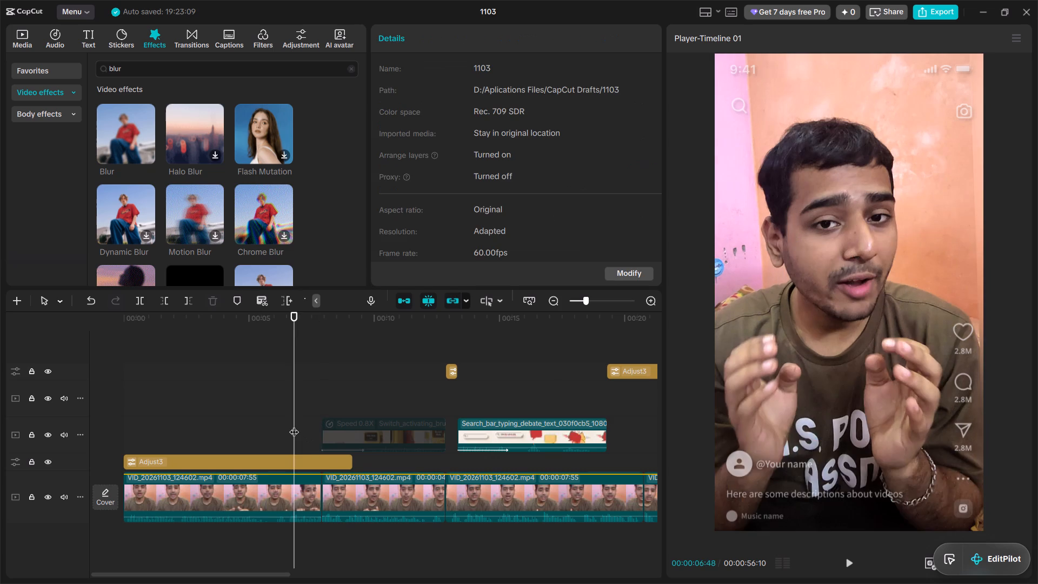
pyautogui.press('space')
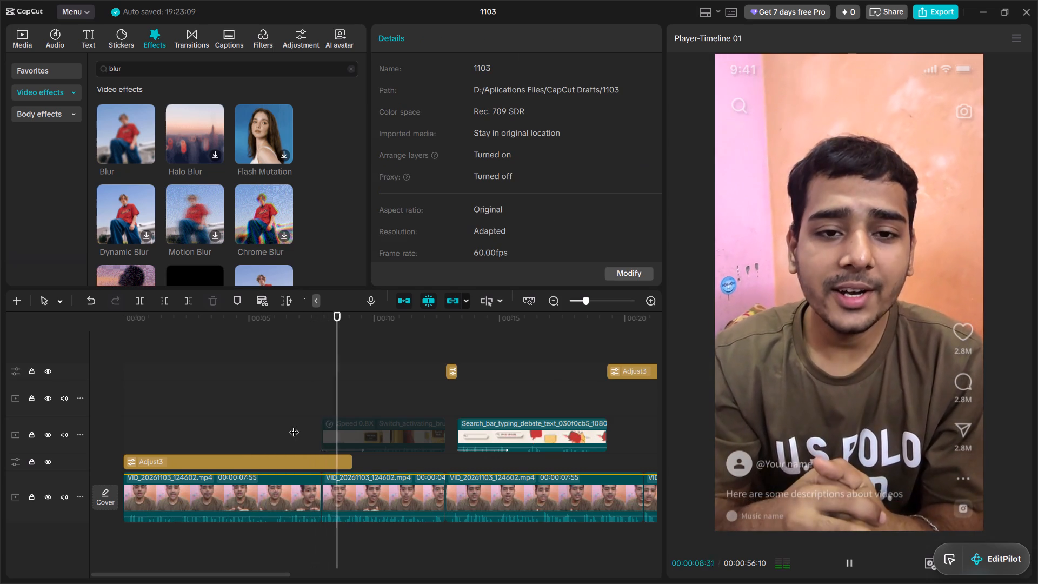
pyautogui.press('space')
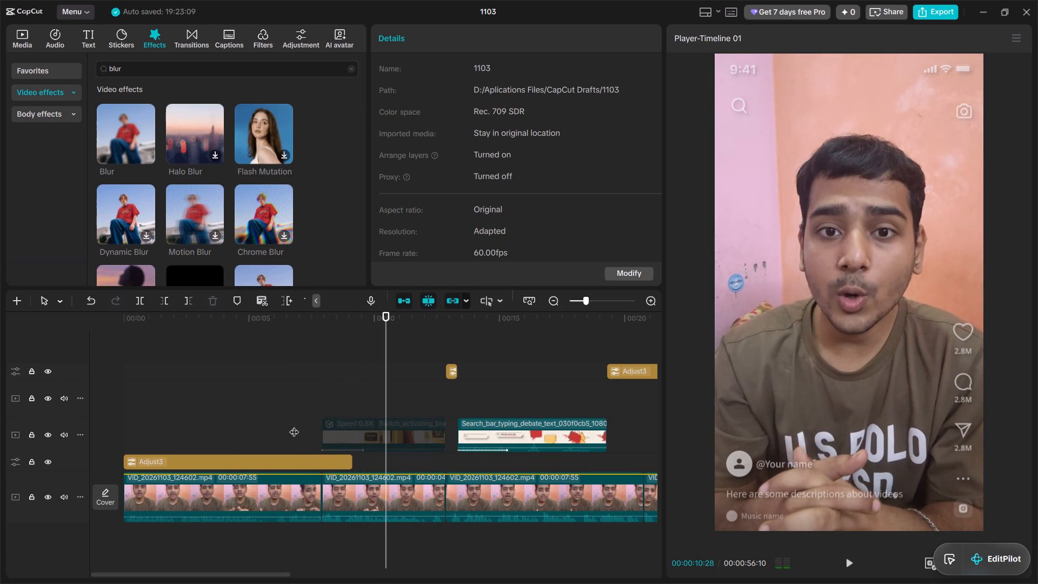
# Re-enable the hidden 0.8X Switch_activating illustration clip above the second talking-head clip and briefly preview it.
pyautogui.keyDown('ctrl'); pyautogui.scroll(-4, 368, 434); pyautogui.keyUp('ctrl')
pyautogui.keyDown('ctrl'); pyautogui.scroll(3, 352, 424); pyautogui.keyUp('ctrl')
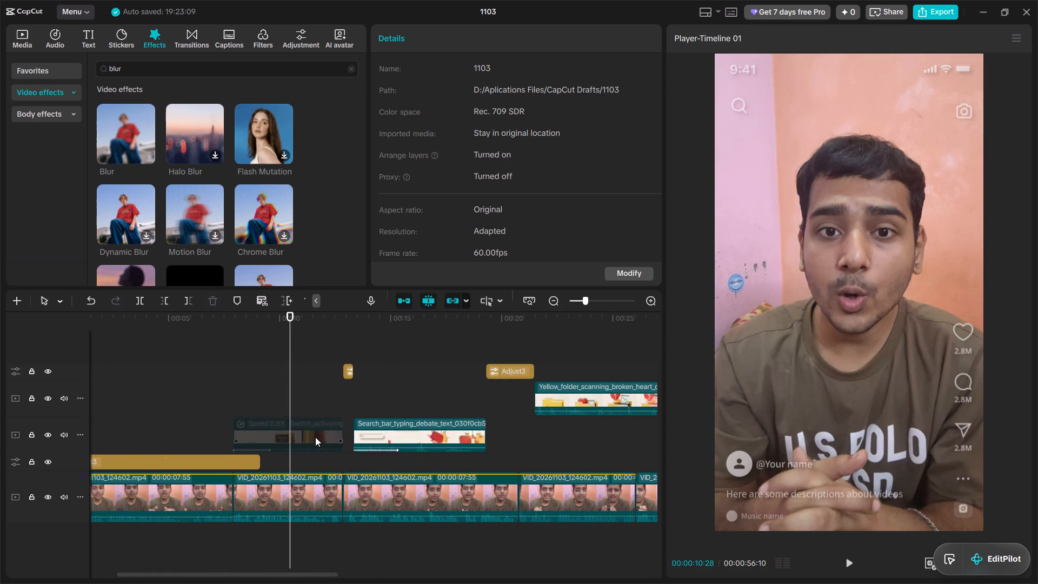
pyautogui.click(302, 428)
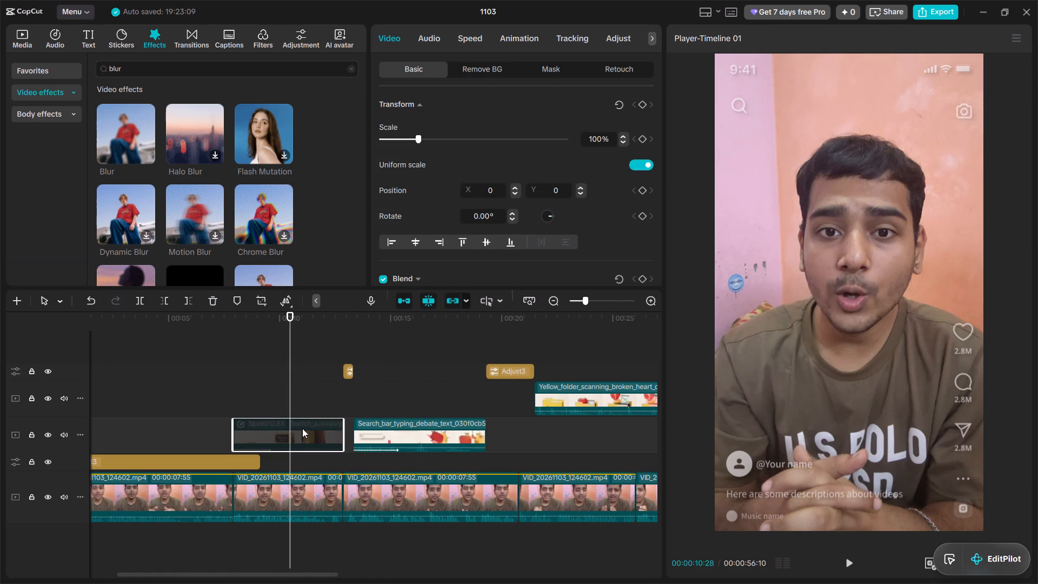
pyautogui.write('v')
pyautogui.press('space')
pyautogui.press('space')
# Remove the two short Adjust3 layers before and after the Search_bar_typing illustration from the upper adjustment track.
pyautogui.moveTo(330, 351); pyautogui.dragTo(502, 369)
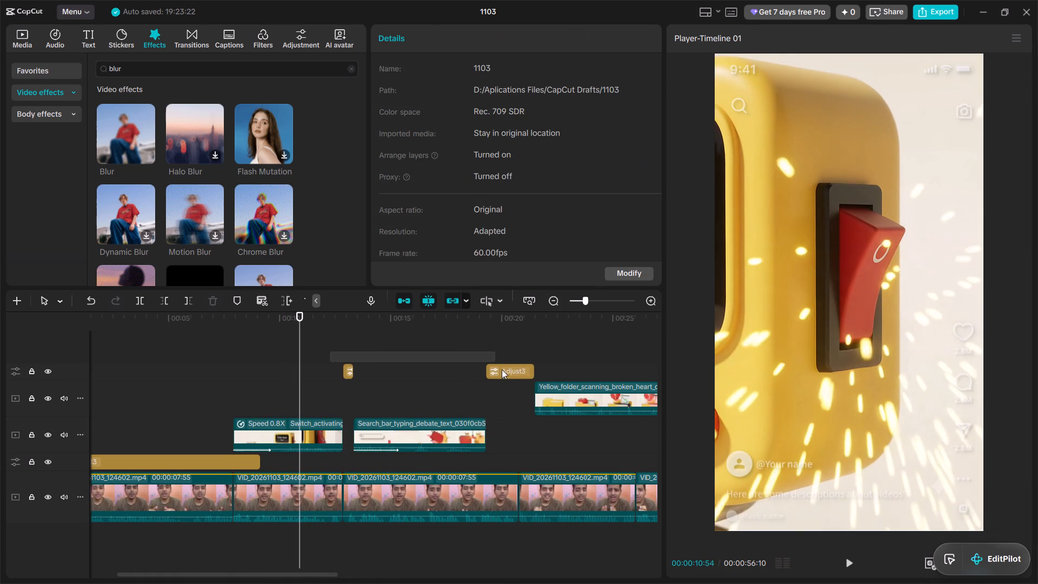
pyautogui.moveTo(502, 369); pyautogui.dragTo(498, 367)
pyautogui.hotkey('ctrl', 'x')
# Extend the opening Adjust3 layer directly above the talking-head track to the end of the video.
pyautogui.click(256, 461)
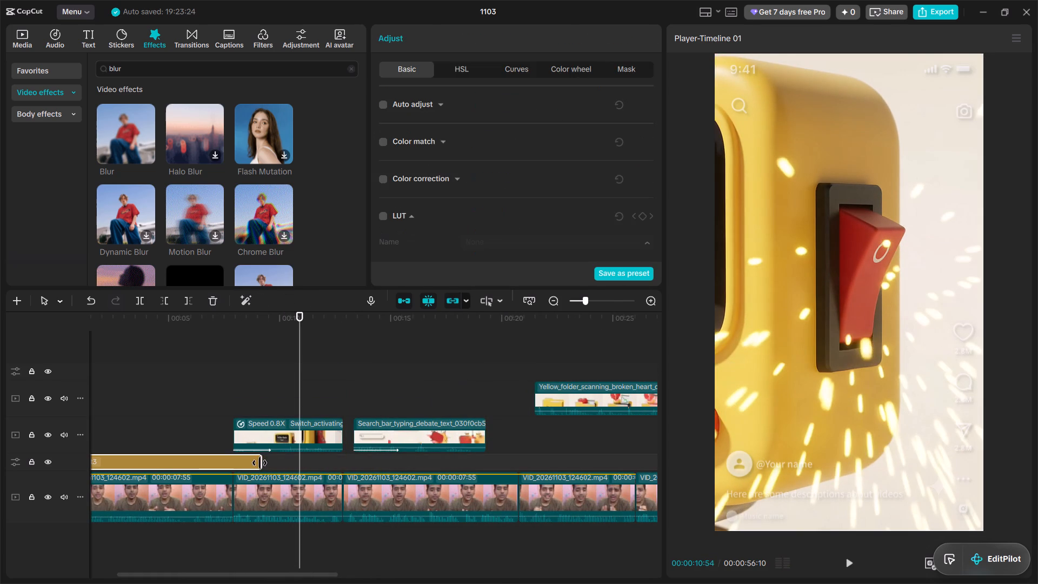
pyautogui.moveTo(259, 463); pyautogui.dragTo(629, 469)
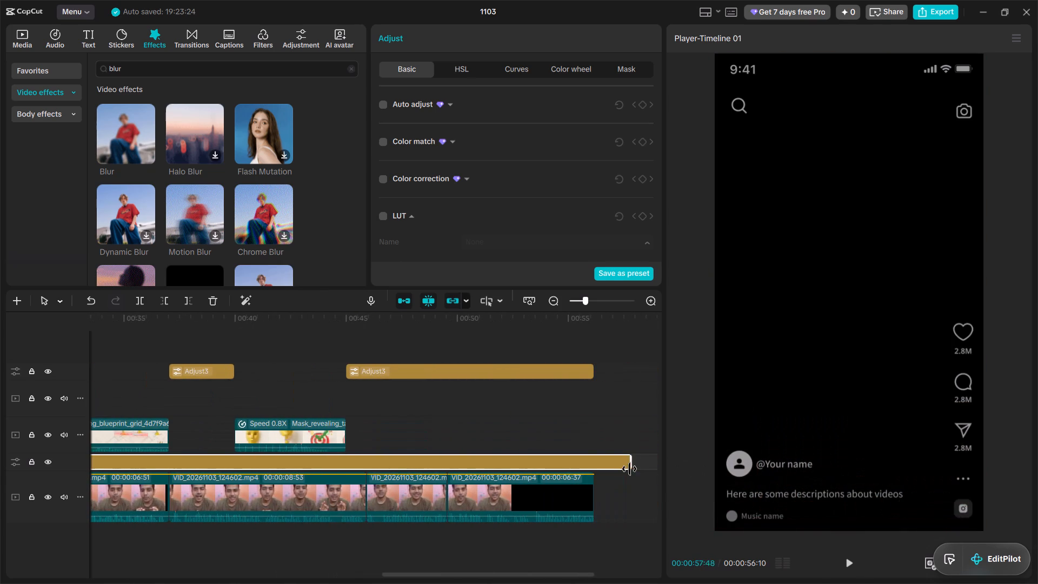
pyautogui.moveTo(629, 469); pyautogui.dragTo(591, 460)
# Remove the remaining separate Adjust3 layers from the upper adjustment track, keeping only the full-length one.
pyautogui.moveTo(591, 340); pyautogui.dragTo(334, 351)
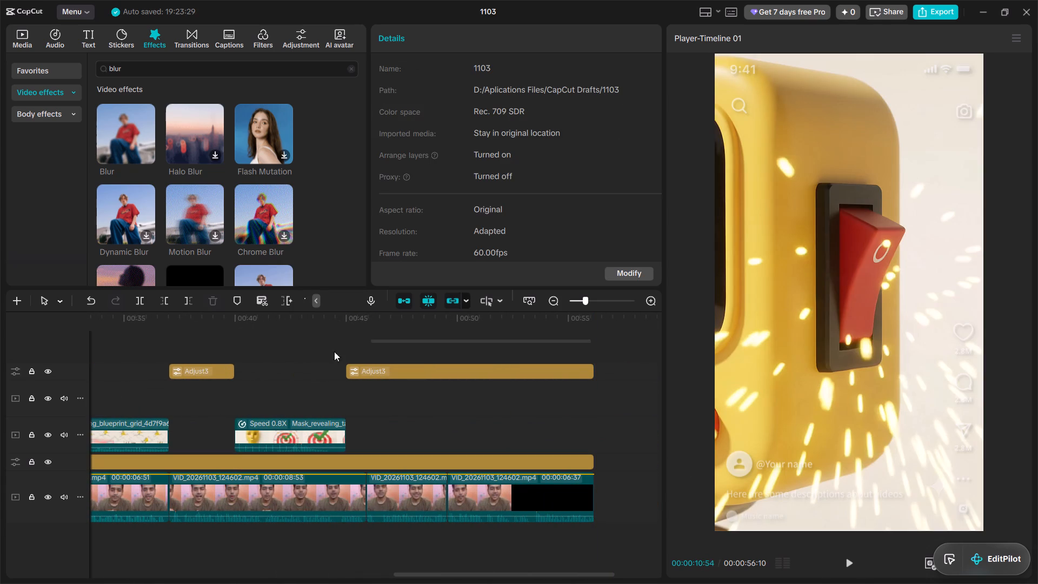
pyautogui.moveTo(334, 351); pyautogui.dragTo(222, 369)
pyautogui.hotkey('ctrl', 'x')
pyautogui.keyDown('ctrl'); pyautogui.scroll(-4, 218, 383); pyautogui.keyUp('ctrl')
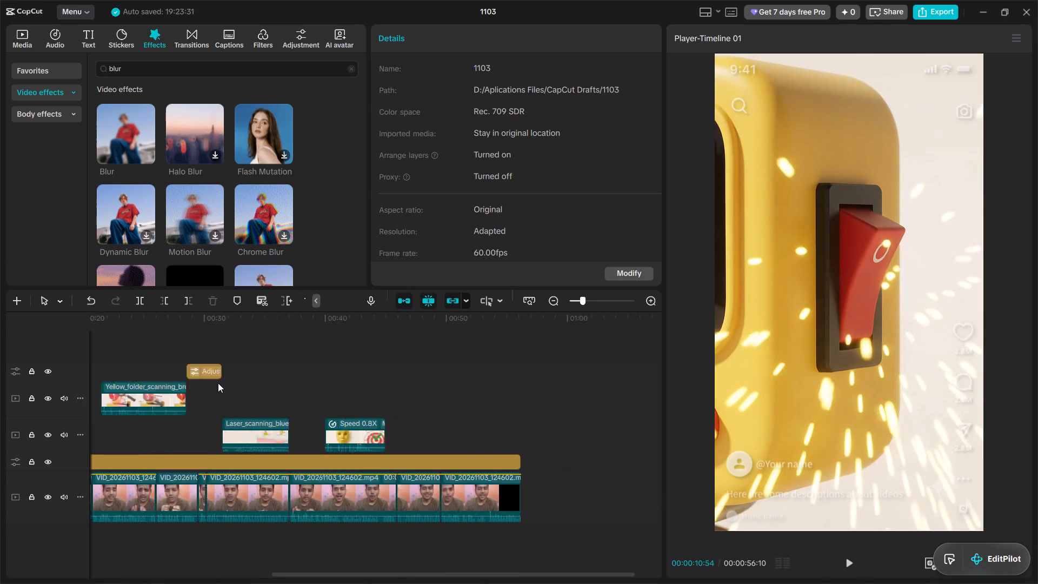
pyautogui.keyDown('ctrl'); pyautogui.scroll(-4, 218, 383); pyautogui.keyUp('ctrl')
pyautogui.moveTo(300, 352); pyautogui.dragTo(328, 371)
pyautogui.hotkey('ctrl', 'x')
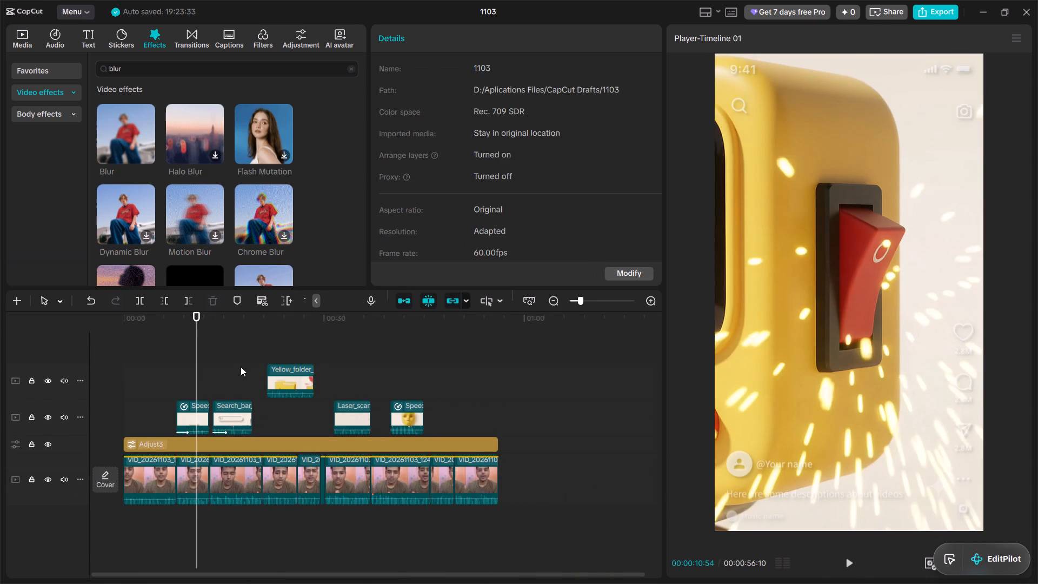
# Preview the Switch_activating illustration and toggle the full-length adjustment layer off and on to compare the grading.
pyautogui.keyDown('ctrl'); pyautogui.scroll(8, 225, 366); pyautogui.keyUp('ctrl')
pyautogui.press('space')
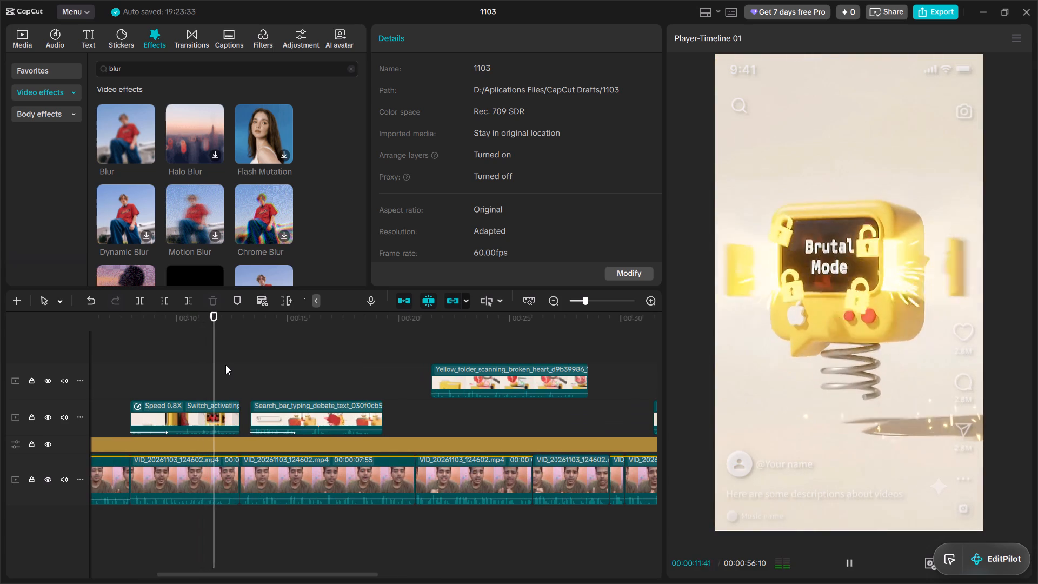
pyautogui.press('space')
pyautogui.click(204, 412)
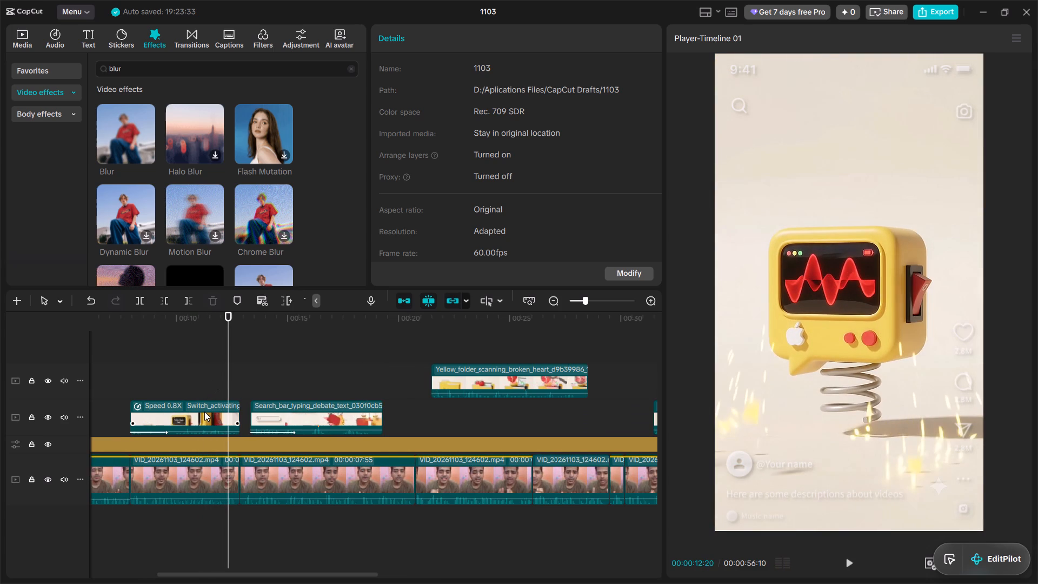
pyautogui.click(205, 442)
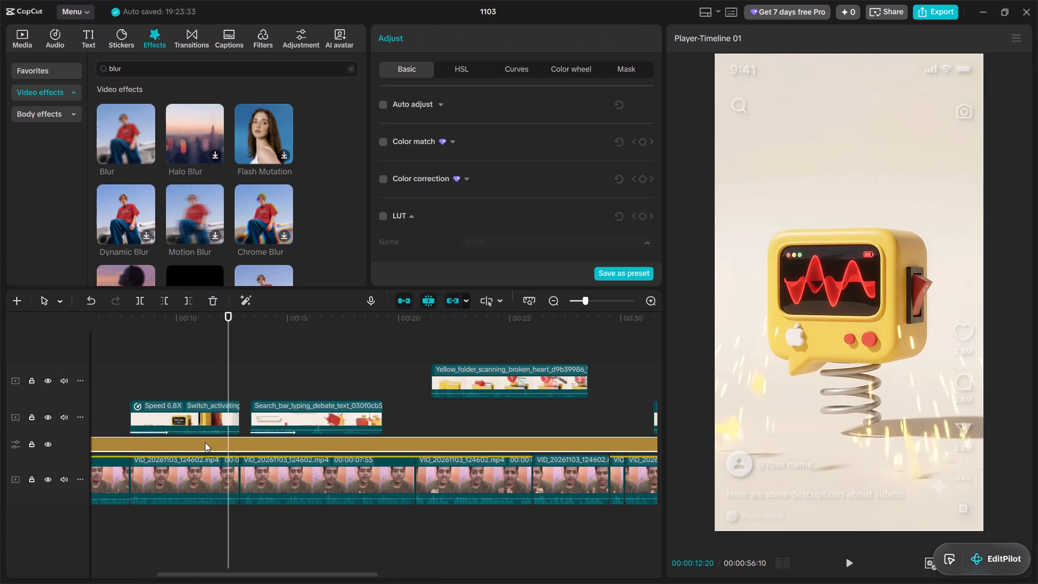
pyautogui.write('vv')
# Play back from the end of the switch illustration through the search-bar section into the Yellow_folder illustration.
pyautogui.press('space')
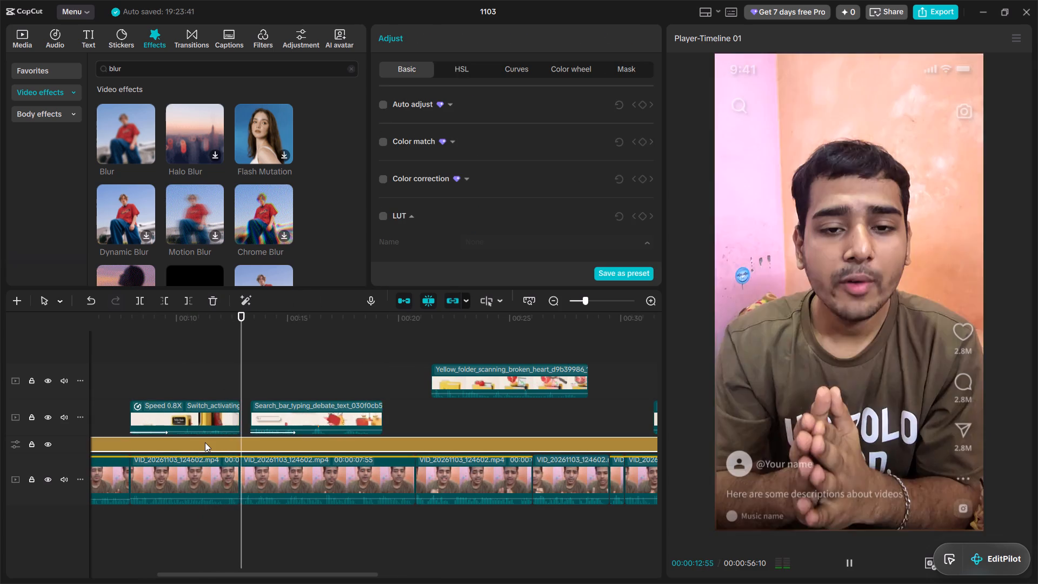
pyautogui.keyDown('ctrl'); pyautogui.scroll(4, 215, 436); pyautogui.keyUp('ctrl')
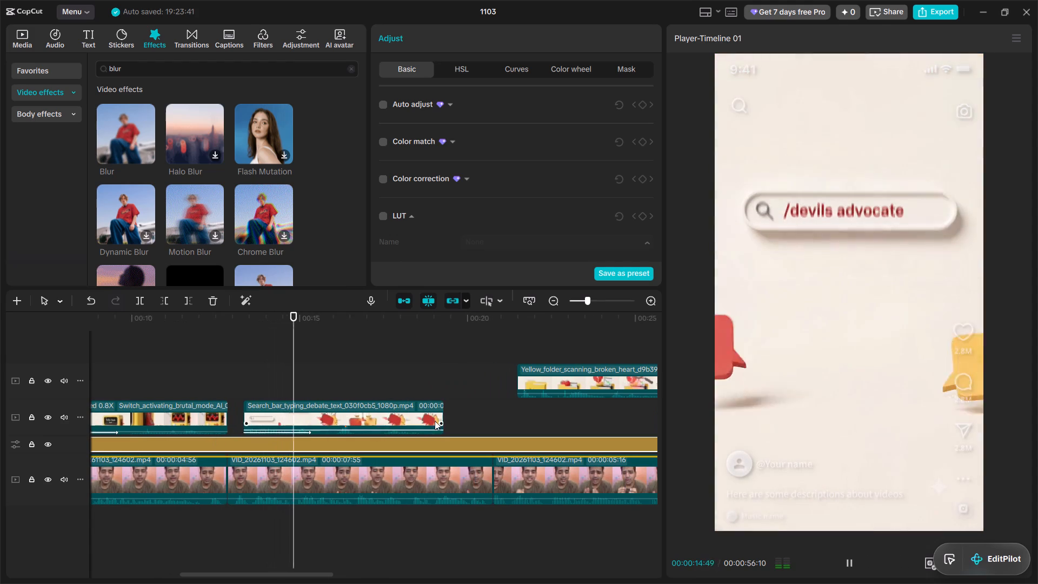
pyautogui.keyDown('ctrl'); pyautogui.scroll(-2, 469, 386); pyautogui.keyUp('ctrl')
pyautogui.keyDown('alt'); pyautogui.scroll(-2, 453, 379); pyautogui.keyUp('alt')
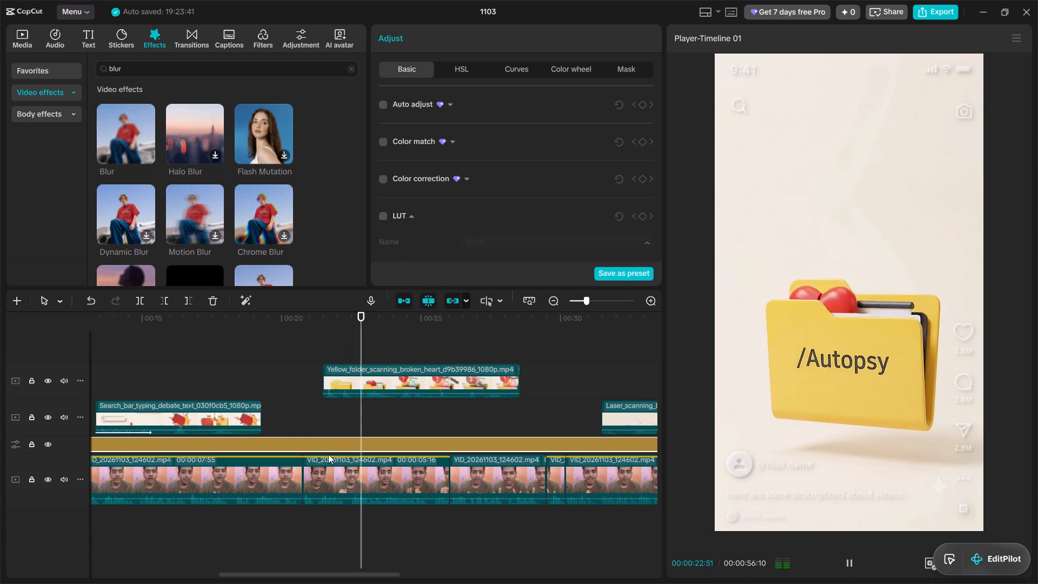
pyautogui.press('space')
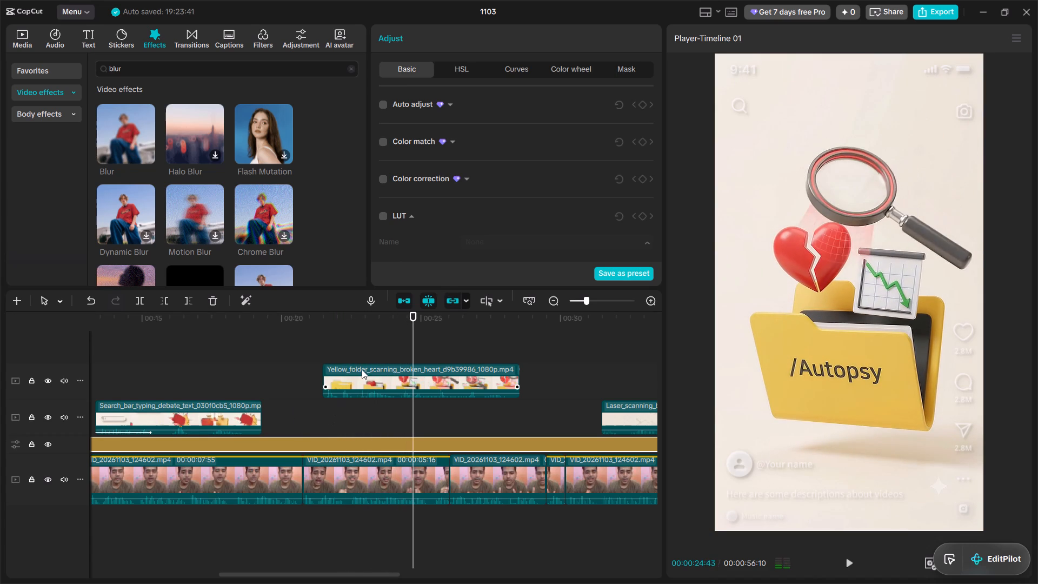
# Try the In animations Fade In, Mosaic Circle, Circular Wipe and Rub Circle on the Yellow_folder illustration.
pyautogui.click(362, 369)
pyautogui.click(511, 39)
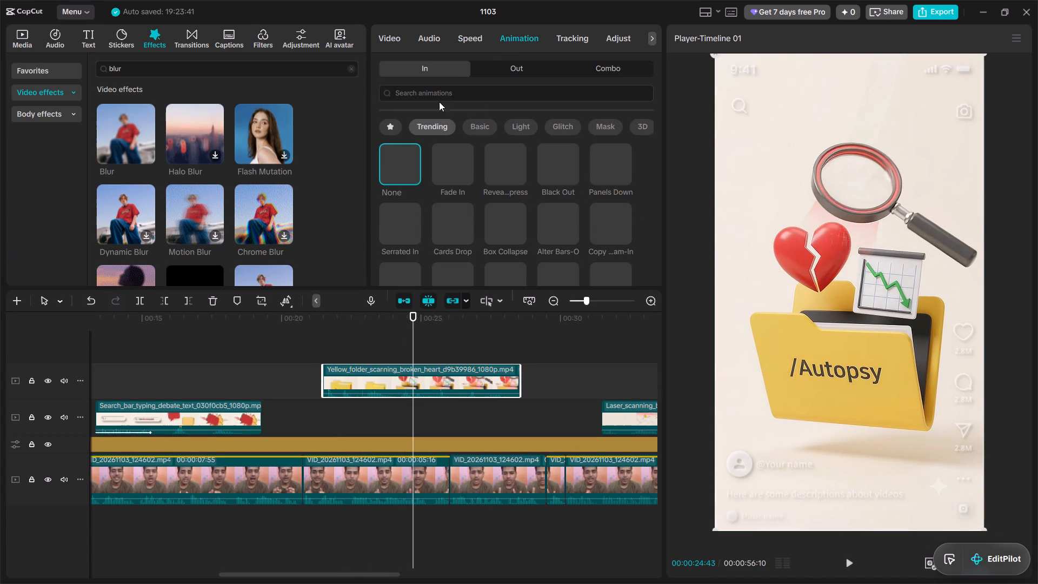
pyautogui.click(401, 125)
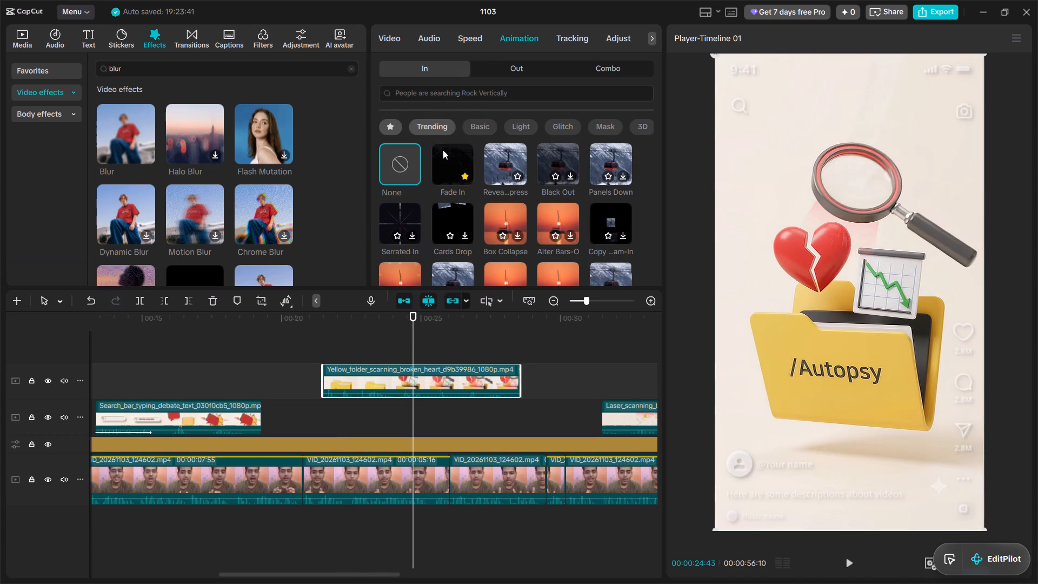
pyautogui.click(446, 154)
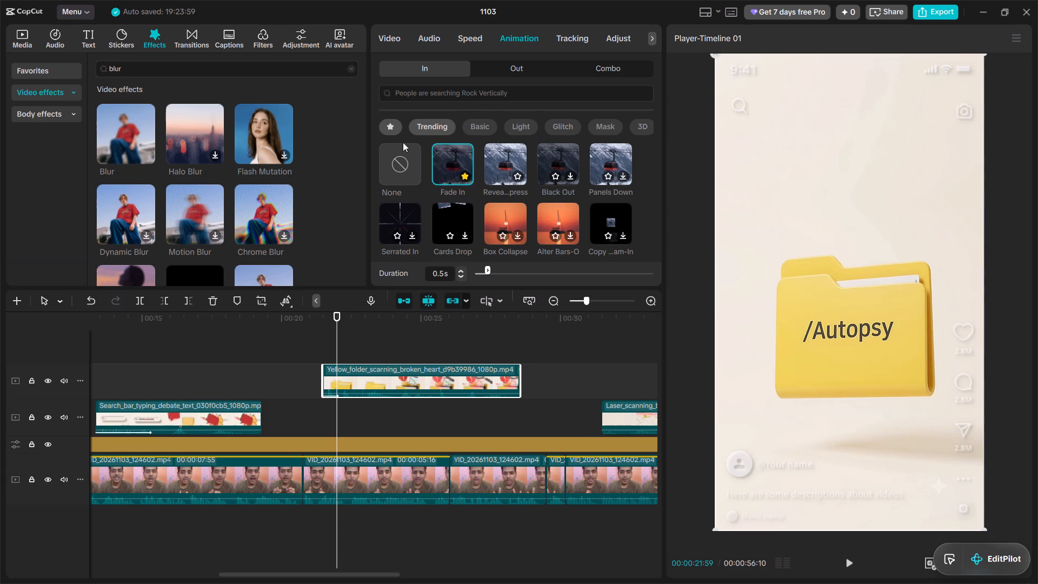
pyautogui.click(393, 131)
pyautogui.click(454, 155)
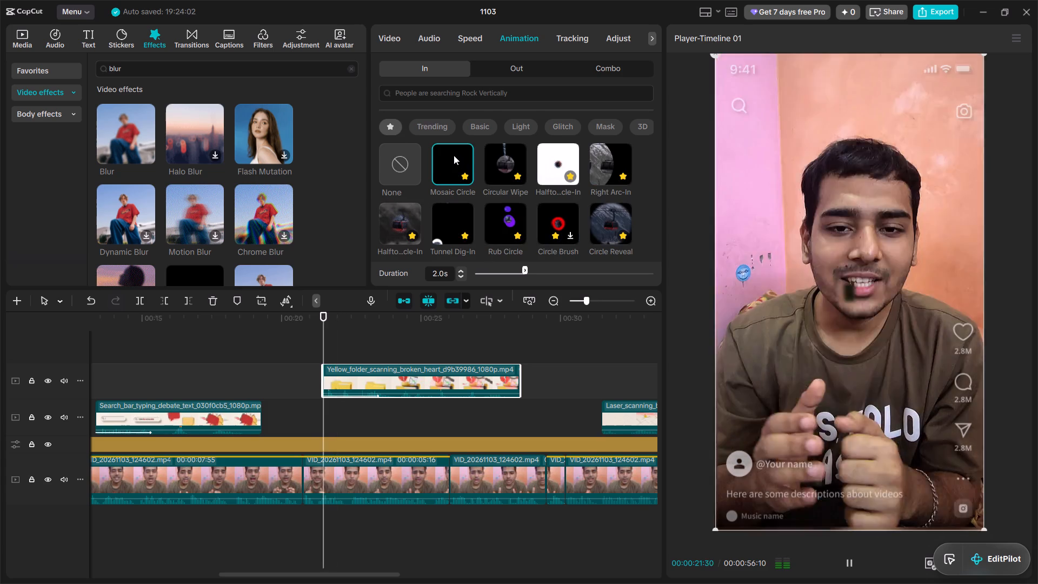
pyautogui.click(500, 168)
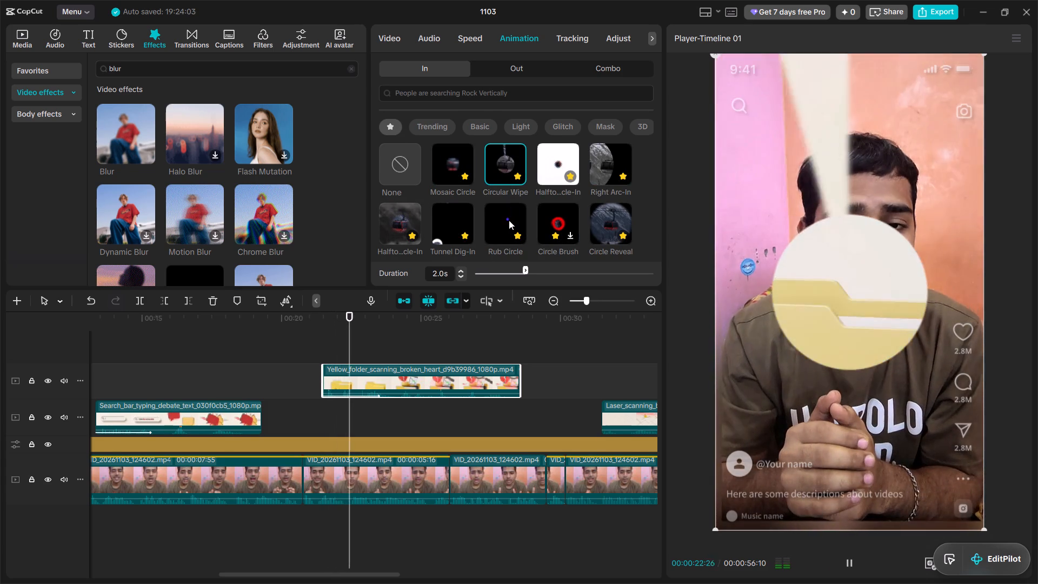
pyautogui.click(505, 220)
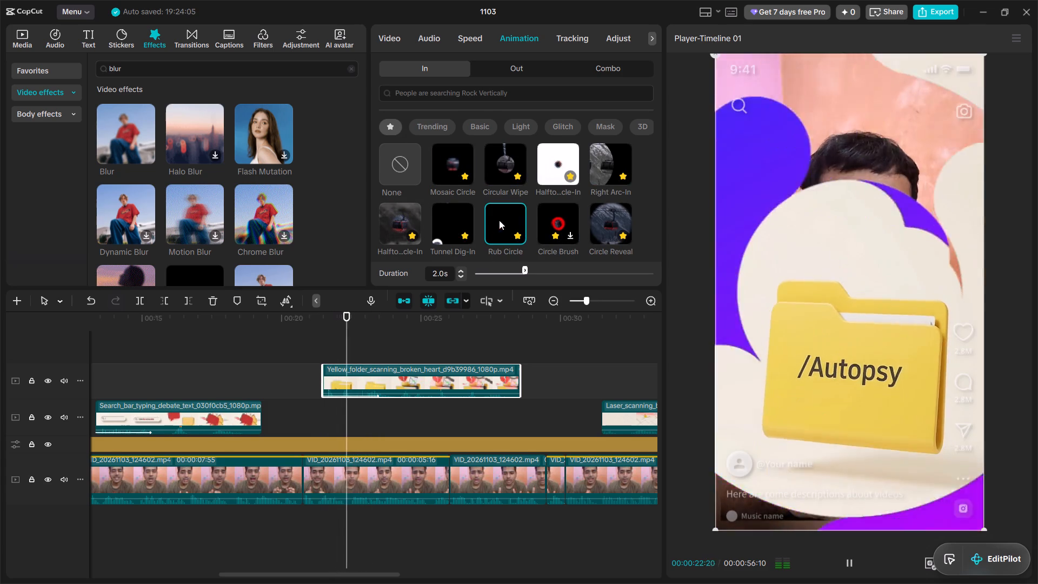
# Apply the second favourite halftone circle In animation to the Yellow_folder illustration with a 0.9 s duration.
pyautogui.click(411, 221)
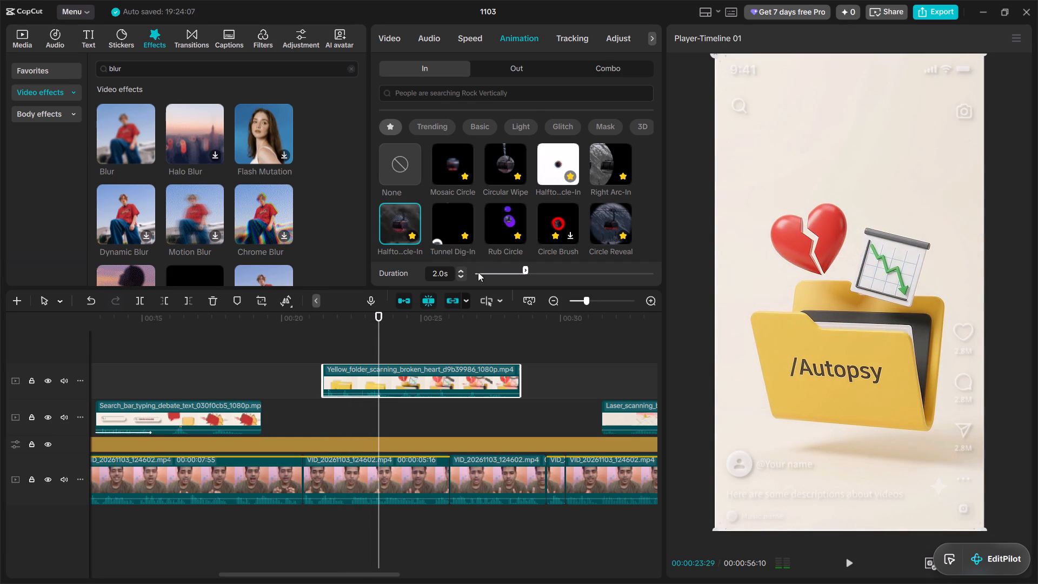
pyautogui.moveTo(483, 274); pyautogui.dragTo(497, 277)
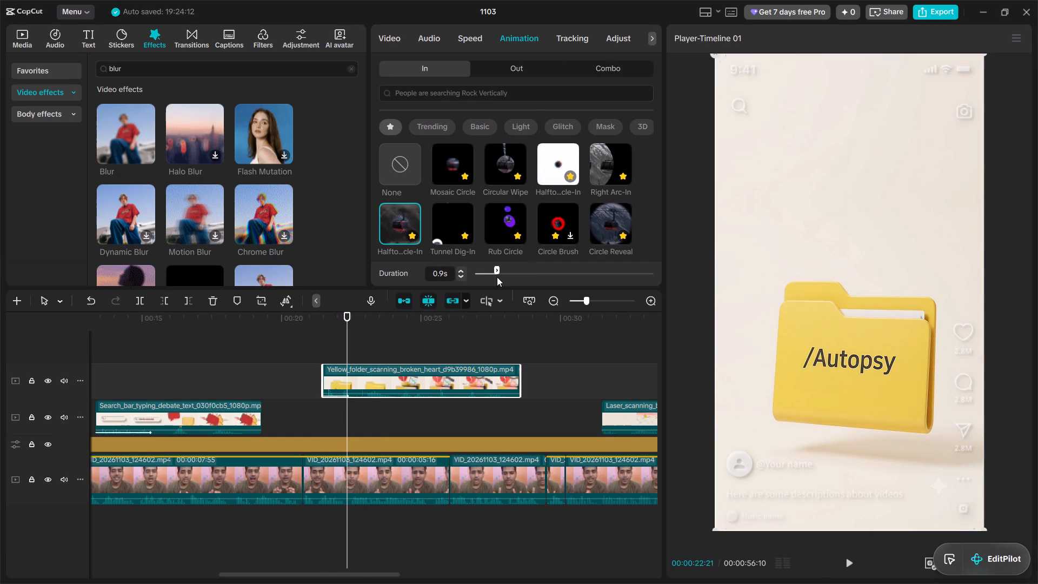
# Switch the Yellow_folder illustration's In animation to Circle Brush.
pyautogui.click(548, 218)
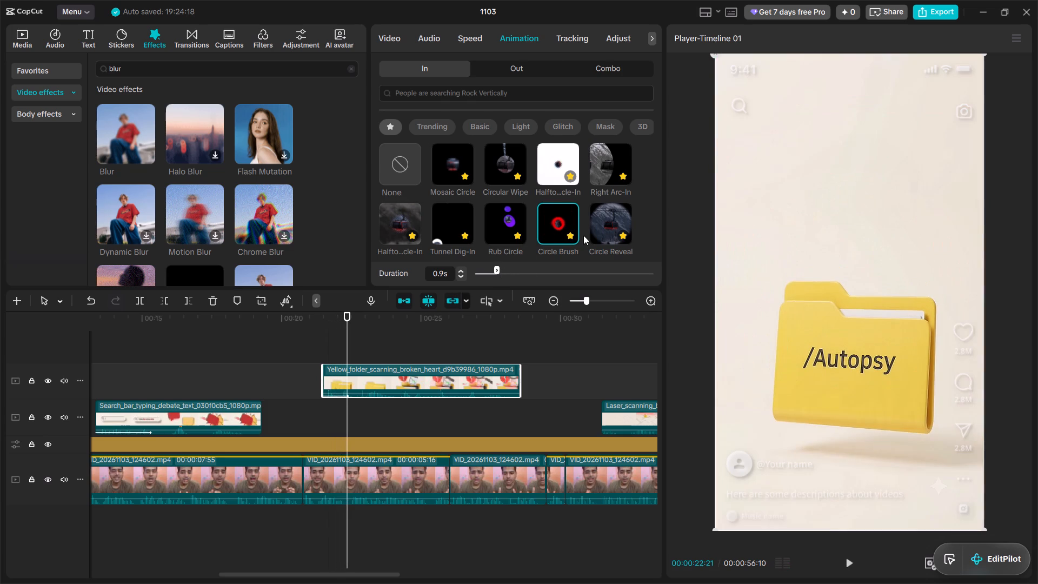
# Switch the Yellow_folder illustration's In animation to Circle Reveal with a 1.0 s duration.
pyautogui.click(599, 225)
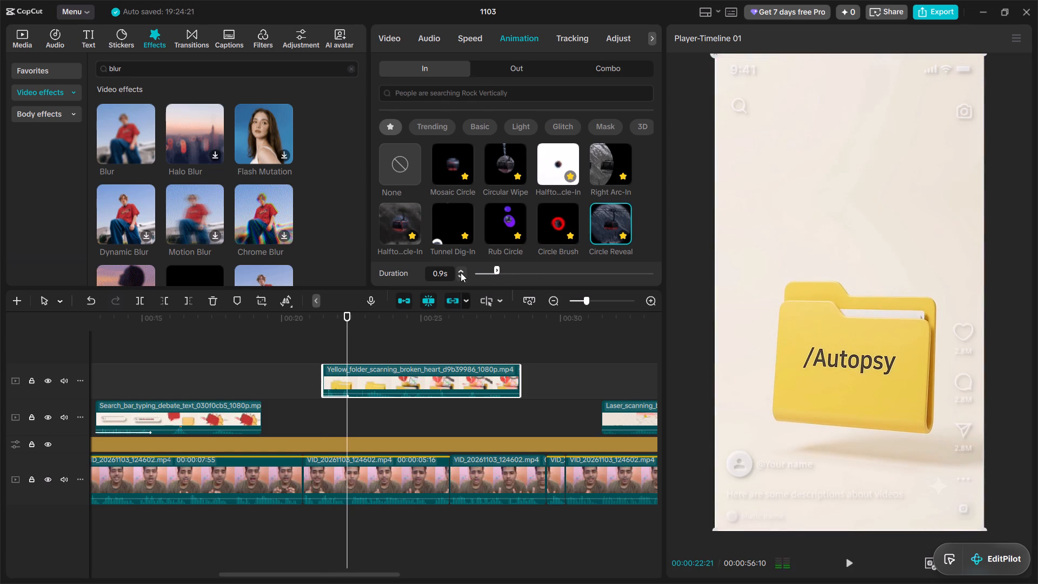
pyautogui.click(496, 272)
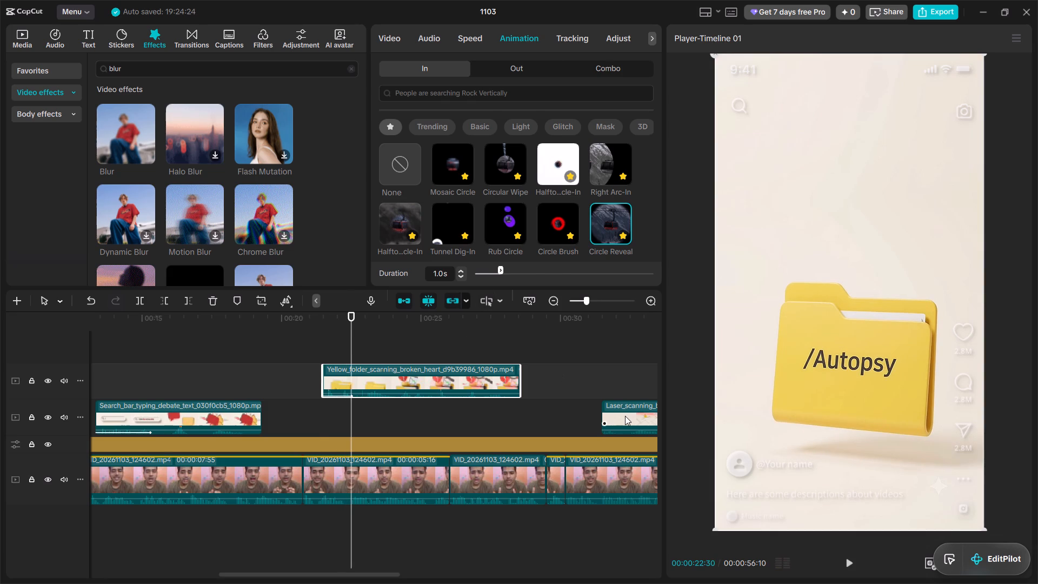
# Apply the Circle Reveal In animation to the Laser_scanning blueprint illustration with a 1.2 s duration.
pyautogui.click(625, 416)
pyautogui.click(607, 224)
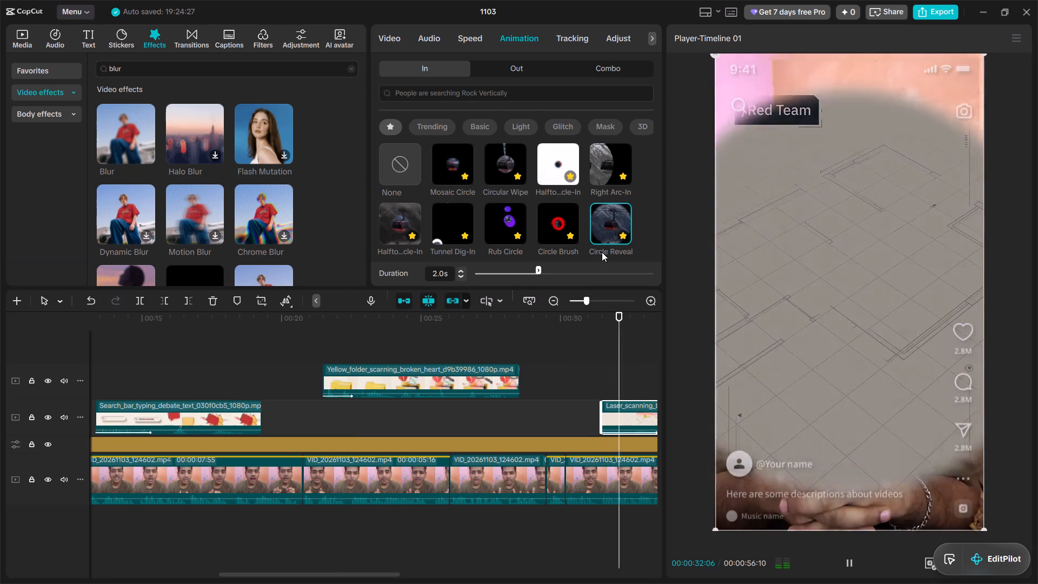
pyautogui.click(508, 274)
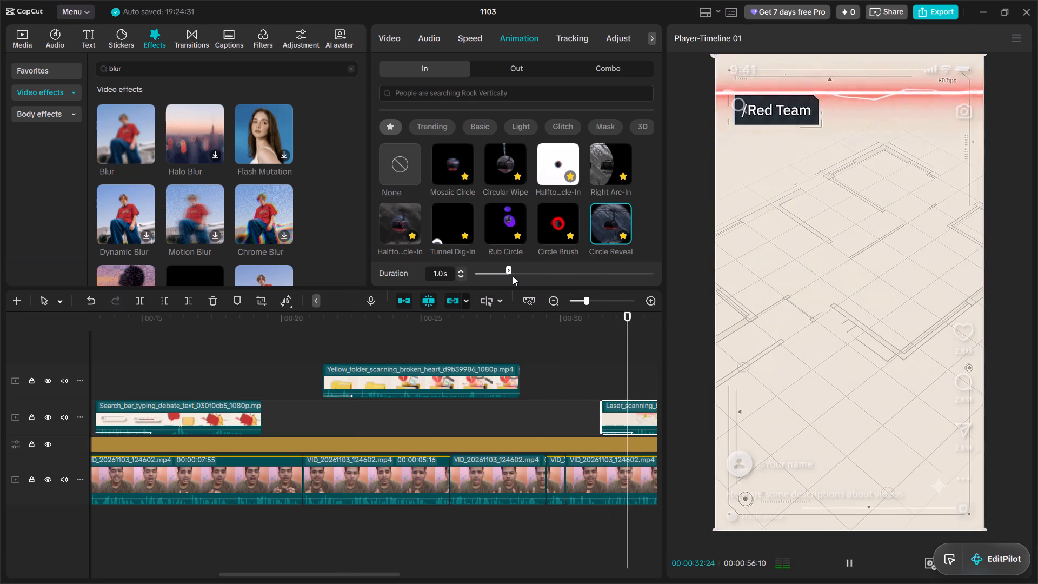
pyautogui.click(511, 272)
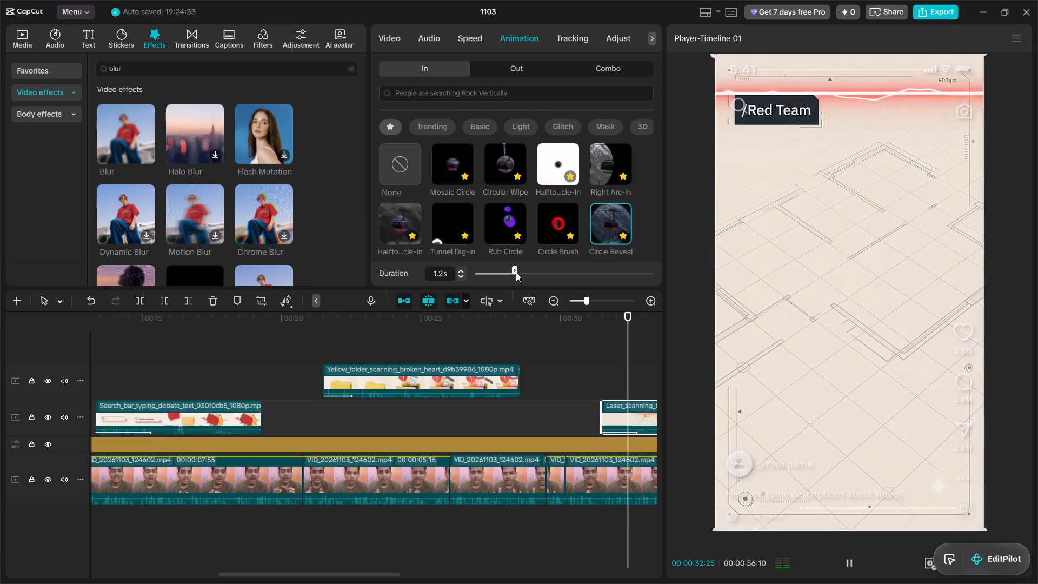
# Play back from the start of the Yellow_folder illustration through the Laser_scanning blueprint illustration to check their entrances.
pyautogui.keyDown('ctrl'); pyautogui.scroll(-3, 504, 335); pyautogui.keyUp('ctrl')
pyautogui.click(413, 340)
pyautogui.press('space')
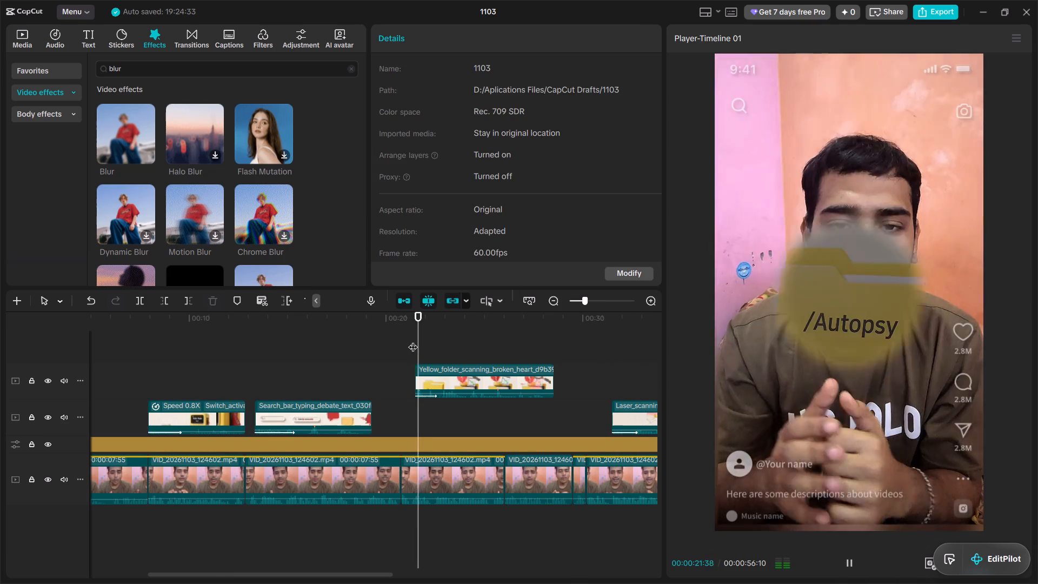
pyautogui.keyDown('ctrl'); pyautogui.scroll(-2, 411, 370); pyautogui.keyUp('ctrl')
pyautogui.keyDown('alt'); pyautogui.scroll(-2, 400, 383); pyautogui.keyUp('alt')
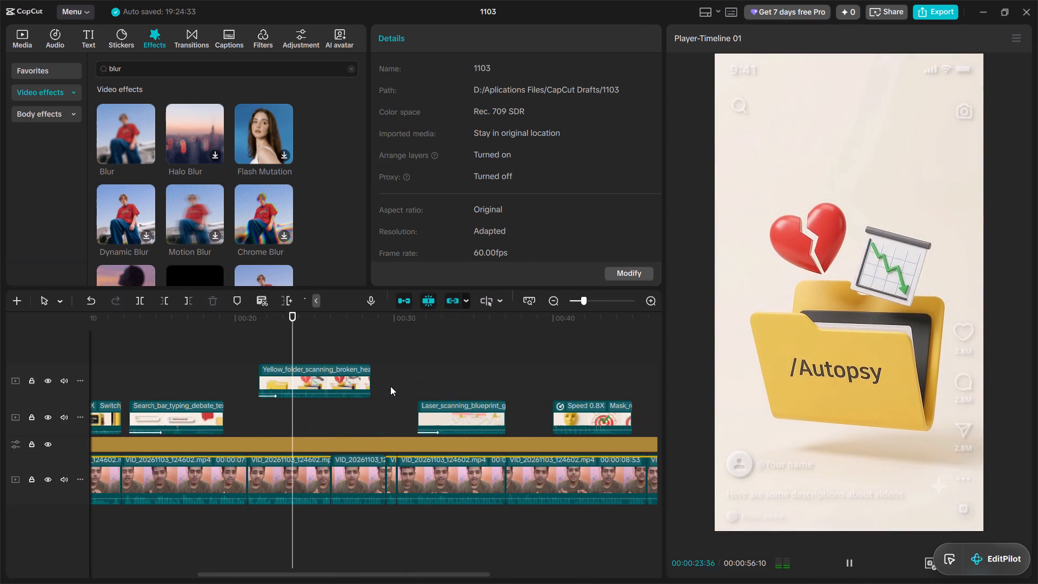
pyautogui.keyDown('alt'); pyautogui.scroll(-1, 387, 383); pyautogui.keyUp('alt')
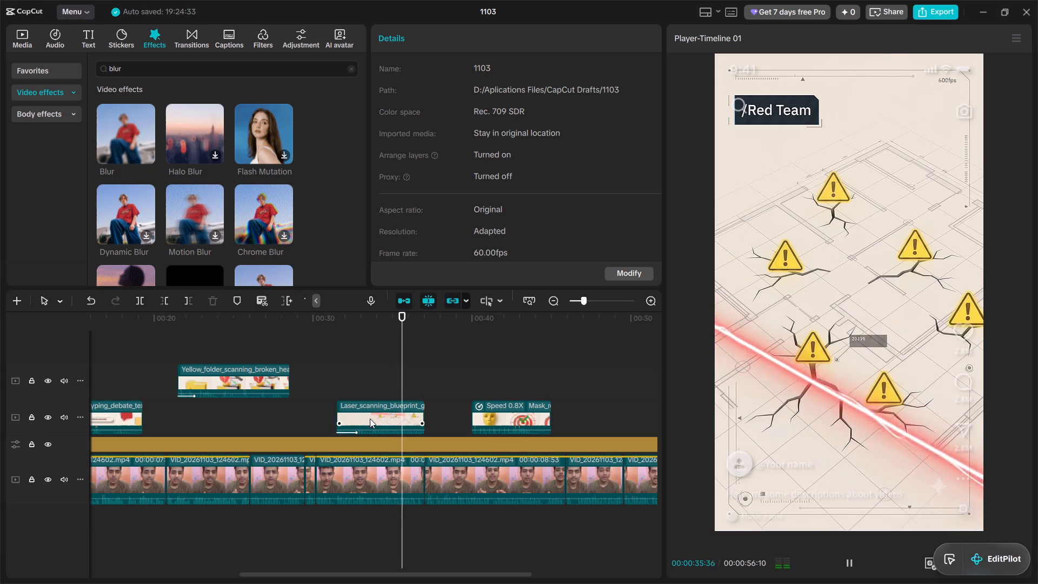
# Apply the Circle Reveal In animation to the 0.8X-speed Mask illustration with a 1.1 s duration.
pyautogui.click(491, 415)
pyautogui.press('space')
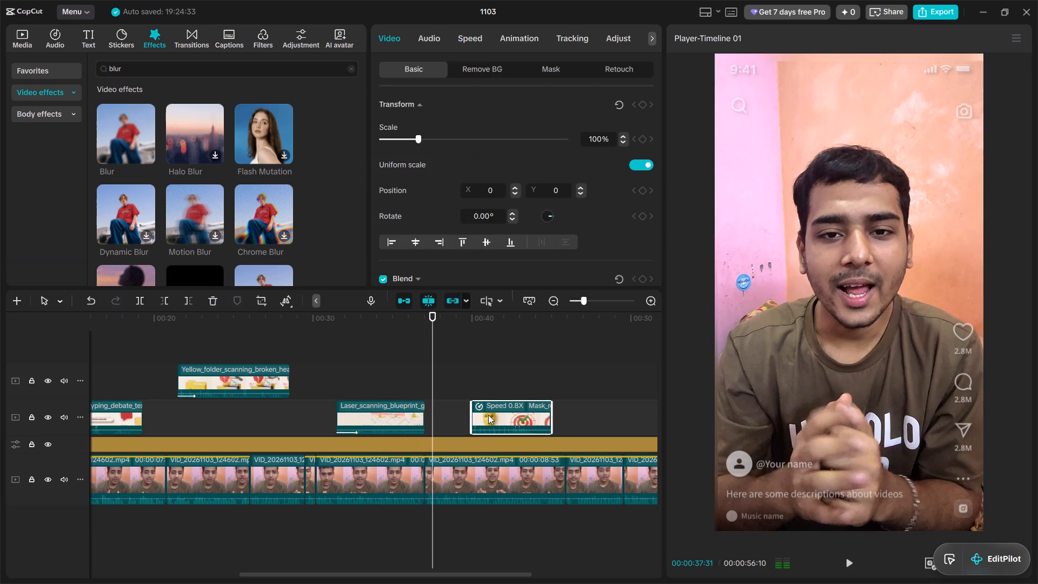
pyautogui.keyDown('alt'); pyautogui.scroll(-3, 414, 390); pyautogui.keyUp('alt')
pyautogui.scroll(-2, 458, 215)
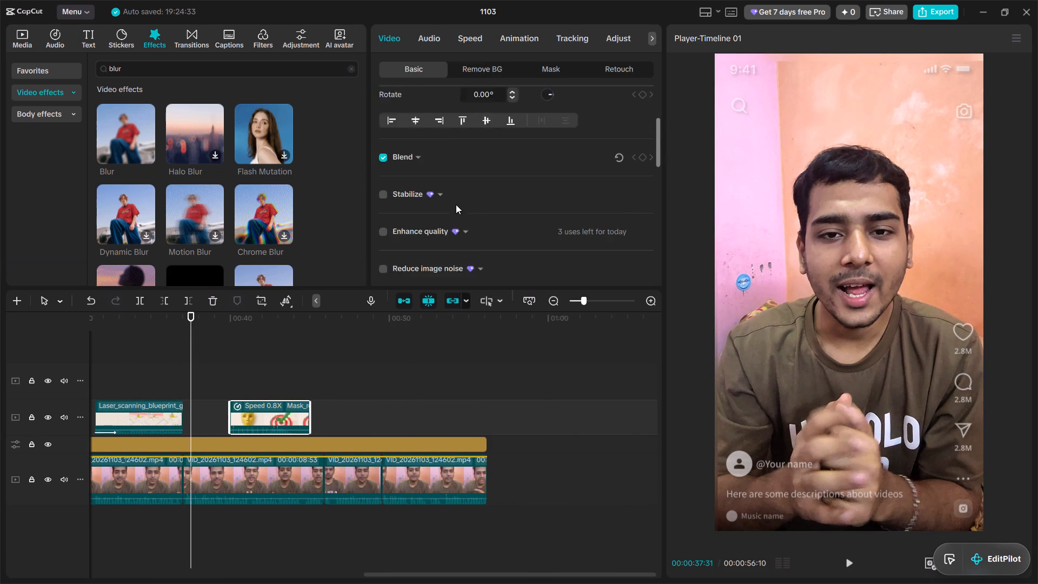
pyautogui.scroll(-1, 456, 204)
pyautogui.click(527, 39)
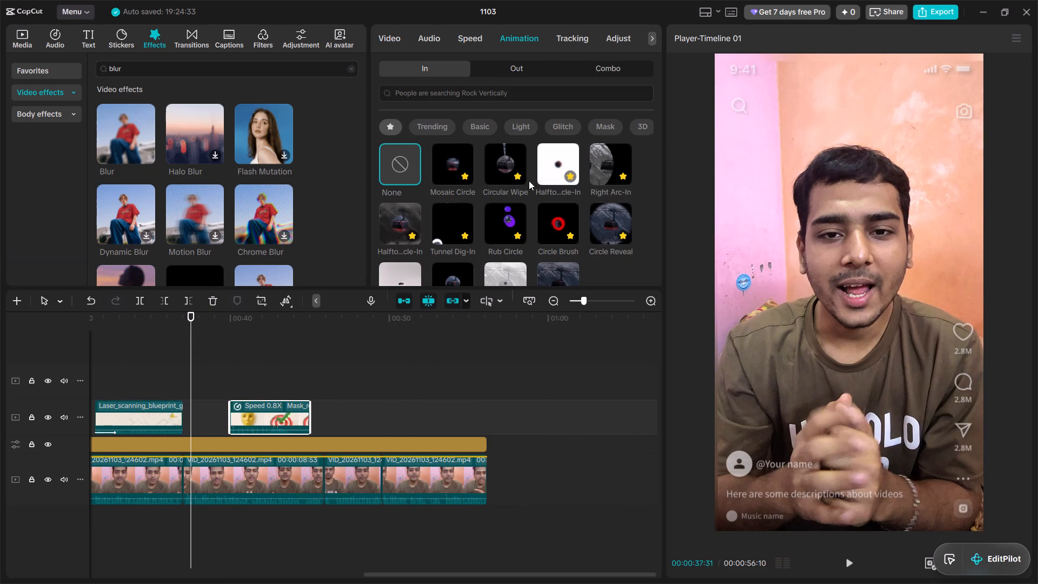
pyautogui.click(601, 217)
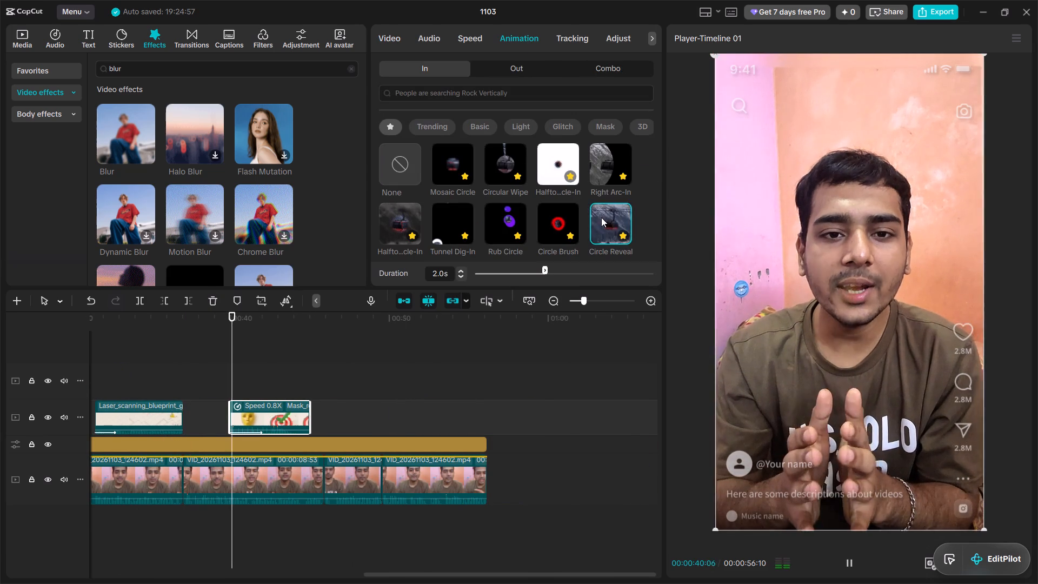
pyautogui.click(523, 274)
pyautogui.moveTo(523, 274); pyautogui.dragTo(516, 274)
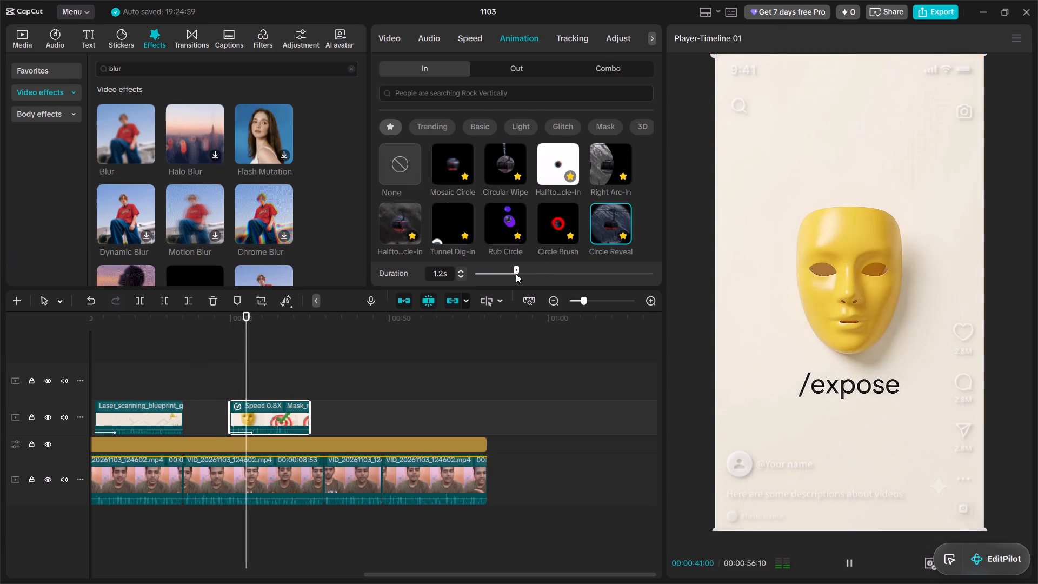
pyautogui.moveTo(516, 274); pyautogui.dragTo(513, 275)
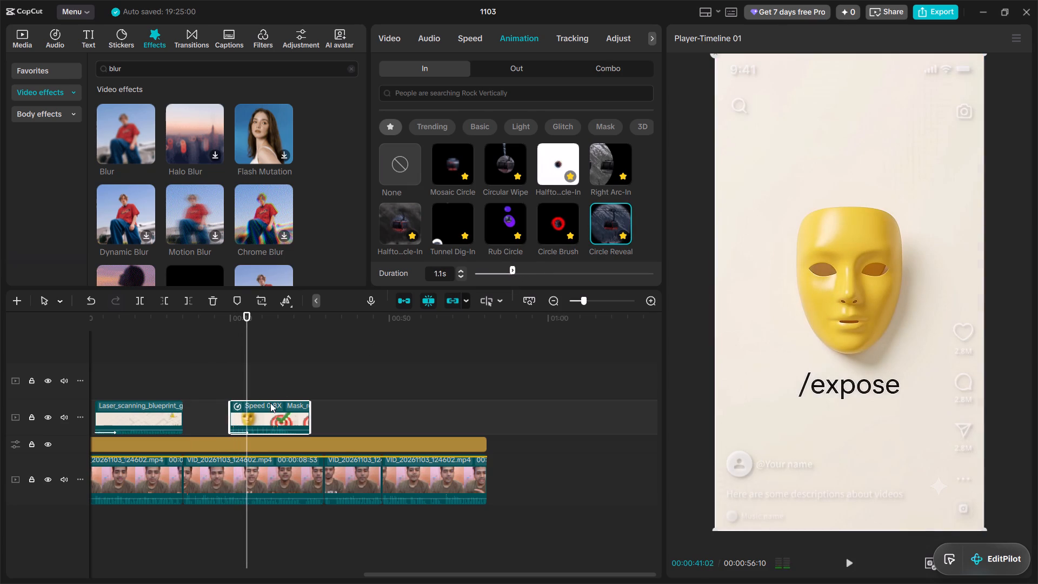
# Play back the Mask illustration and replay its cut into the following talking-head clips to check animation and framing.
pyautogui.click(227, 392)
pyautogui.press('space')
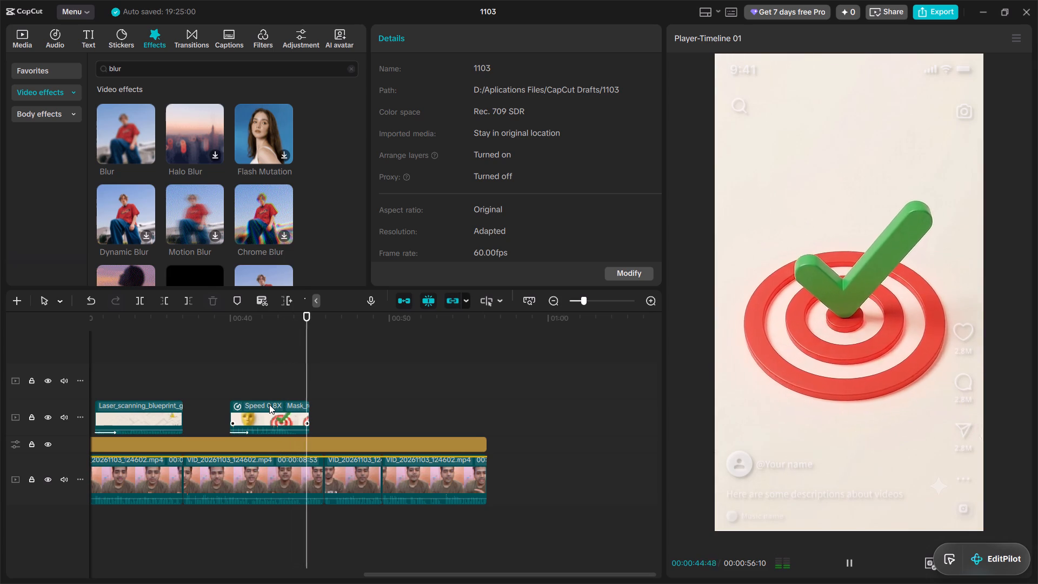
pyautogui.press('space')
pyautogui.scroll(-2, 269, 404)
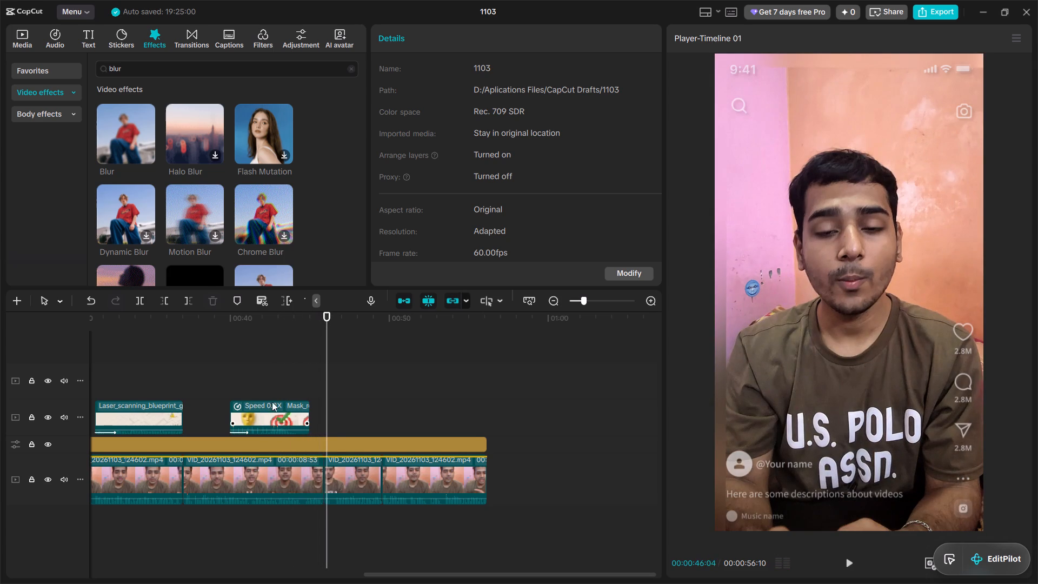
pyautogui.scroll(-4, 291, 401)
pyautogui.click(290, 407)
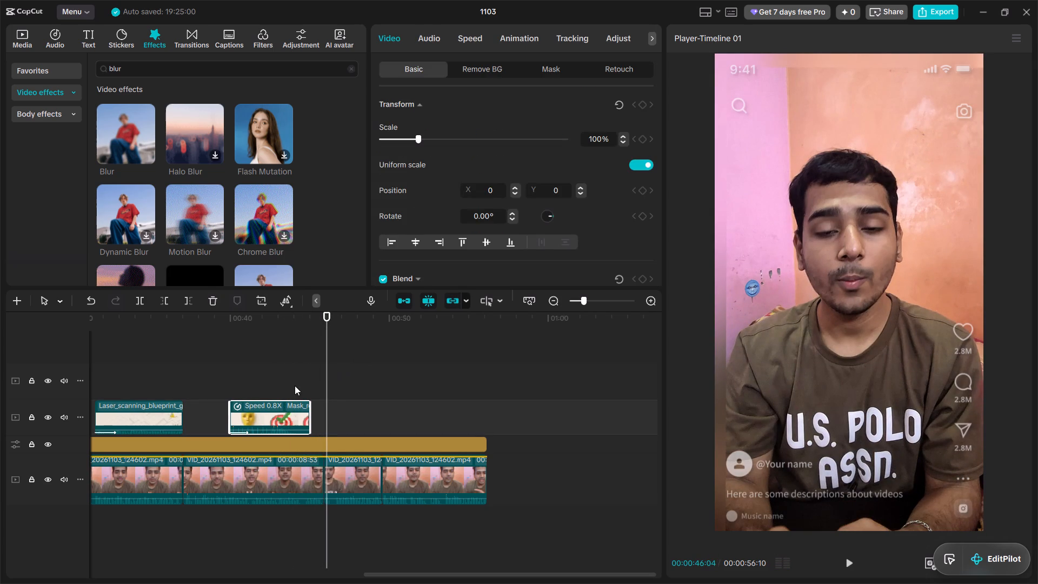
pyautogui.click(321, 377)
pyautogui.press('space')
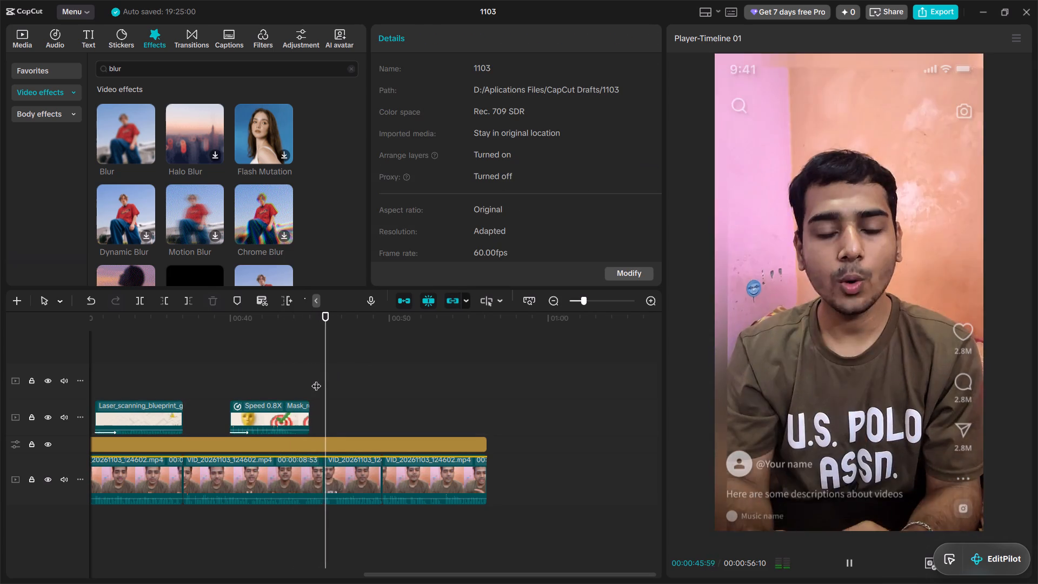
pyautogui.press('space')
pyautogui.click(299, 390)
pyautogui.press('space')
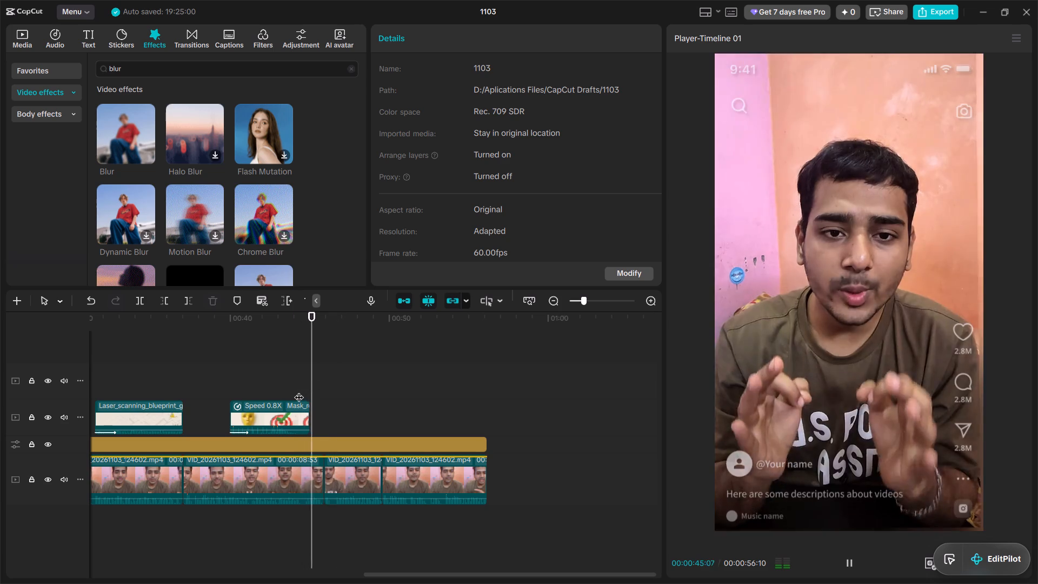
pyautogui.press('space')
pyautogui.press('space')
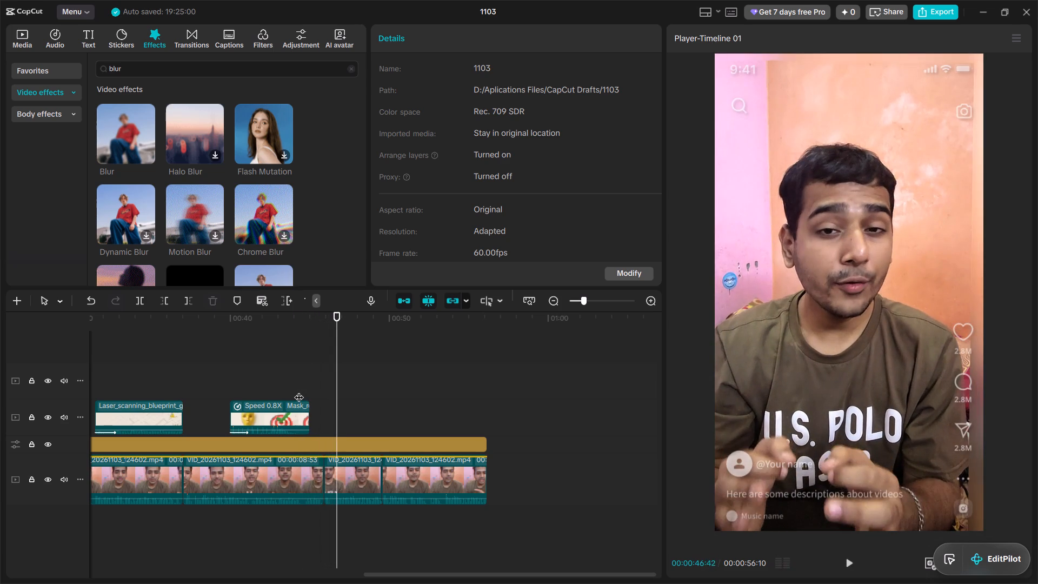
pyautogui.press('space')
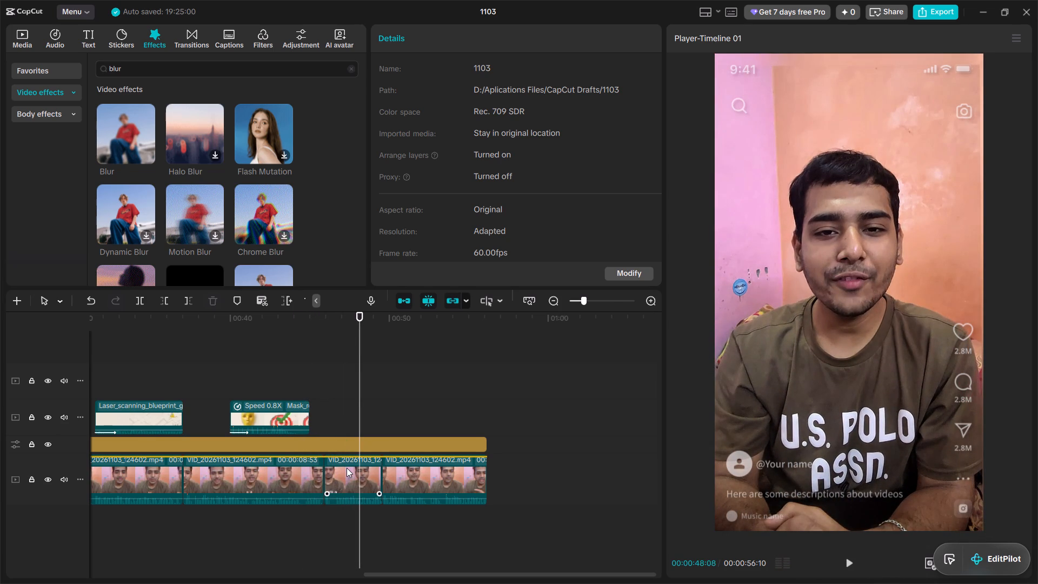
# Set the scale of the second-to-last talking-head clip to 108%.
pyautogui.click(347, 468)
pyautogui.click(604, 135)
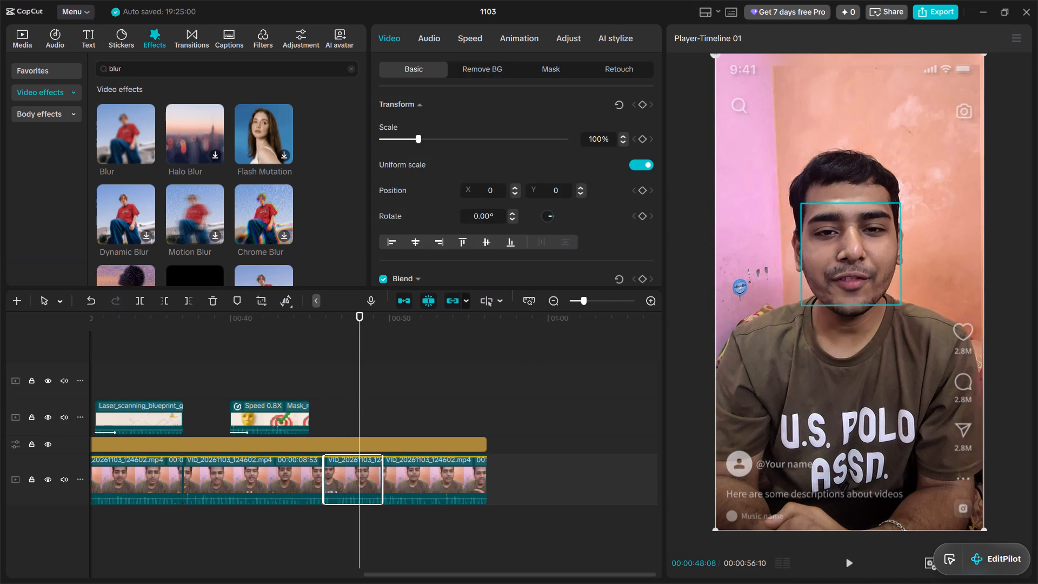
pyautogui.press('BackSpace')
pyautogui.press('8')
pyautogui.press('Return')
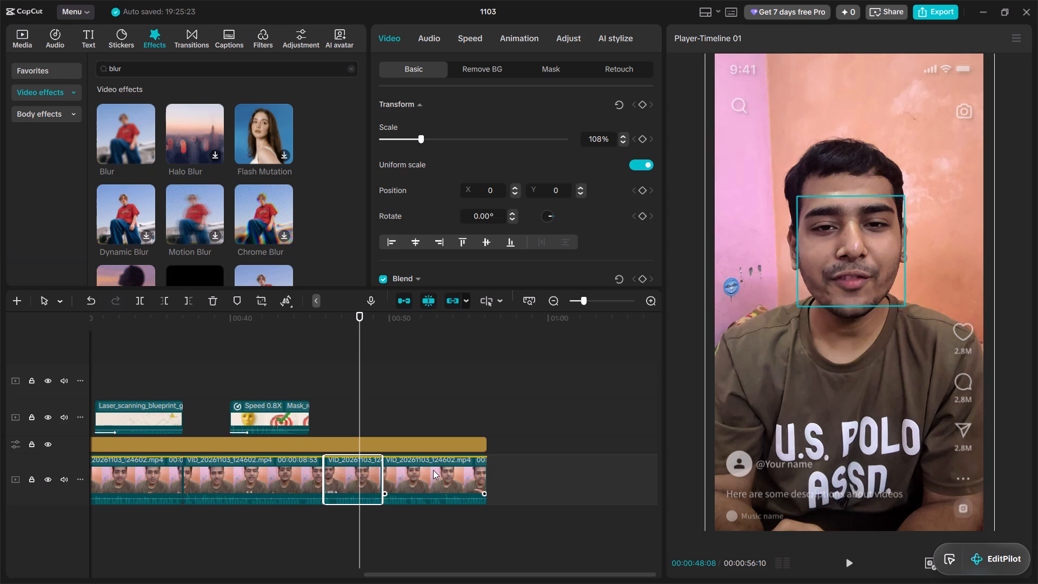
# Set the scale of the last talking-head clip to 108%.
pyautogui.click(433, 471)
pyautogui.click(603, 131)
pyautogui.click(603, 140)
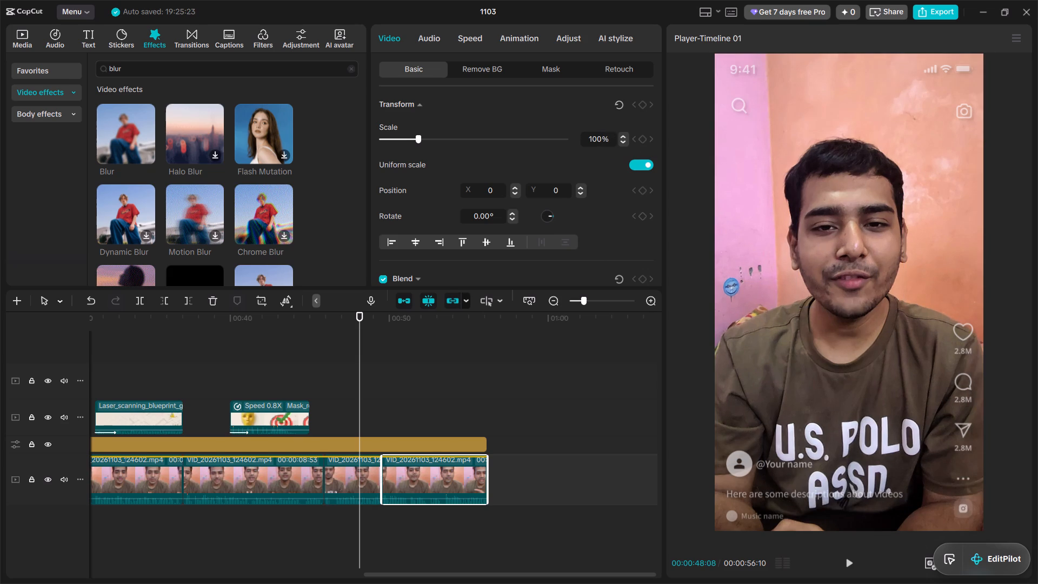
pyautogui.press('BackSpace')
pyautogui.press('8')
pyautogui.press('Return')
# Play back from the end of the Mask illustration to the end of the video to check the rescaled clips.
pyautogui.click(321, 418)
pyautogui.press('space')
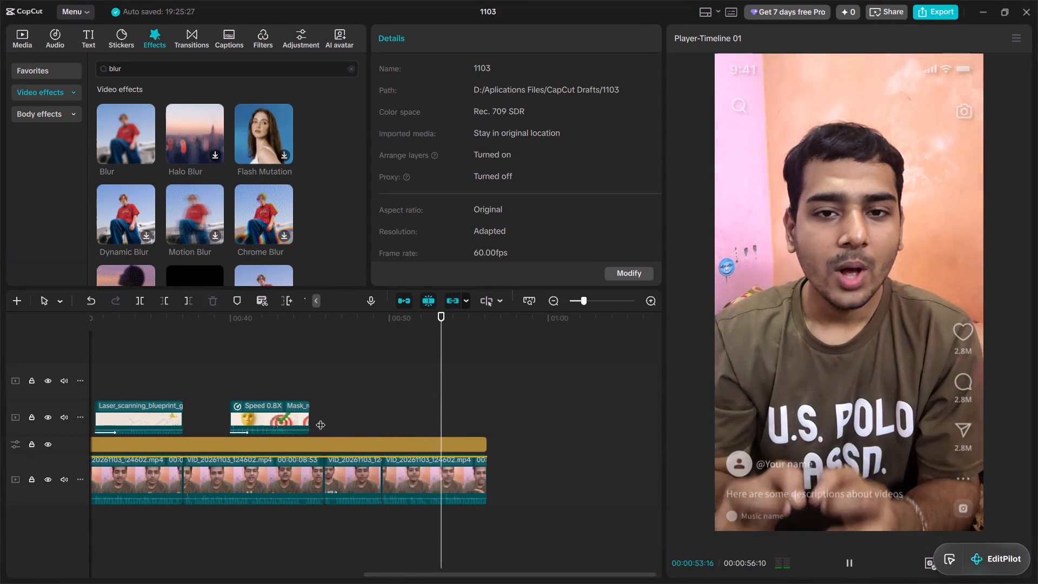
pyautogui.press('space')
pyautogui.press('space')
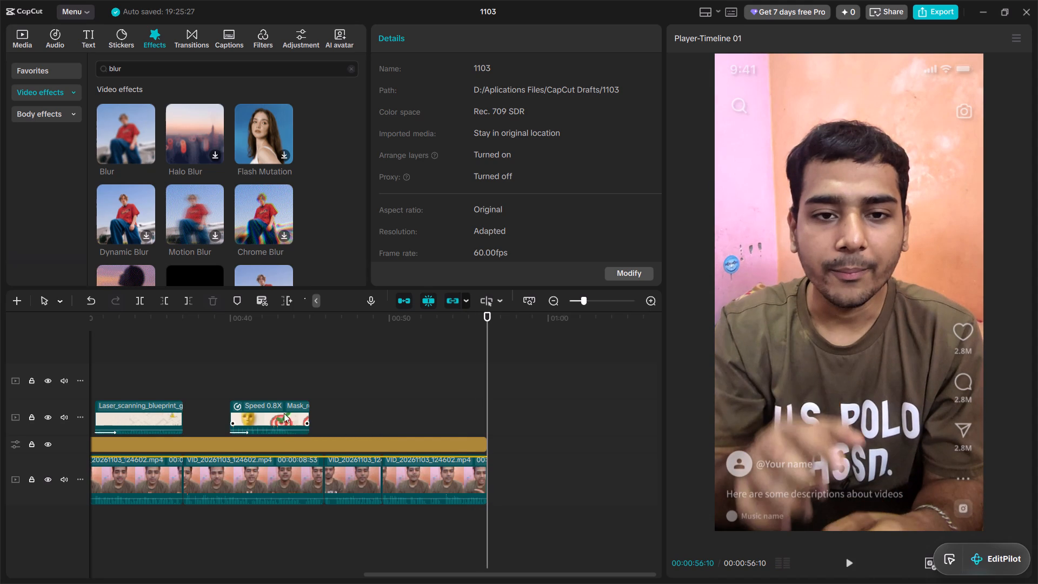
# Add the black clip from the Library's Trending media at 00:00, on a track between the adjustment layer and the illustrations.
pyautogui.click(235, 326)
pyautogui.moveTo(235, 326); pyautogui.dragTo(81, 329)
pyautogui.click(23, 36)
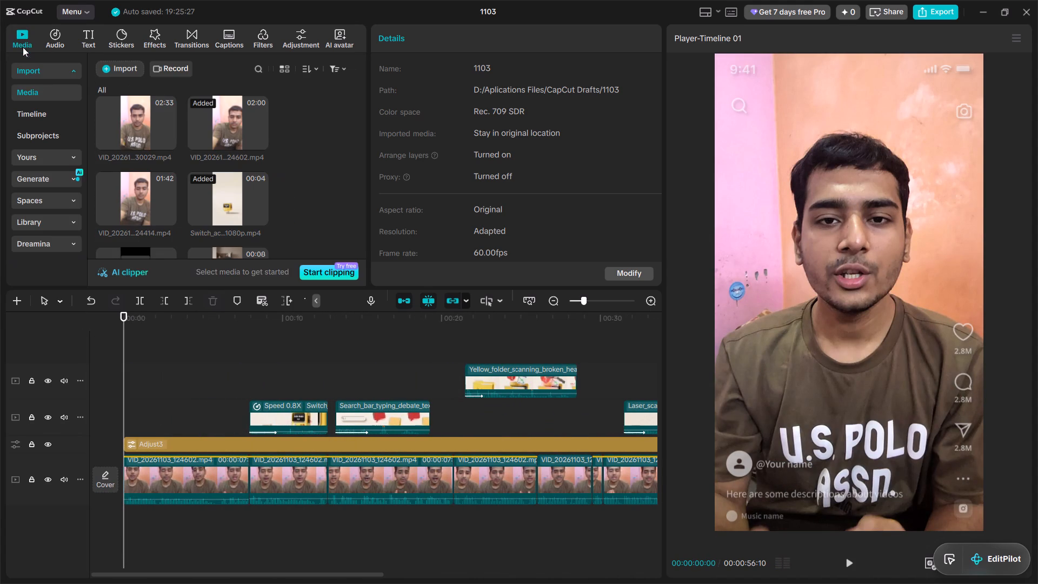
pyautogui.scroll(-2, 60, 177)
pyautogui.click(56, 223)
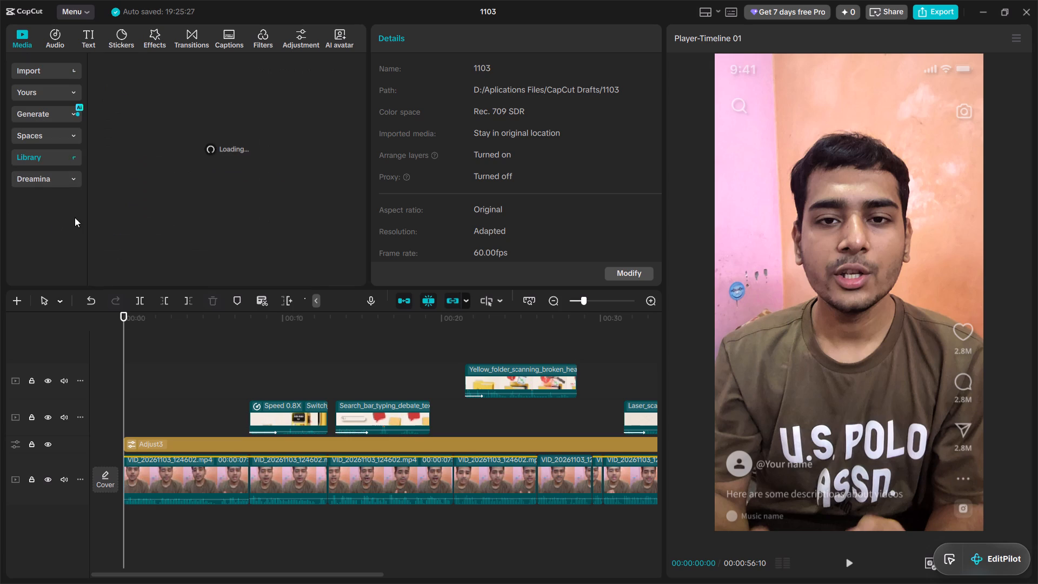
pyautogui.scroll(-2, 129, 176)
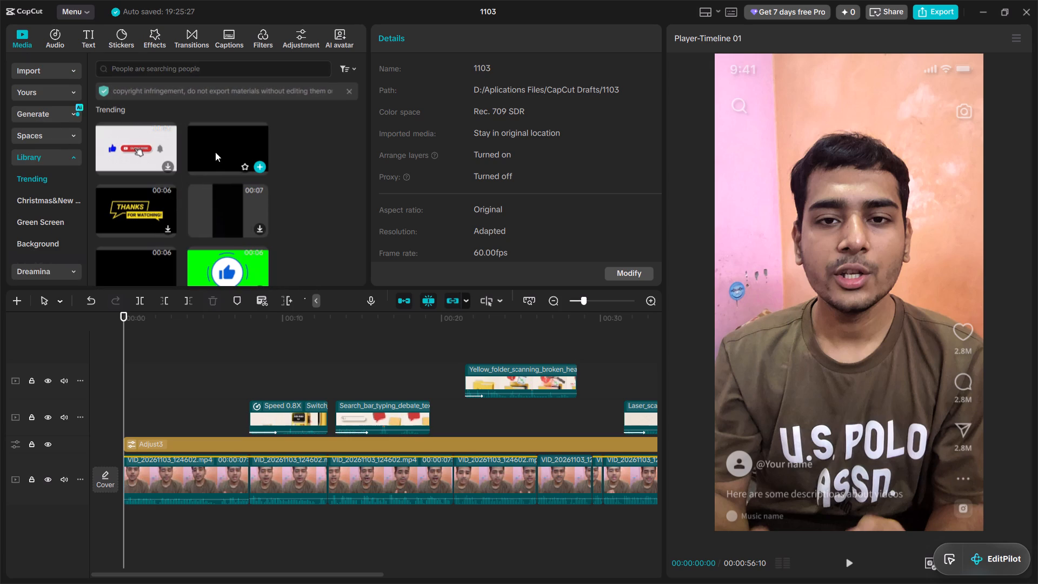
pyautogui.moveTo(211, 156); pyautogui.dragTo(112, 323)
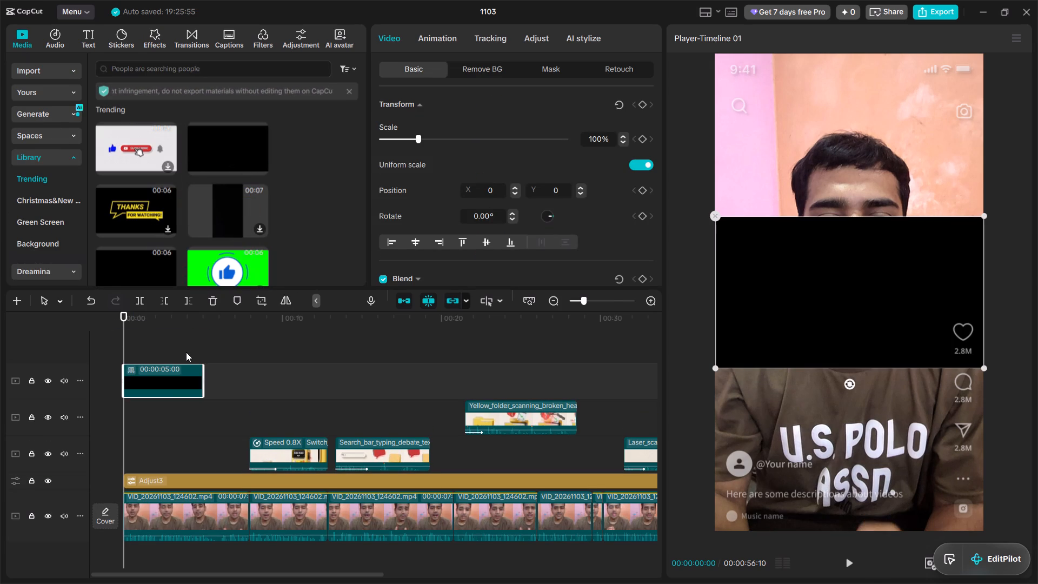
pyautogui.moveTo(175, 375); pyautogui.dragTo(167, 474)
# Extend the black clip to the end of the video, for a duration of 00:00:56:10.
pyautogui.keyDown('ctrl'); pyautogui.scroll(-3, 208, 422); pyautogui.keyUp('ctrl')
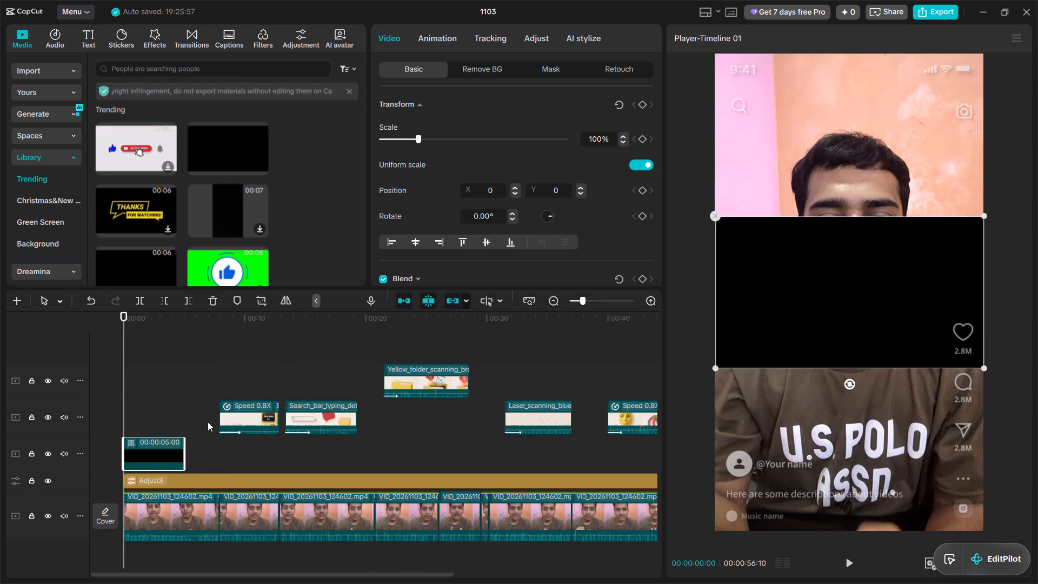
pyautogui.keyDown('ctrl'); pyautogui.scroll(-3, 208, 422); pyautogui.keyUp('ctrl')
pyautogui.moveTo(156, 451); pyautogui.dragTo(397, 451)
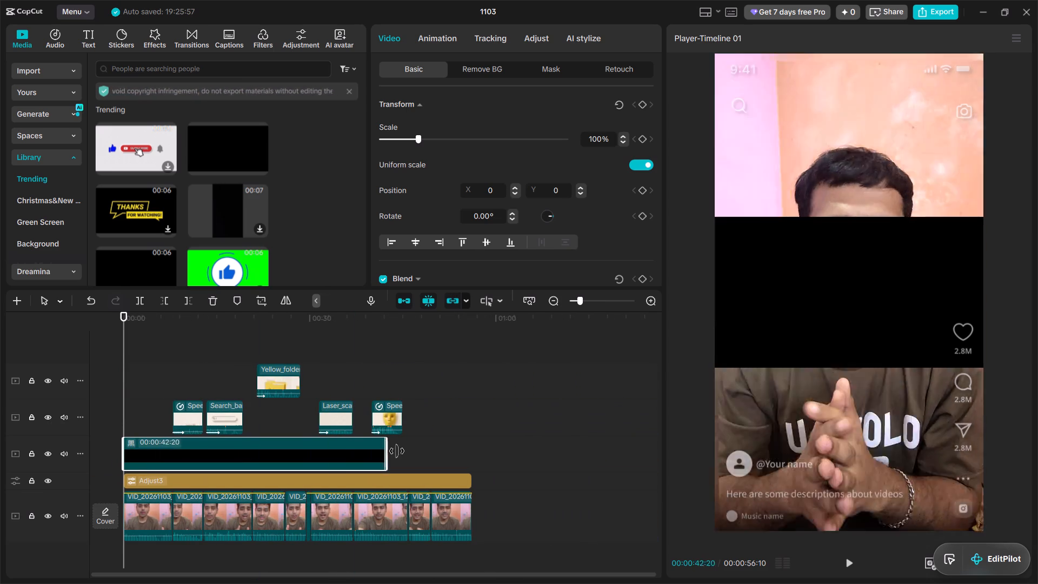
pyautogui.moveTo(397, 451); pyautogui.dragTo(468, 453)
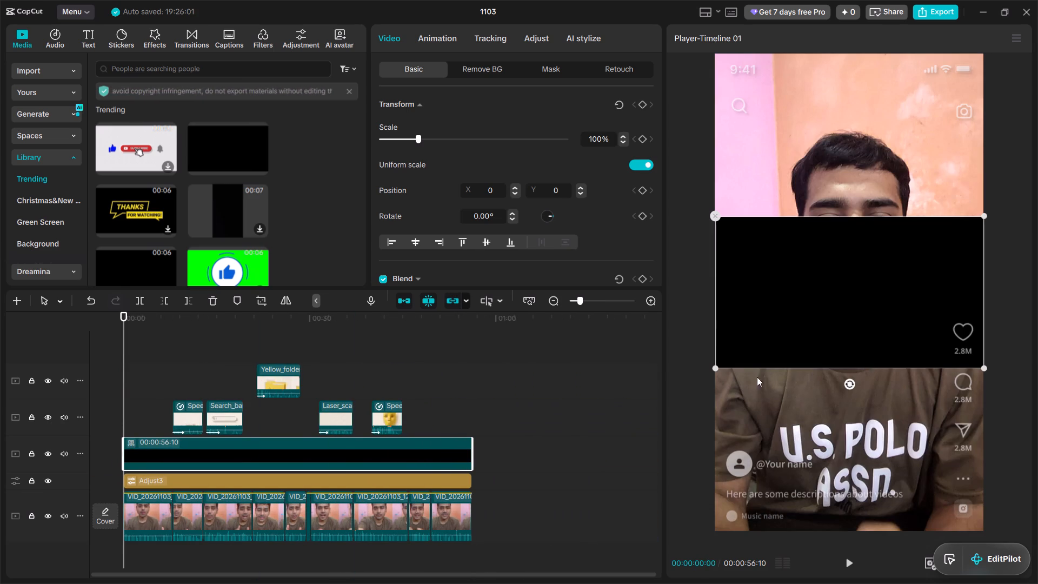
# Enlarge the black clip to 147% and move it to the bottom of the frame, at about X -65, Y -1778.
pyautogui.moveTo(714, 367); pyautogui.dragTo(612, 402)
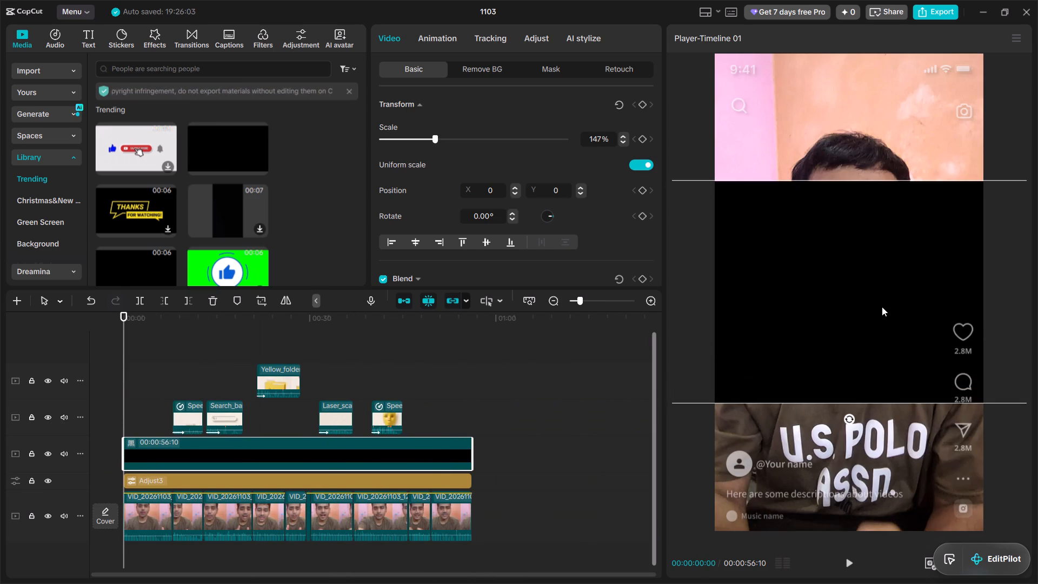
pyautogui.moveTo(880, 320); pyautogui.dragTo(864, 505)
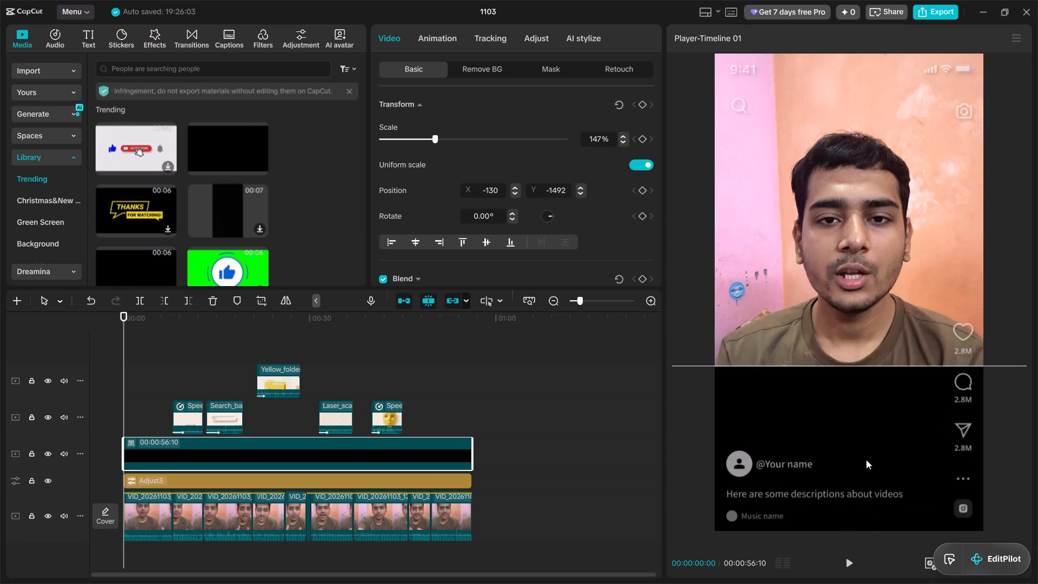
pyautogui.moveTo(871, 407); pyautogui.dragTo(880, 443)
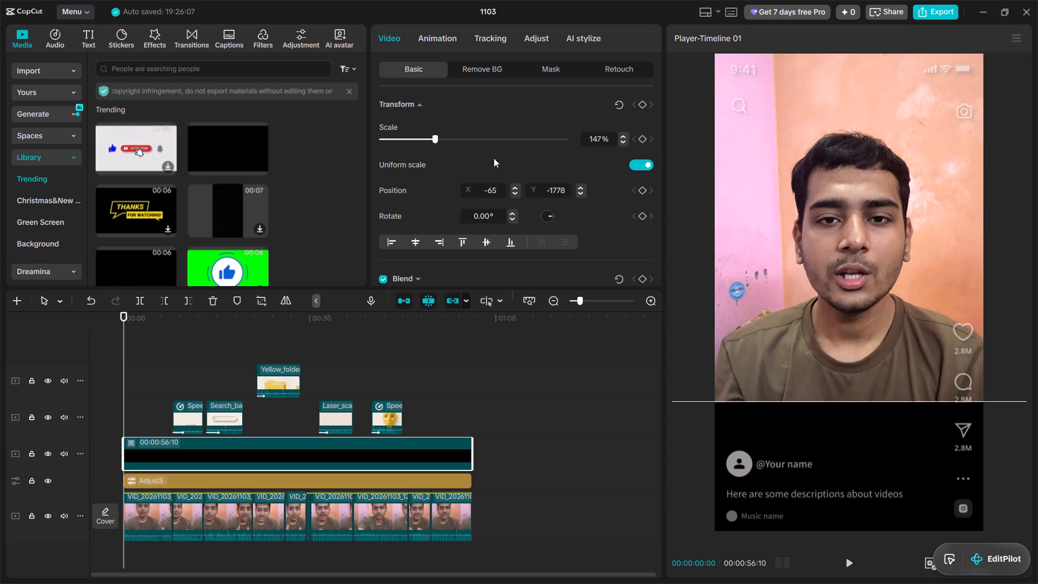
# Apply a Split mask to the black clip and rotate it about 180° so the black stays below the split line.
pyautogui.click(558, 76)
pyautogui.click(415, 122)
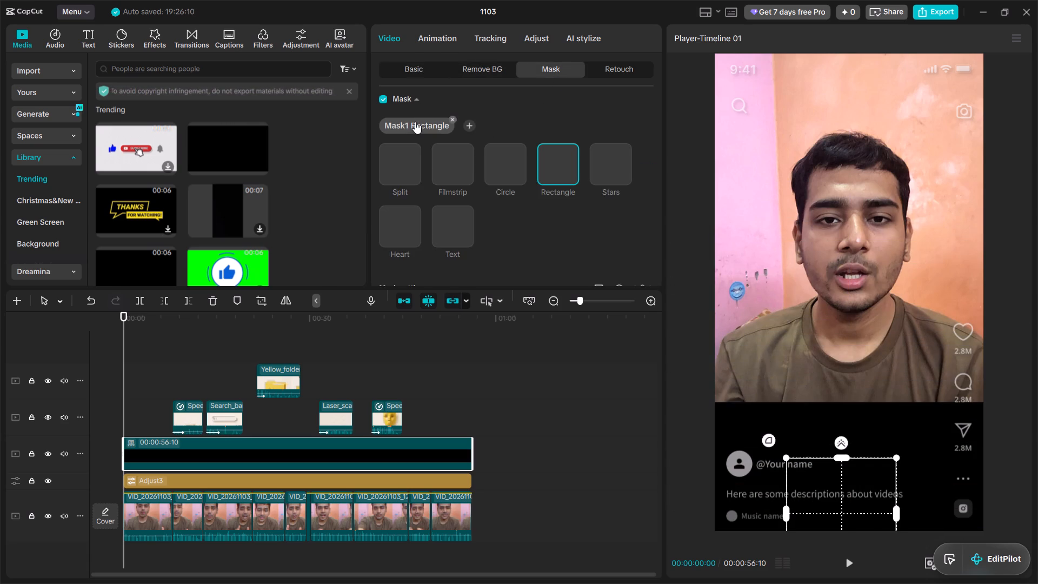
pyautogui.click(412, 165)
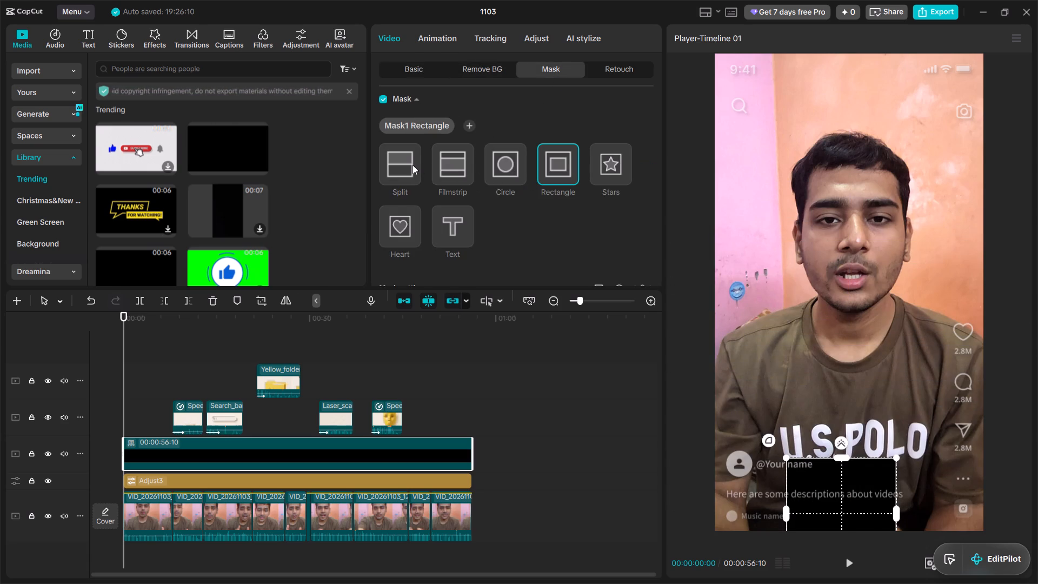
pyautogui.moveTo(842, 525); pyautogui.dragTo(847, 527)
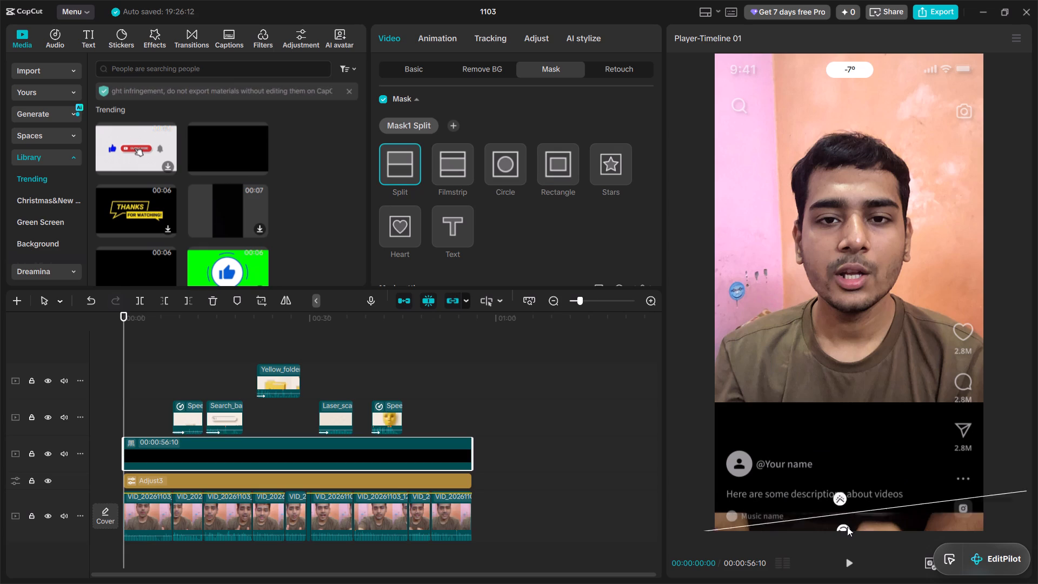
pyautogui.moveTo(847, 527); pyautogui.dragTo(851, 481)
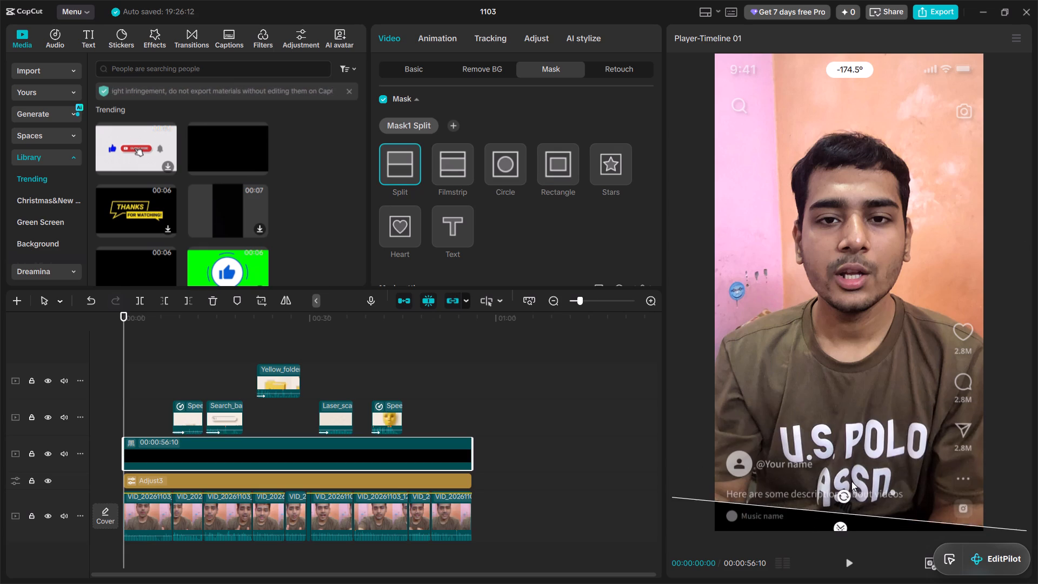
pyautogui.moveTo(851, 481); pyautogui.dragTo(848, 480)
# Raise the mask's split line to the shirt lettering and feather it so the black fades softly upward.
pyautogui.moveTo(864, 515); pyautogui.dragTo(864, 470)
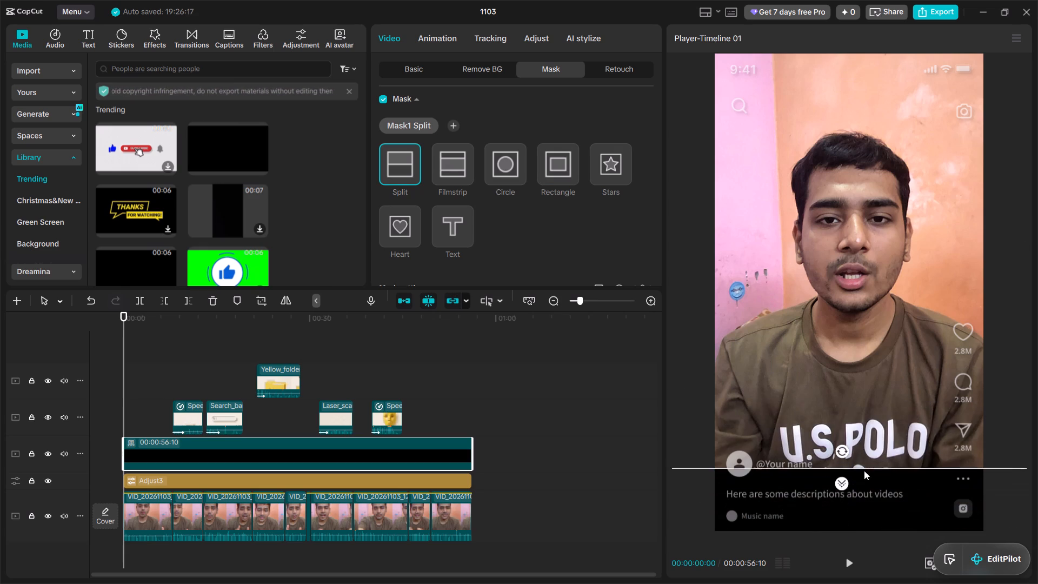
pyautogui.moveTo(864, 470); pyautogui.dragTo(864, 472)
pyautogui.moveTo(843, 490); pyautogui.dragTo(841, 526)
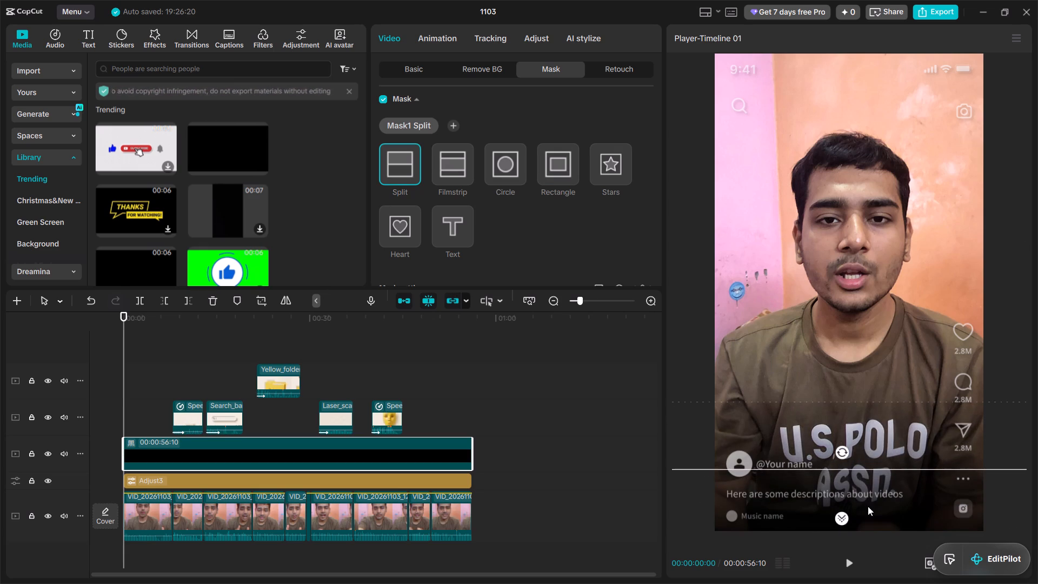
pyautogui.moveTo(887, 471); pyautogui.dragTo(886, 430)
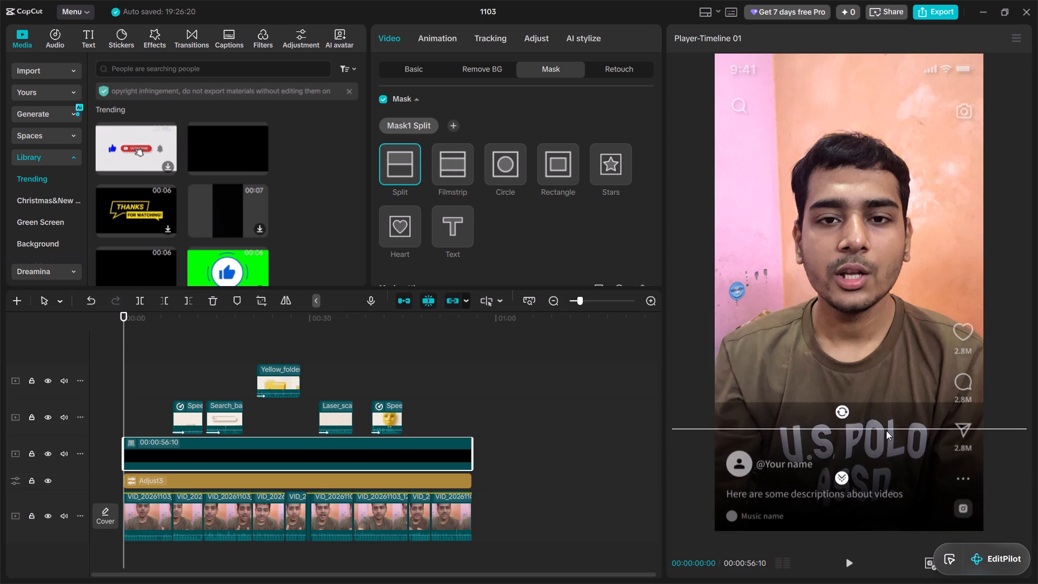
pyautogui.moveTo(886, 430); pyautogui.dragTo(886, 453)
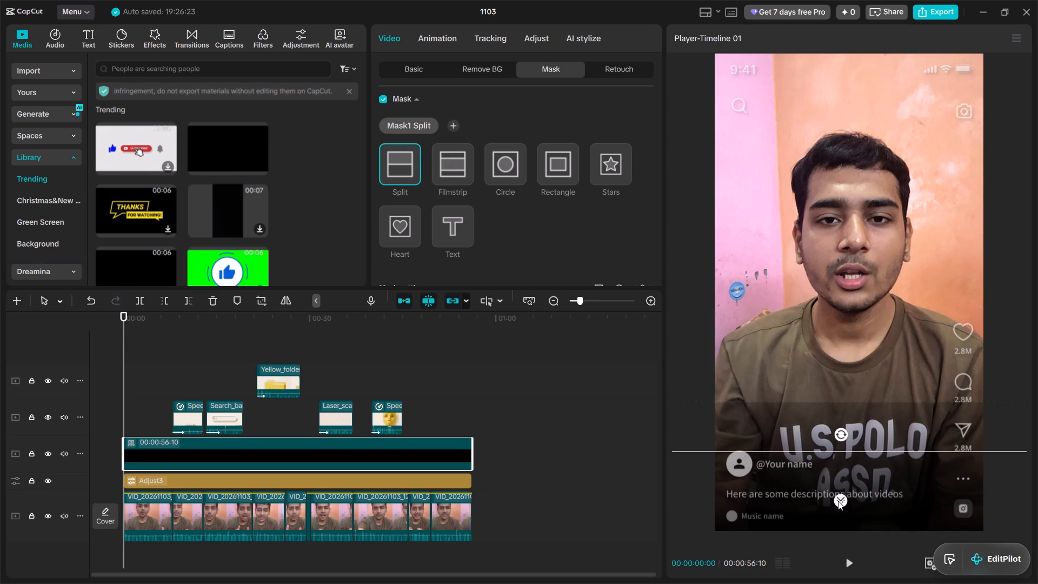
# Move the masked black clip up in the frame to about X -27, Y -1022.
pyautogui.click(418, 71)
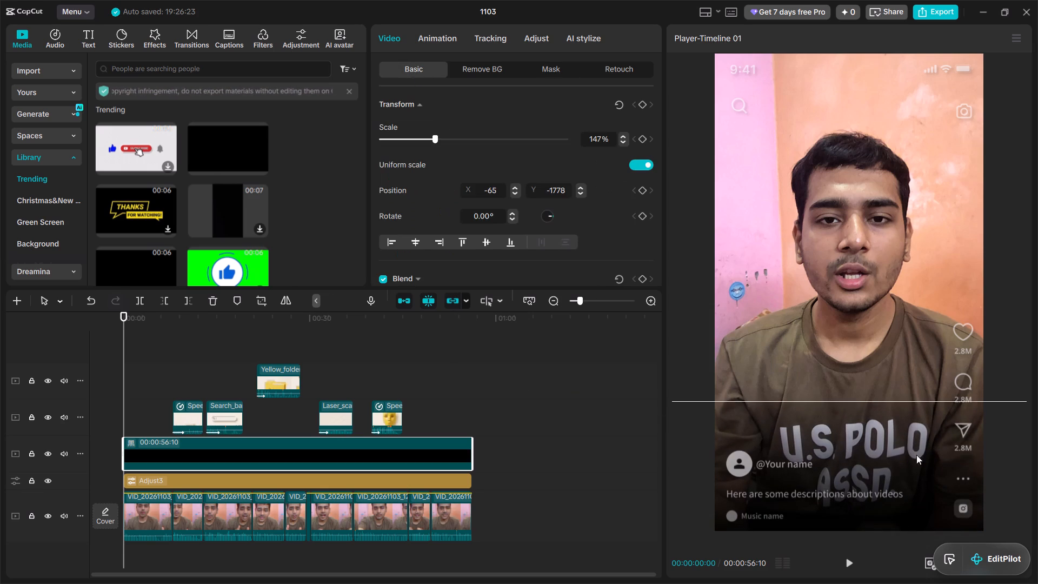
pyautogui.moveTo(912, 480); pyautogui.dragTo(915, 425)
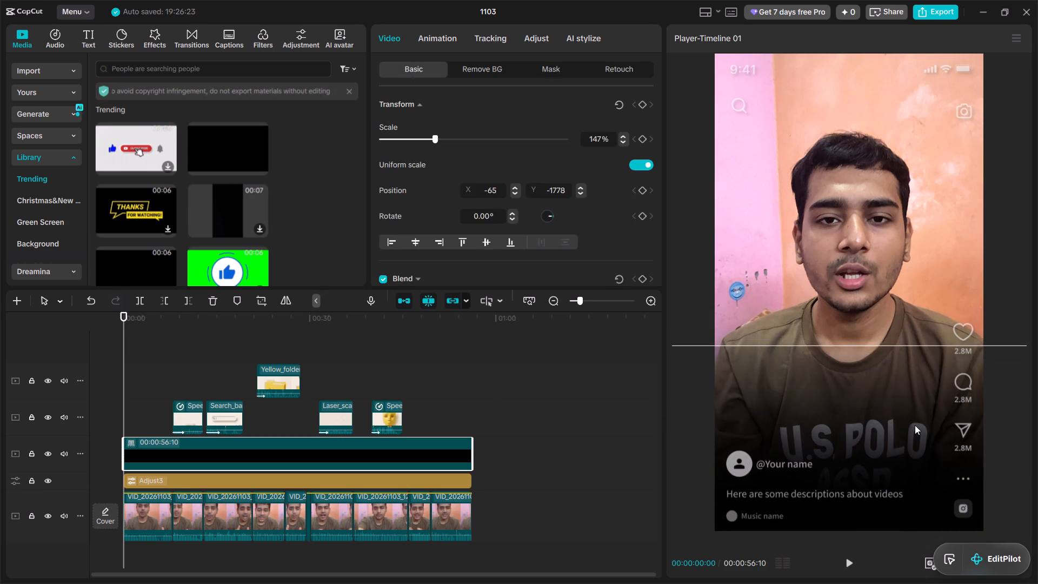
pyautogui.moveTo(915, 425); pyautogui.dragTo(915, 419)
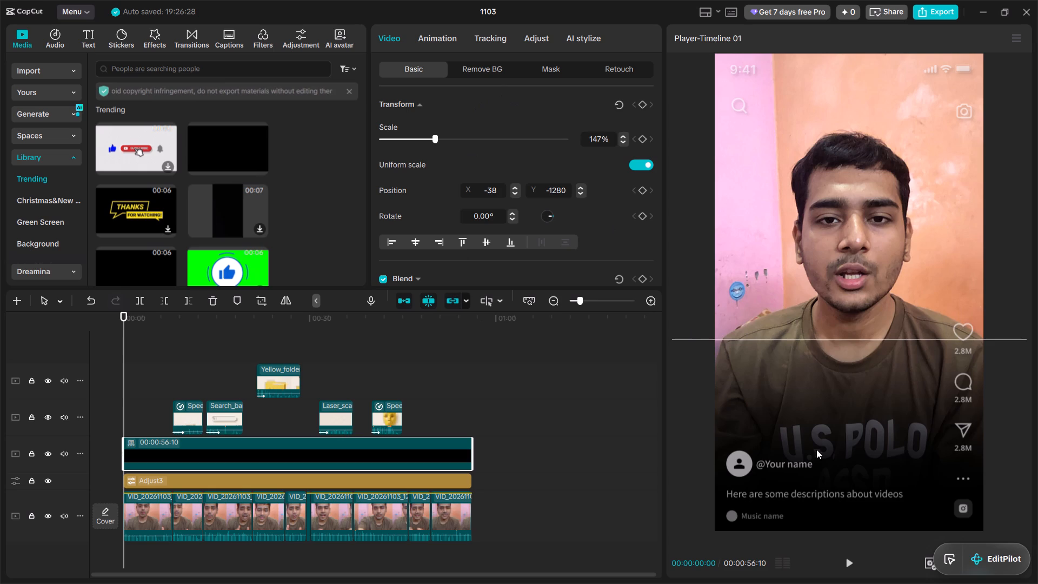
pyautogui.moveTo(857, 448); pyautogui.dragTo(860, 420)
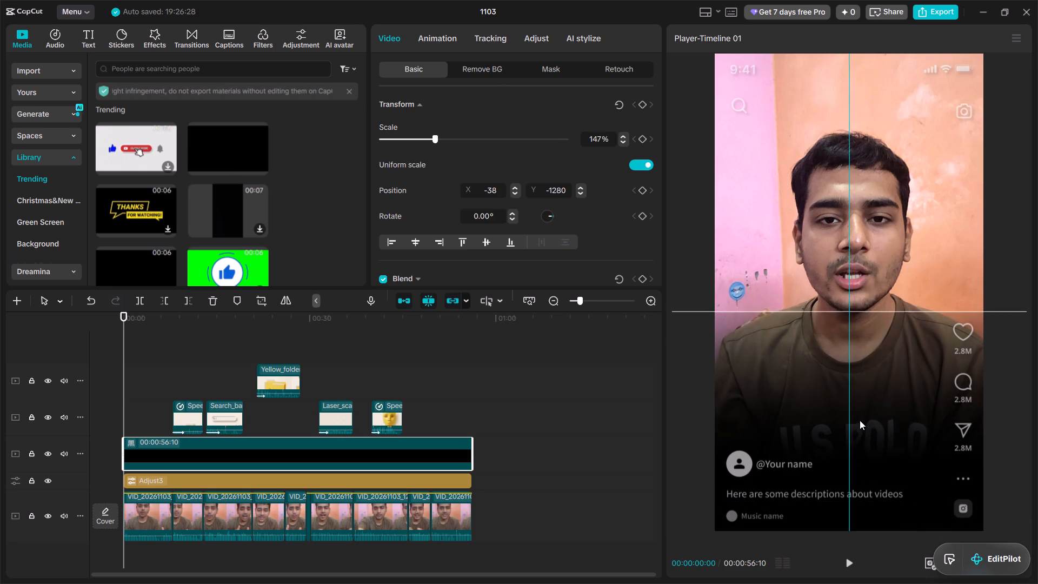
pyautogui.moveTo(860, 420); pyautogui.dragTo(858, 416)
# Reduce the Split mask's feather slightly and lower its split line to the shirt lettering.
pyautogui.click(544, 69)
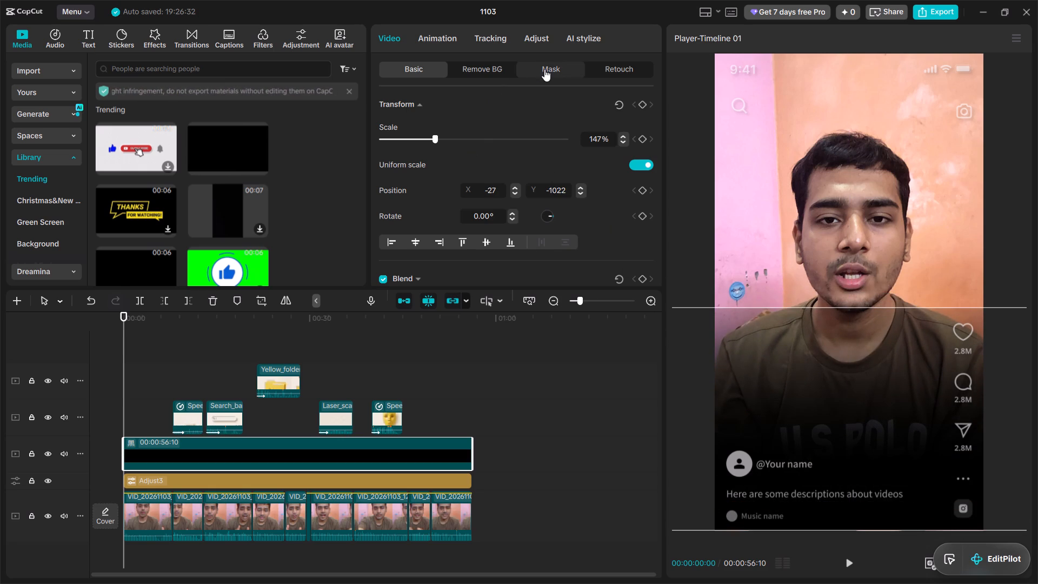
pyautogui.moveTo(845, 405); pyautogui.dragTo(851, 389)
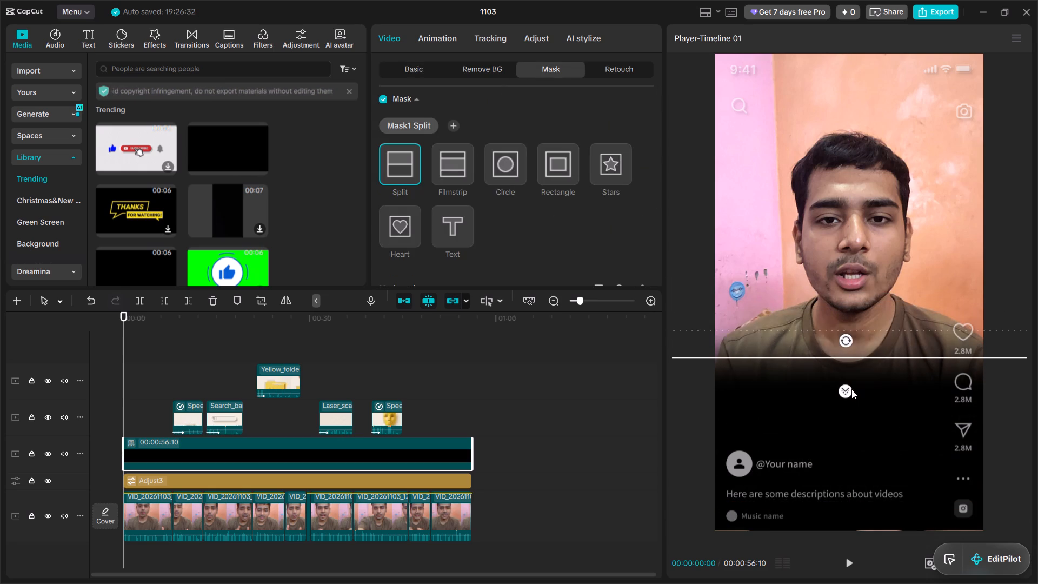
pyautogui.moveTo(851, 389); pyautogui.dragTo(859, 395)
pyautogui.moveTo(891, 382); pyautogui.dragTo(891, 391)
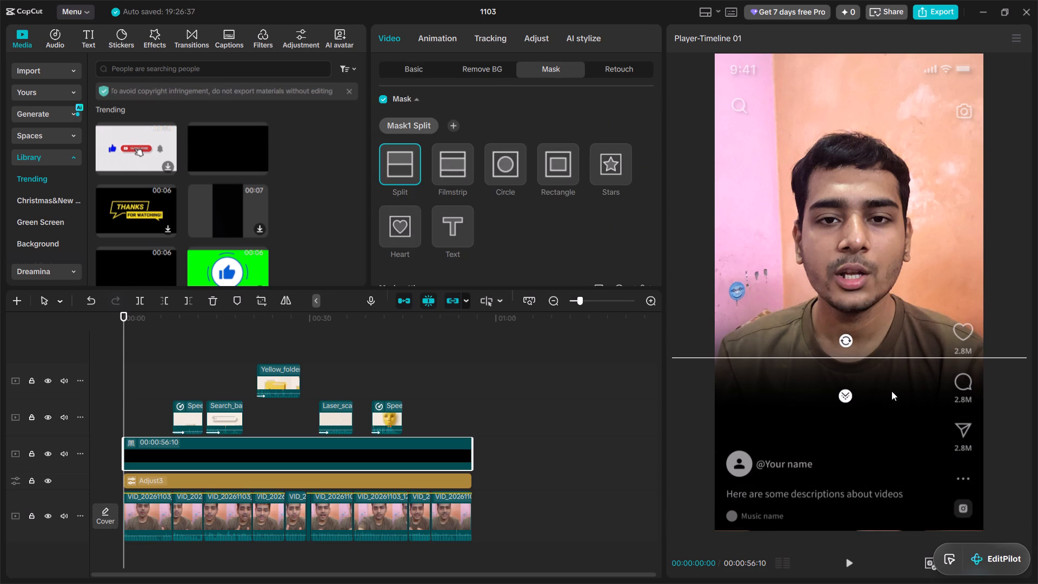
pyautogui.moveTo(891, 391); pyautogui.dragTo(863, 402)
pyautogui.moveTo(855, 358); pyautogui.dragTo(856, 439)
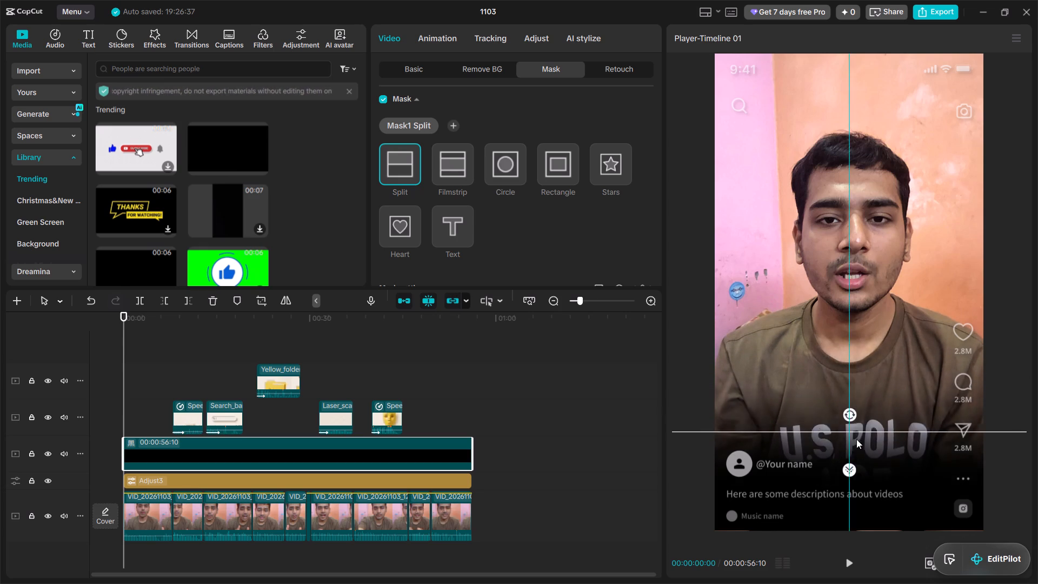
pyautogui.moveTo(856, 439); pyautogui.dragTo(849, 440)
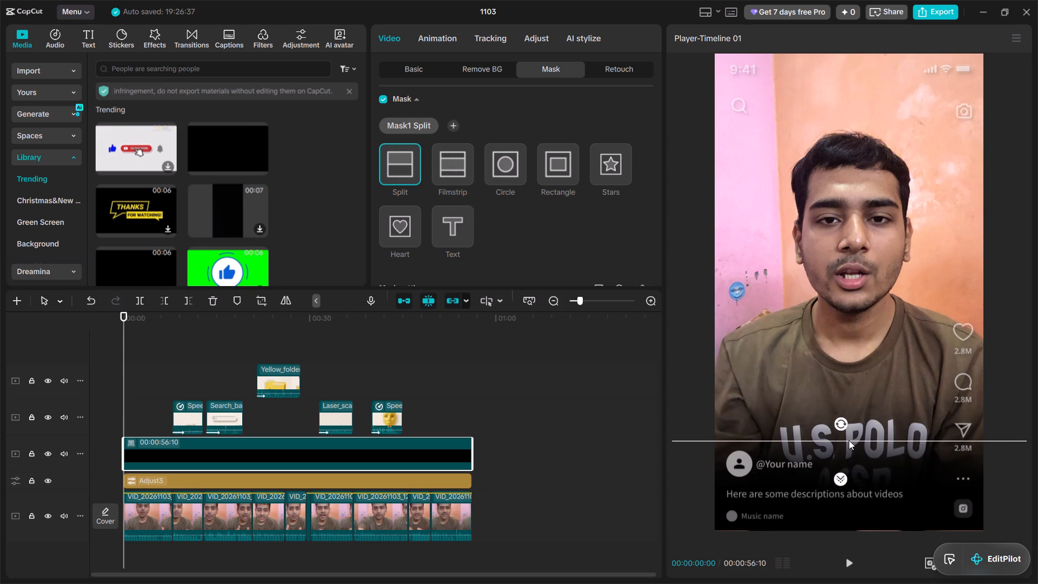
pyautogui.moveTo(849, 440); pyautogui.dragTo(857, 430)
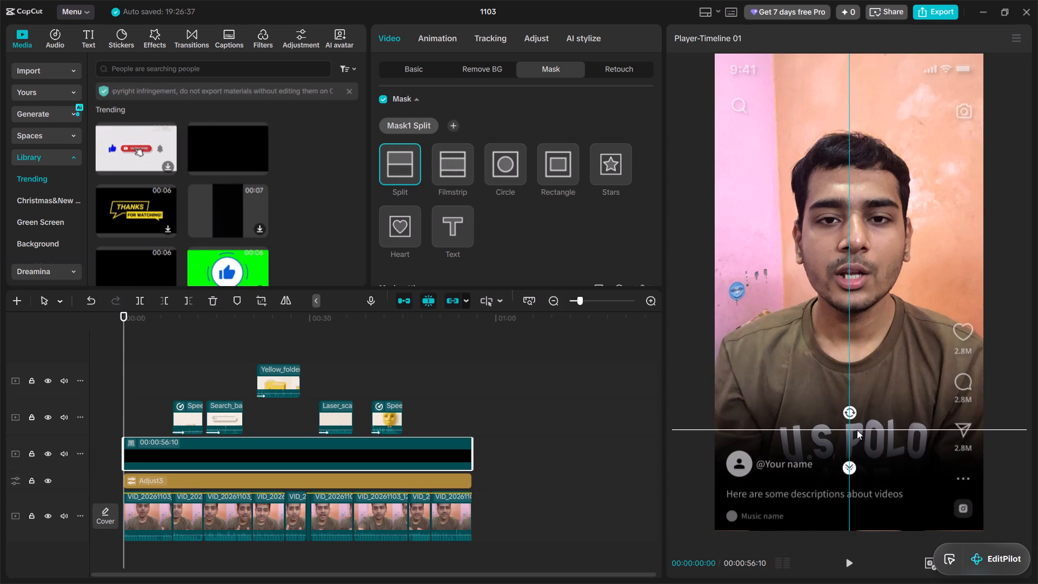
pyautogui.moveTo(857, 430); pyautogui.dragTo(860, 420)
# Enlarge the black clip to 240% and shift it slightly down to X -54, Y -1147 so it covers the frame's lower edge.
pyautogui.keyDown('ctrl'); pyautogui.scroll(-3, 850, 413); pyautogui.keyUp('ctrl')
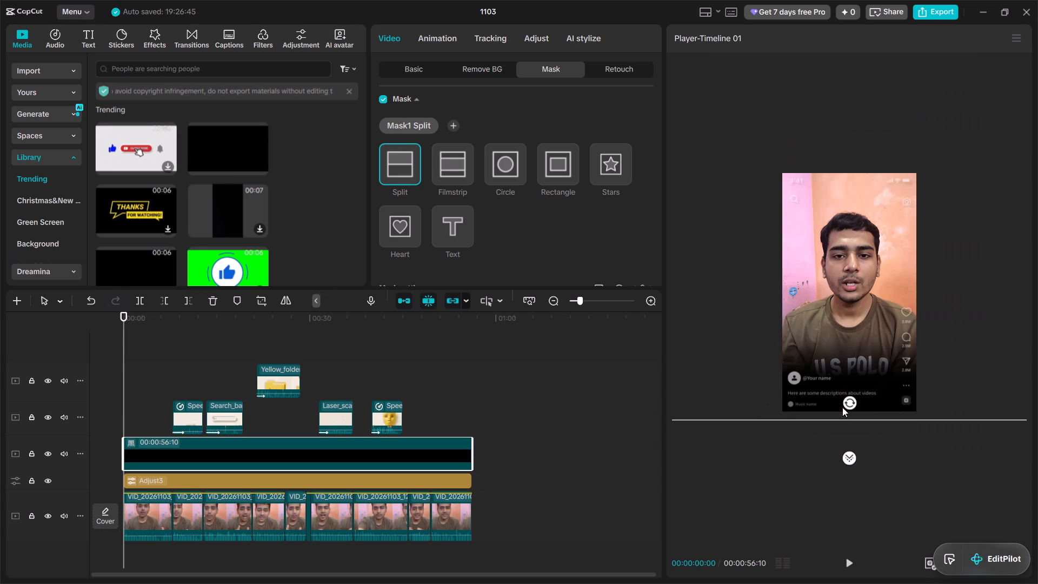
pyautogui.click(421, 63)
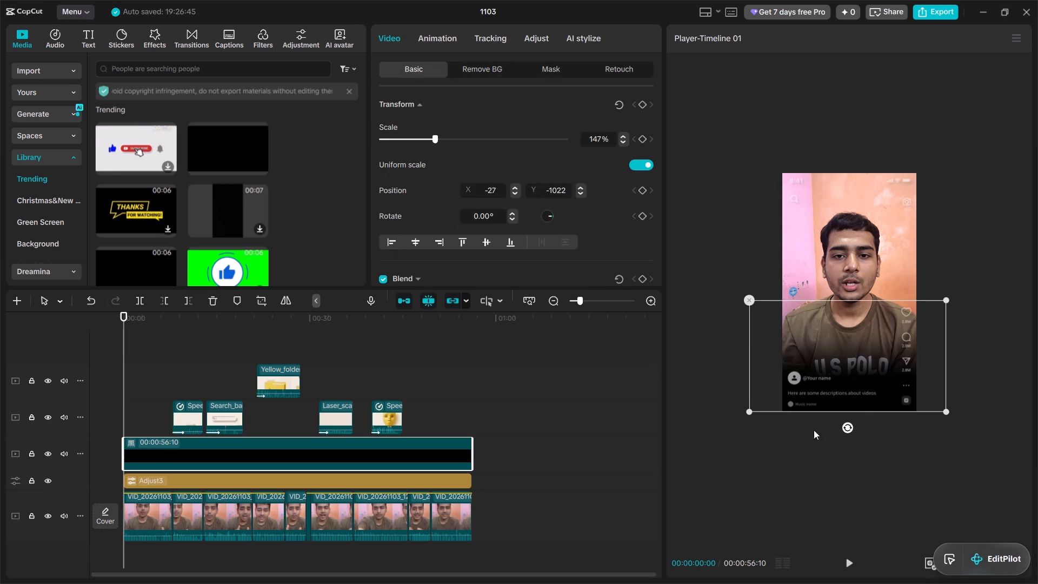
pyautogui.moveTo(748, 410); pyautogui.dragTo(700, 426)
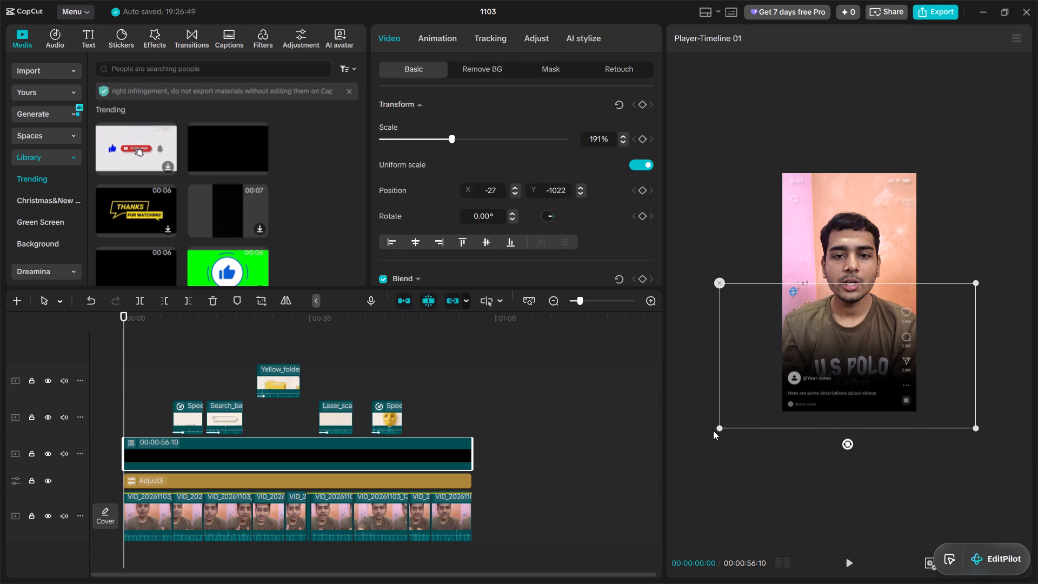
pyautogui.moveTo(720, 425); pyautogui.dragTo(698, 476)
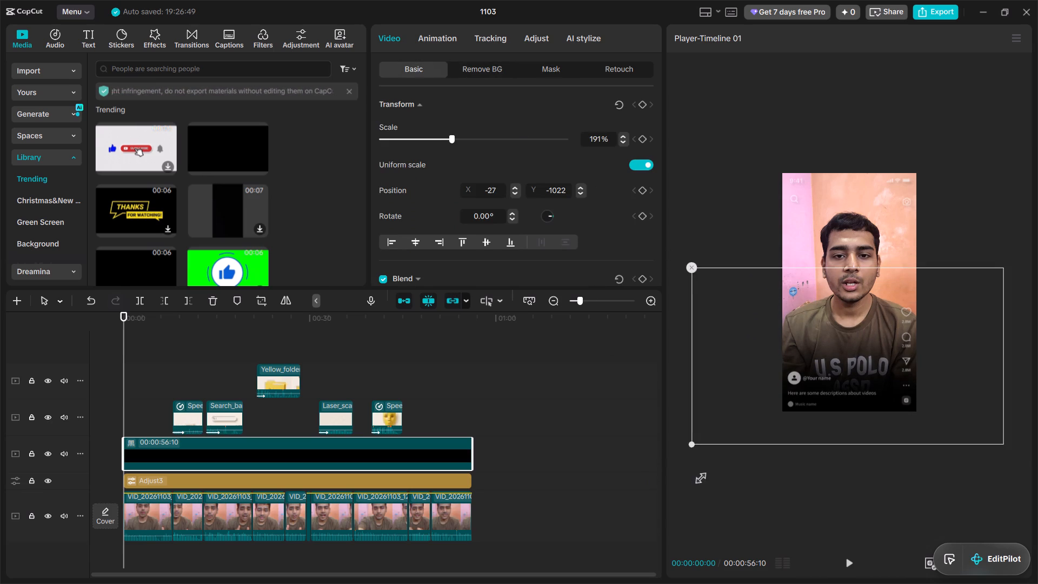
pyautogui.moveTo(698, 476); pyautogui.dragTo(690, 479)
pyautogui.moveTo(899, 421); pyautogui.dragTo(898, 429)
pyautogui.keyDown('ctrl'); pyautogui.scroll(2, 882, 390); pyautogui.keyUp('ctrl')
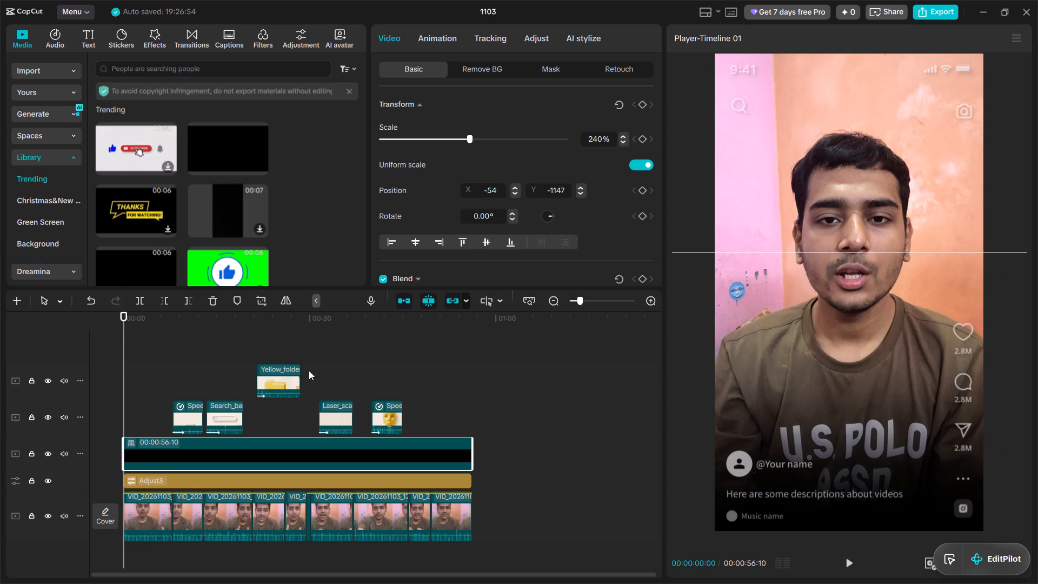
# Play back the video from the start to about 00:00:29 to check the black gradient under the talking head and illustrations.
pyautogui.doubleClick(144, 348)
pyautogui.moveTo(144, 348); pyautogui.dragTo(75, 360)
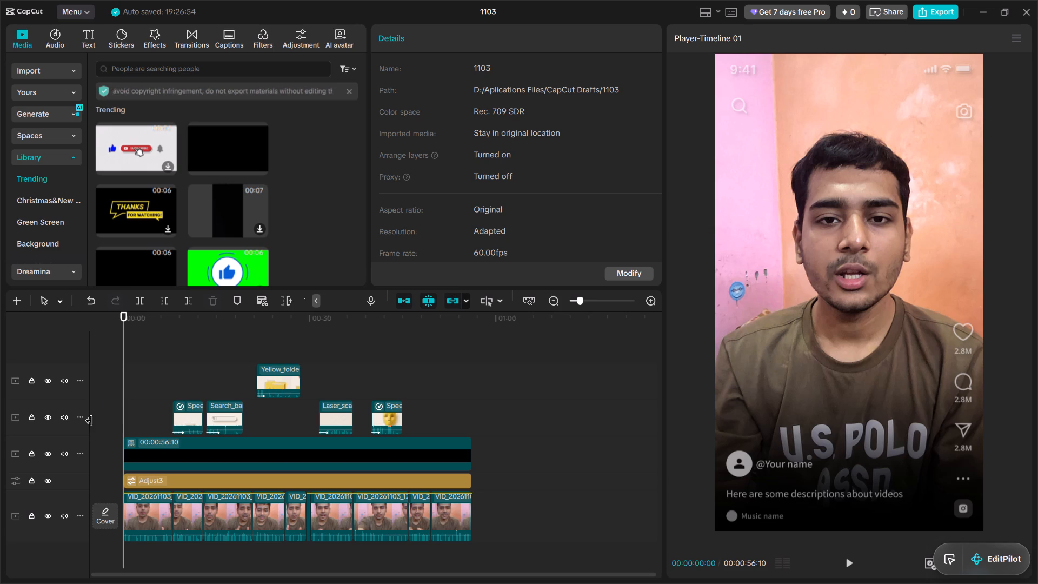
pyautogui.click(851, 562)
pyautogui.doubleClick(851, 562)
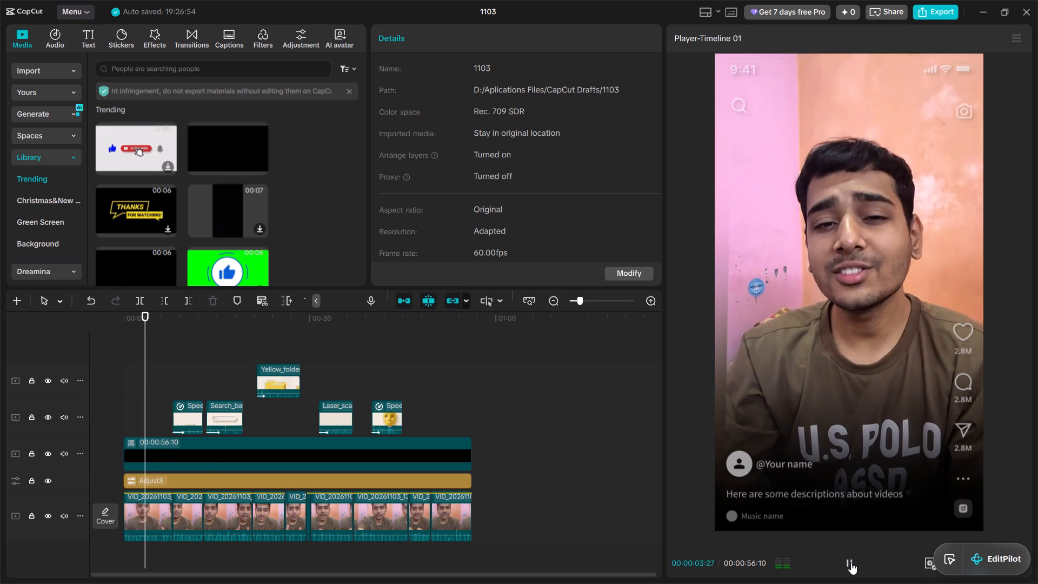
pyautogui.click(851, 562)
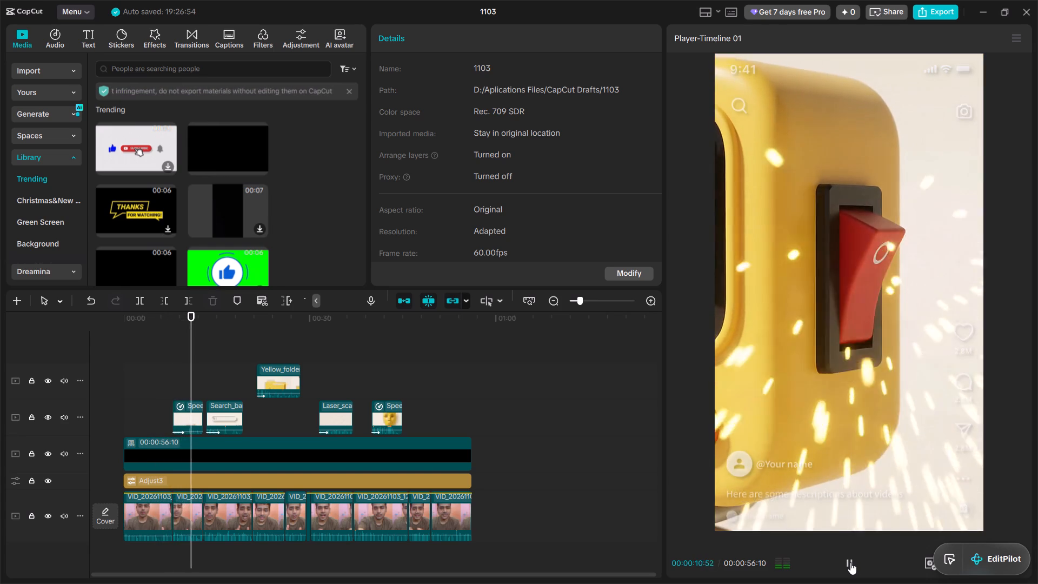
pyautogui.click(850, 562)
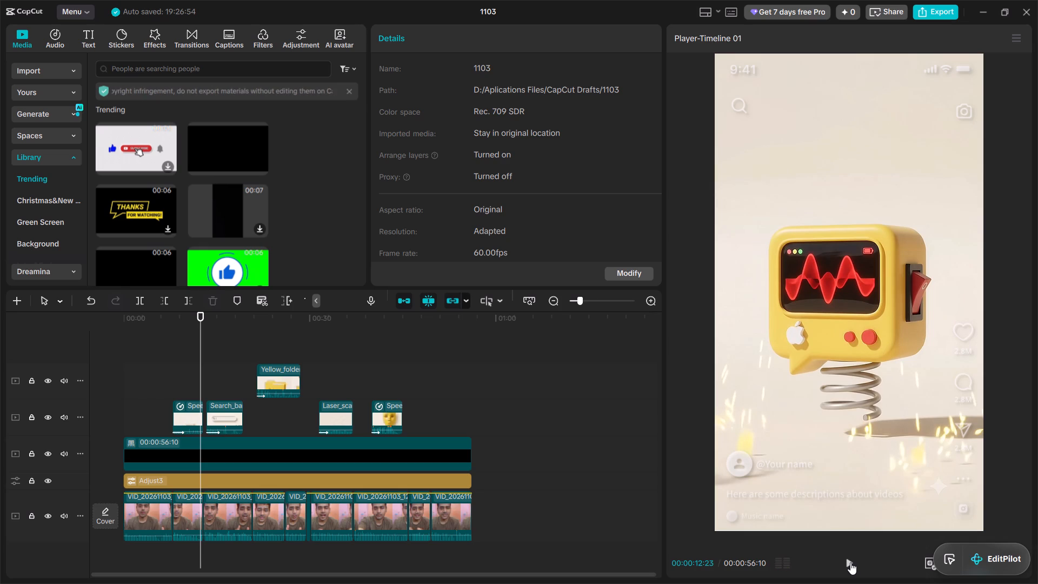
pyautogui.click(850, 562)
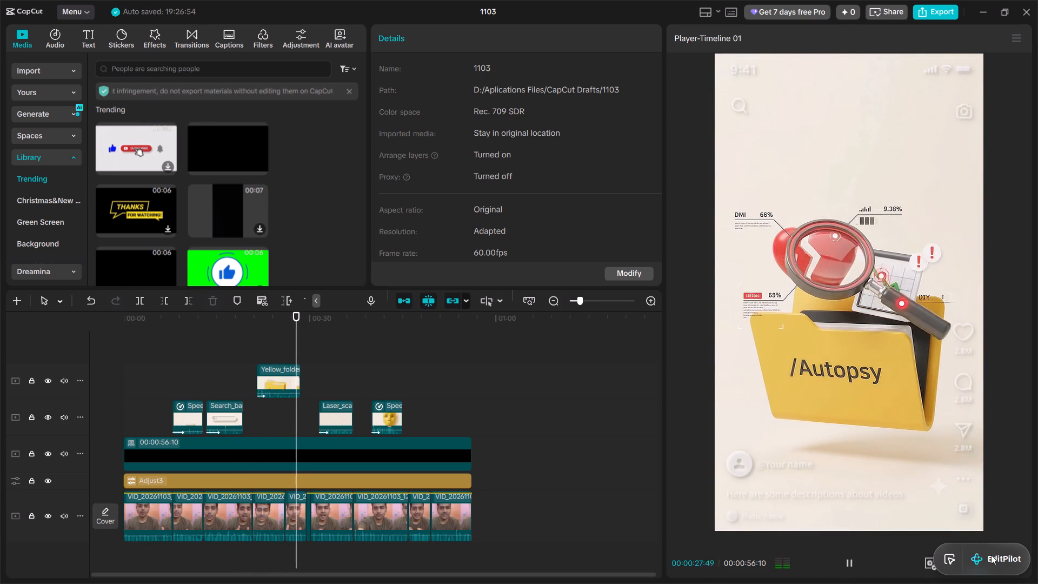
pyautogui.moveTo(991, 555); pyautogui.dragTo(598, 224)
pyautogui.click(851, 564)
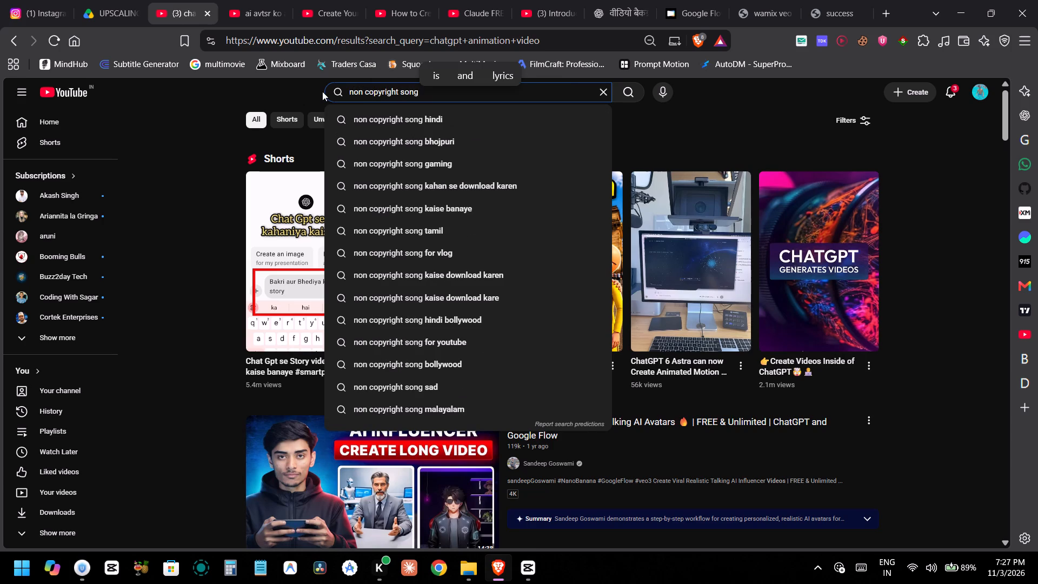
# Search YouTube for "non copyright music" and refine the query to "non copyright music instagram".
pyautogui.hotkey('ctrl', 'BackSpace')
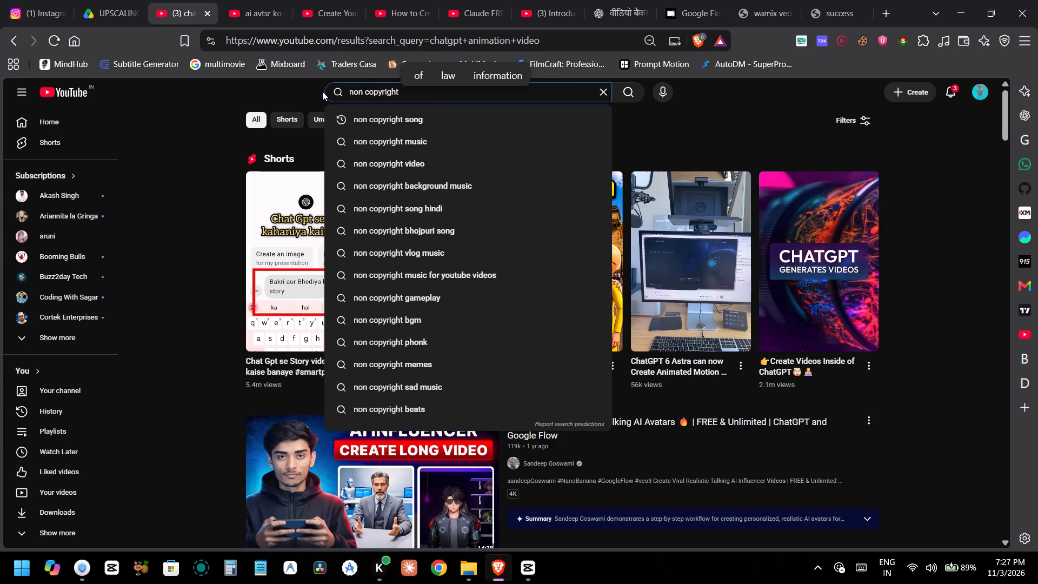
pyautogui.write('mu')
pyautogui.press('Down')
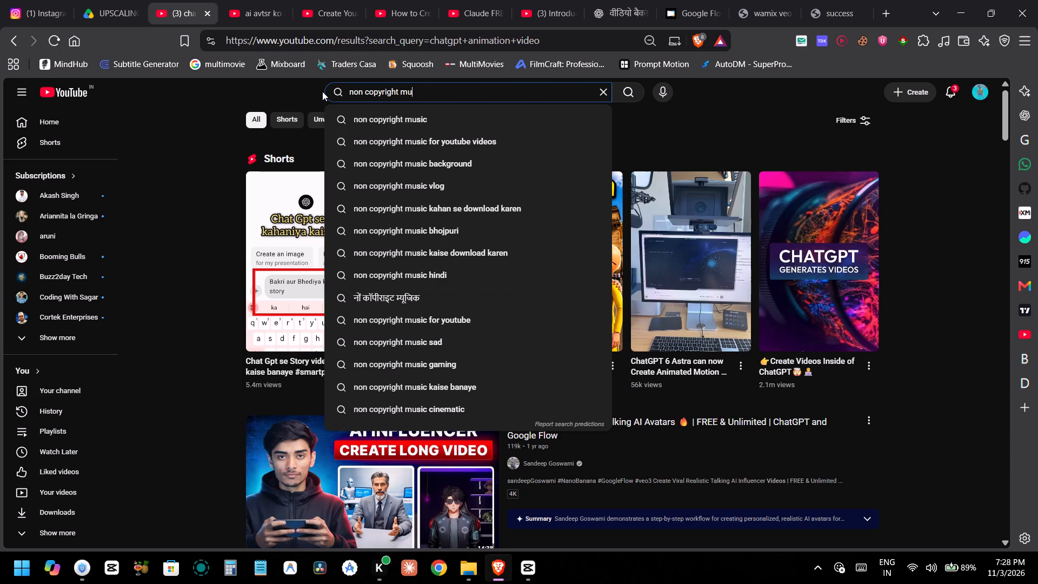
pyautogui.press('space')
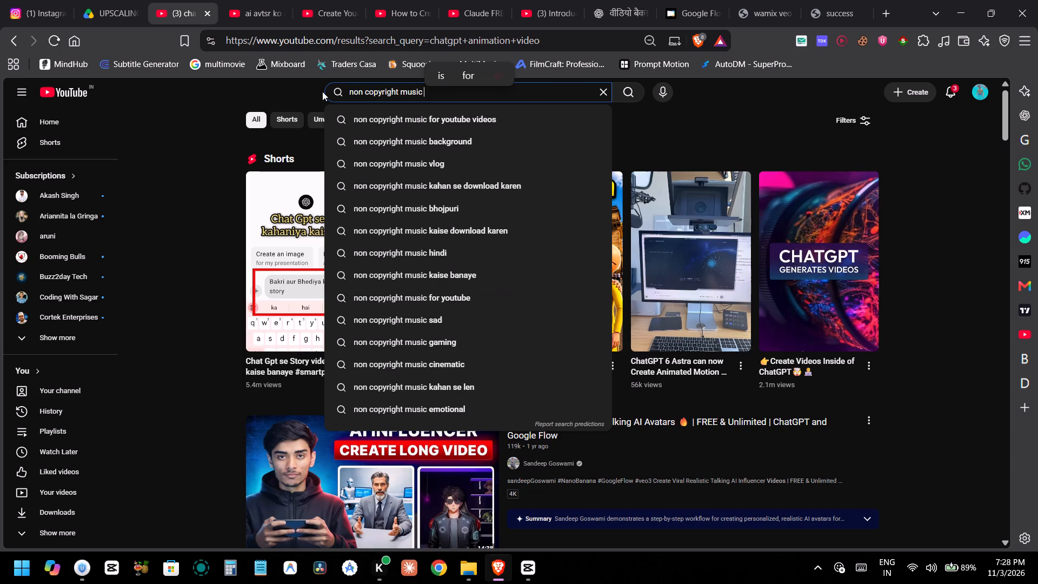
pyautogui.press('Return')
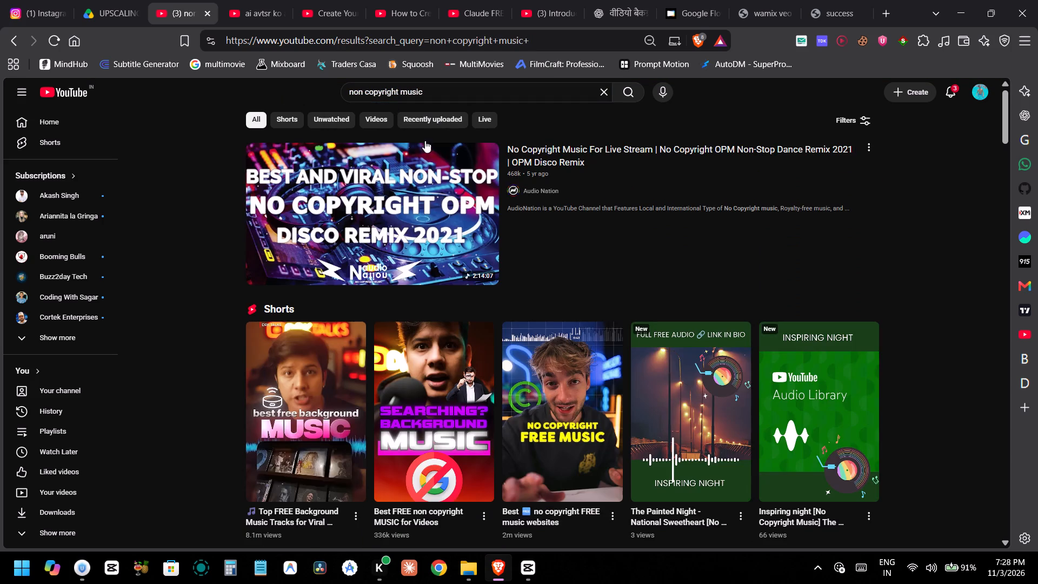
pyautogui.click(435, 92)
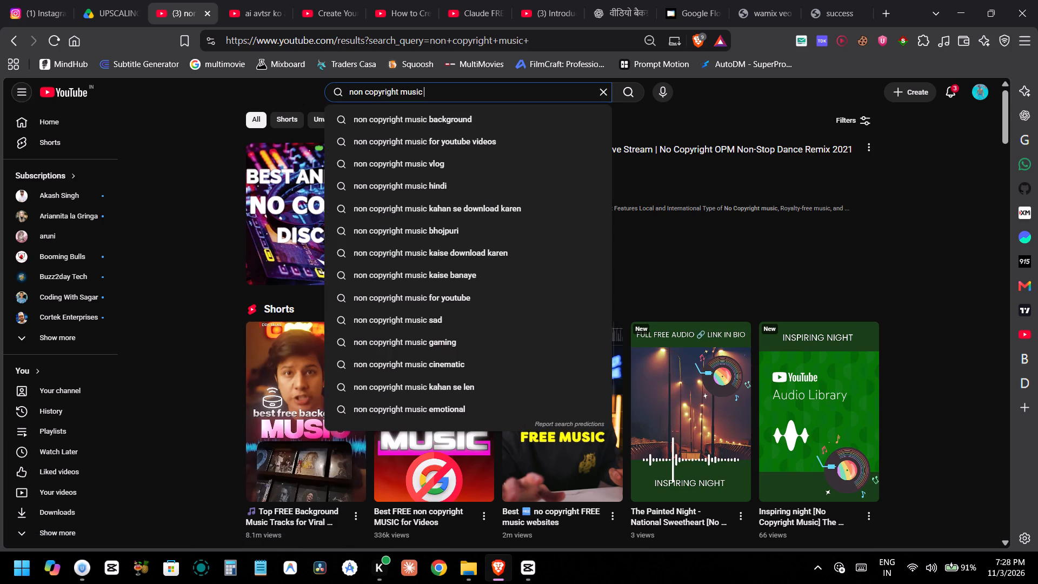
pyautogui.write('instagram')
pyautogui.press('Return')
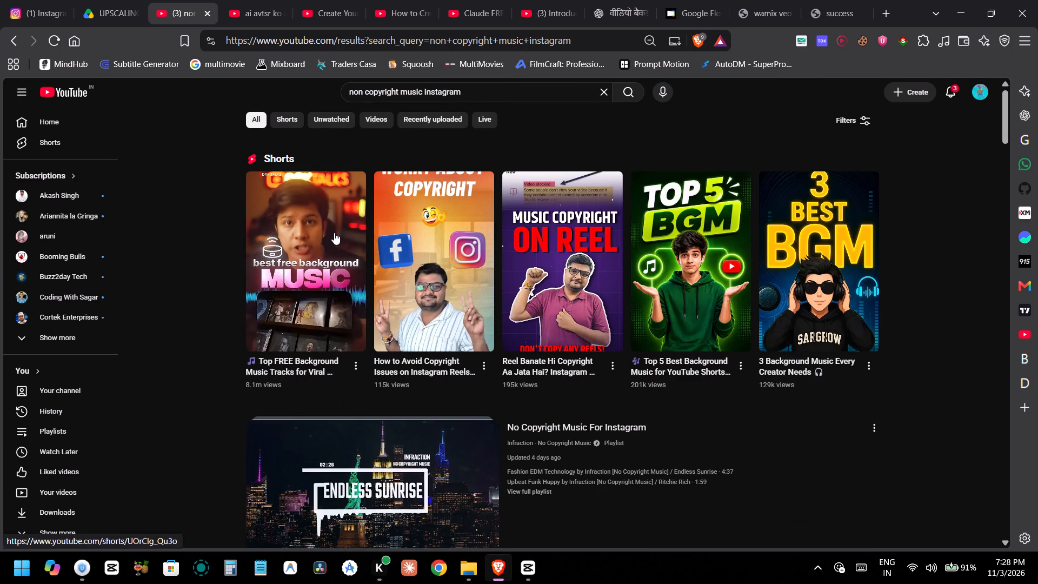
# Open the "NON-COPYRIGHT VLOG MUSIC" result in a split view beside the search results to listen to it.
pyautogui.scroll(-1, 327, 247)
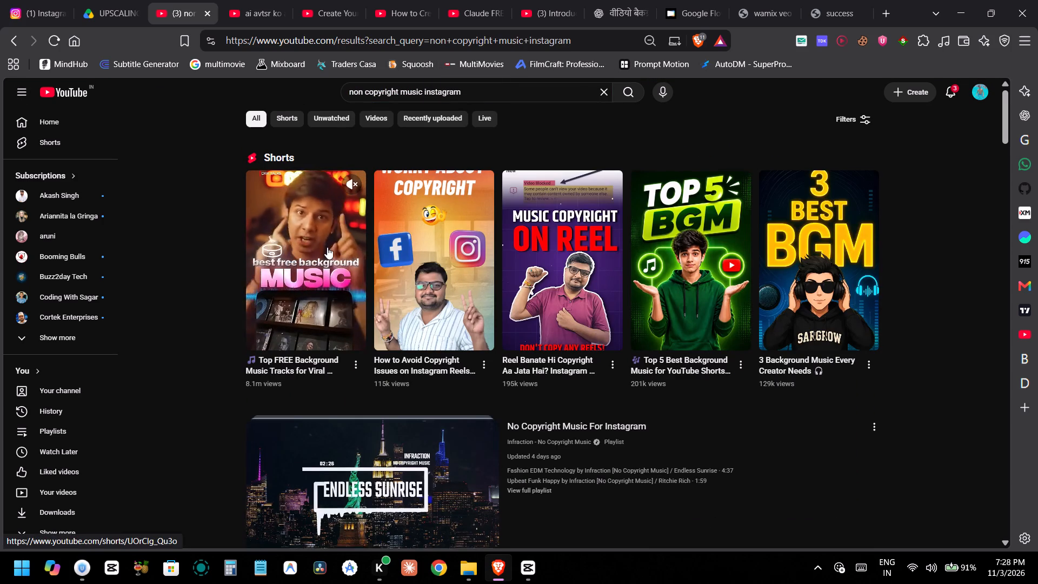
pyautogui.scroll(-4, 327, 247)
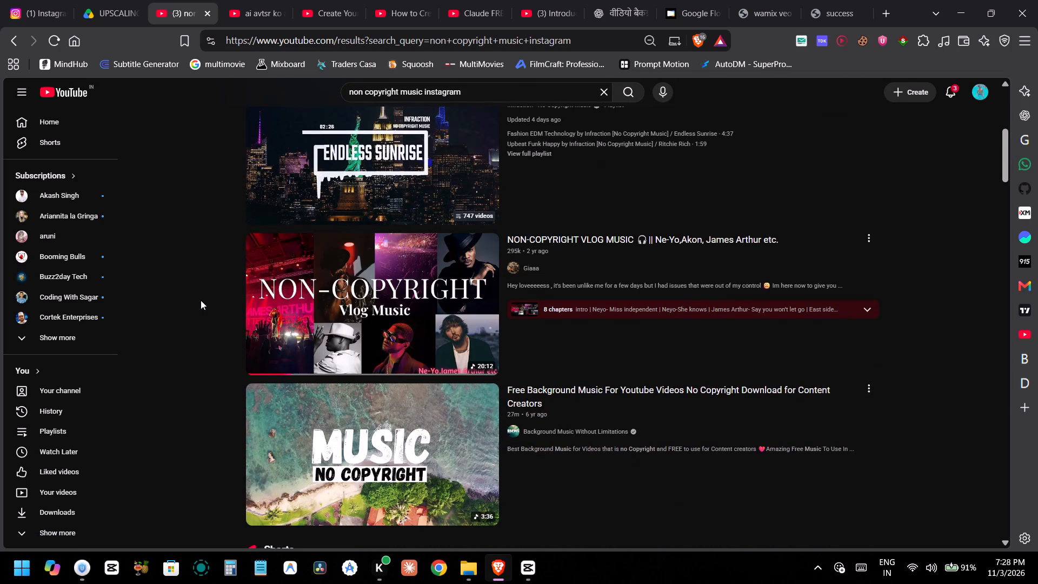
pyautogui.scroll(-2, 201, 300)
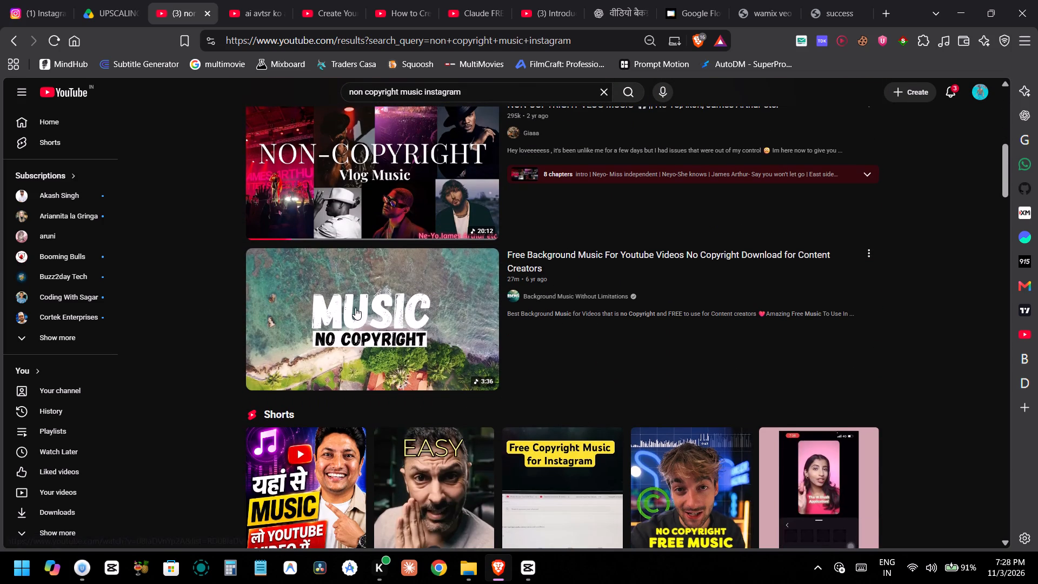
pyautogui.rightClick(392, 172)
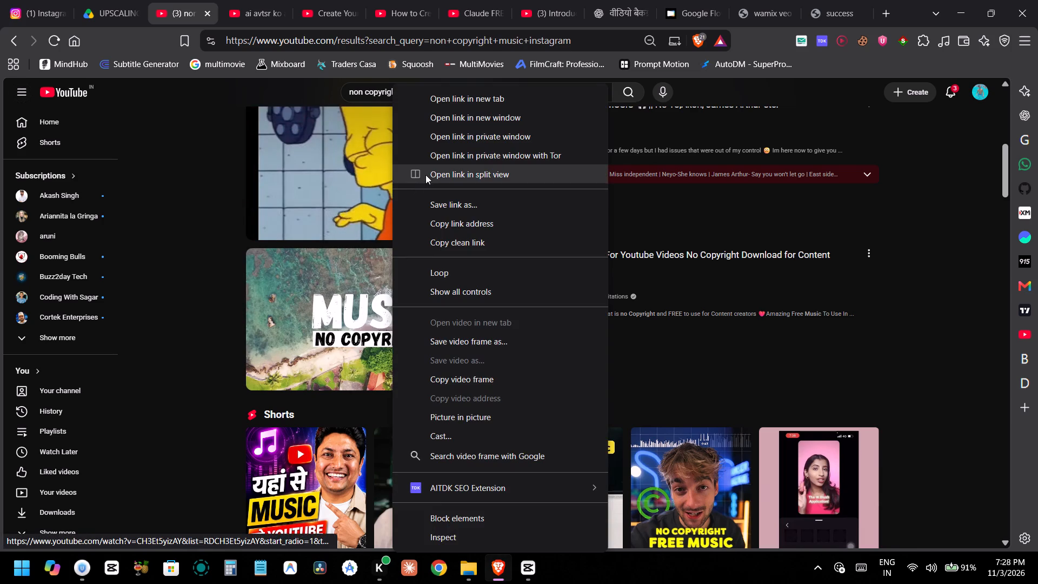
pyautogui.click(426, 175)
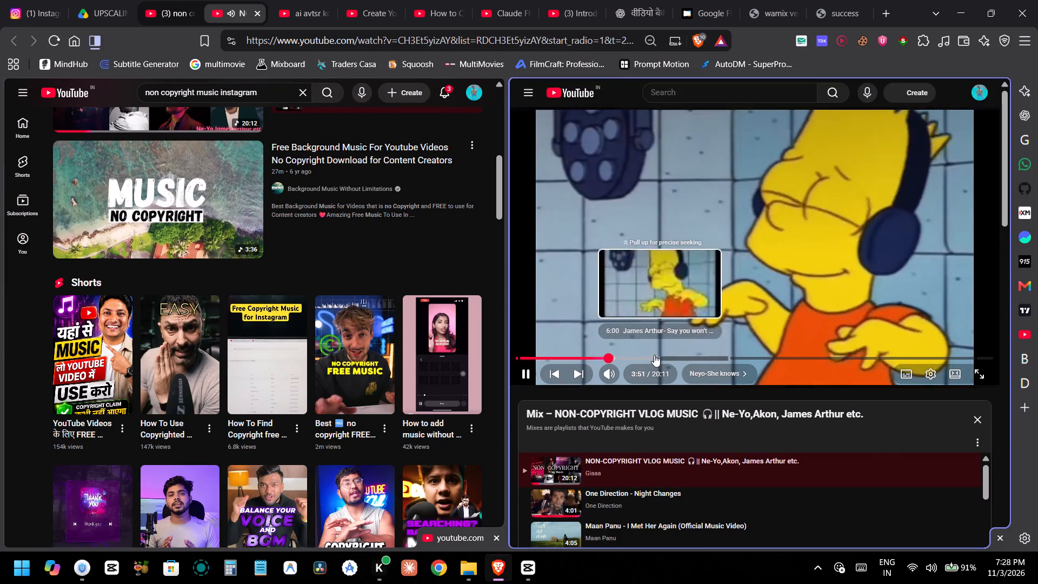
# Preview "Free Background Music For Youtube Videos No Copyright" in the right view while browsing further music results.
pyautogui.rightClick(150, 176)
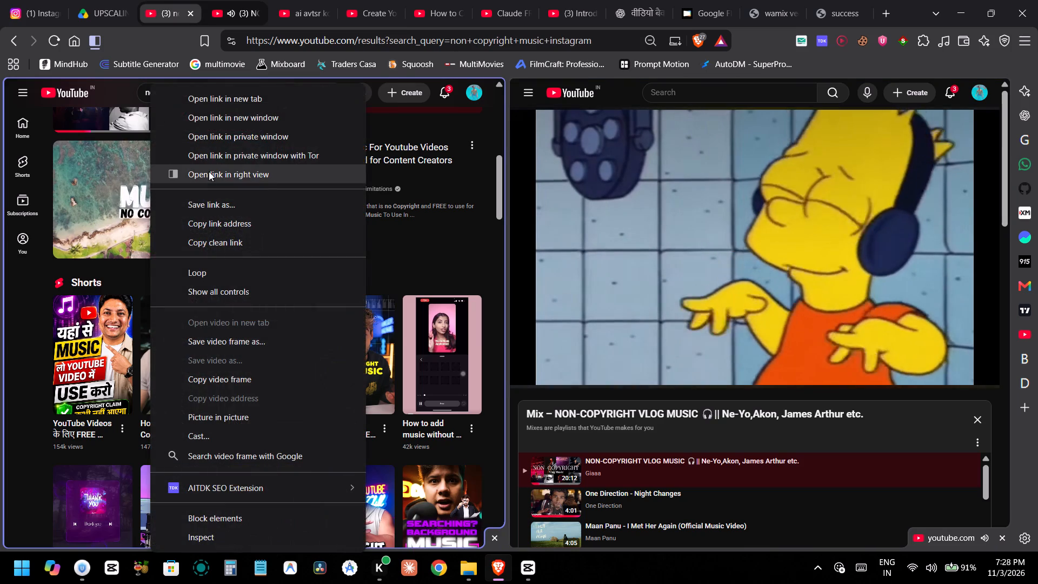
pyautogui.click(209, 171)
pyautogui.scroll(-7, 159, 267)
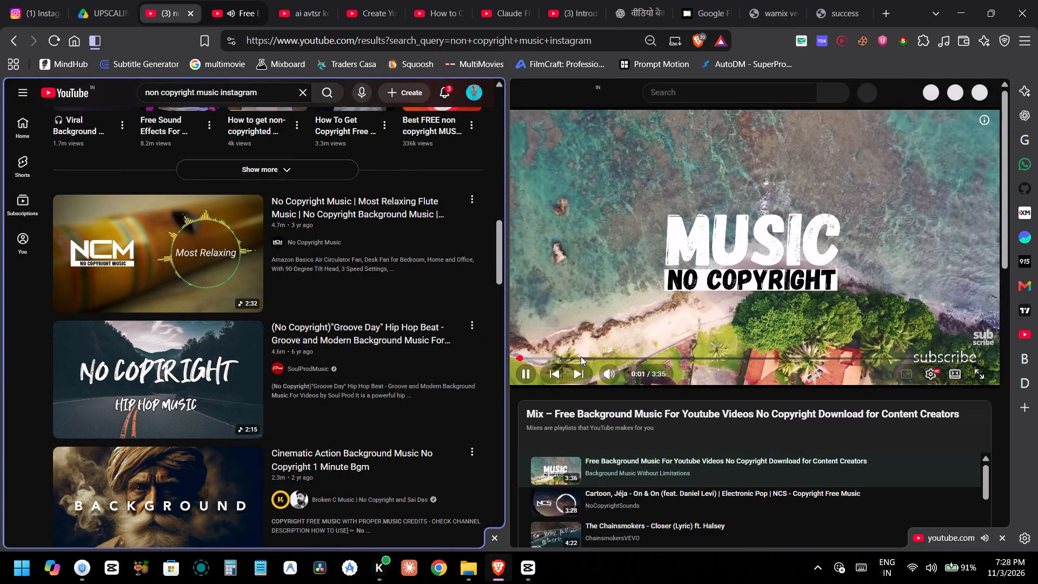
# Sample the Free Background Music For Youtube Videos track at about 0:30 and 1:18.
pyautogui.click(581, 356)
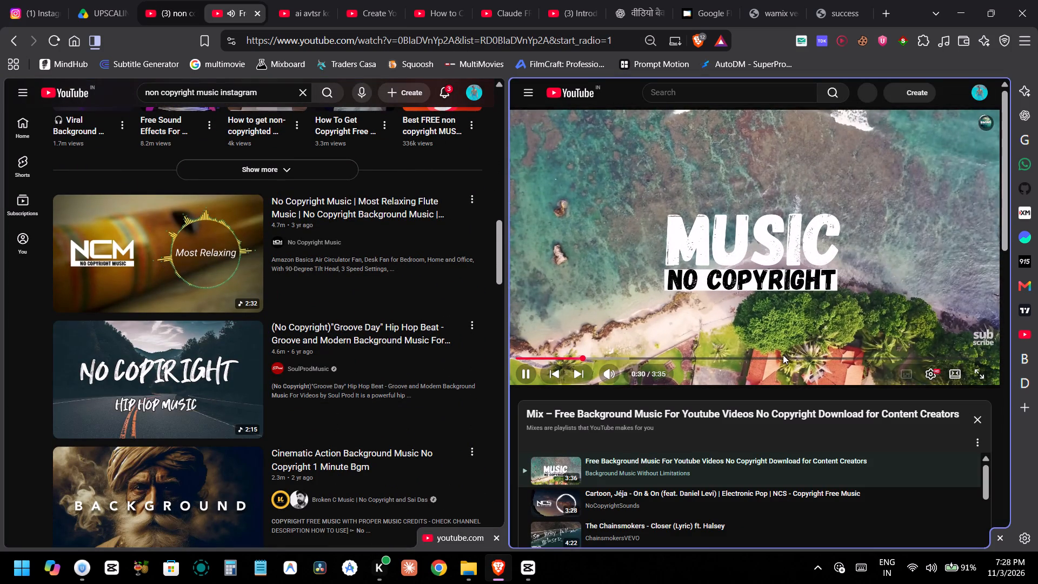
pyautogui.click(688, 357)
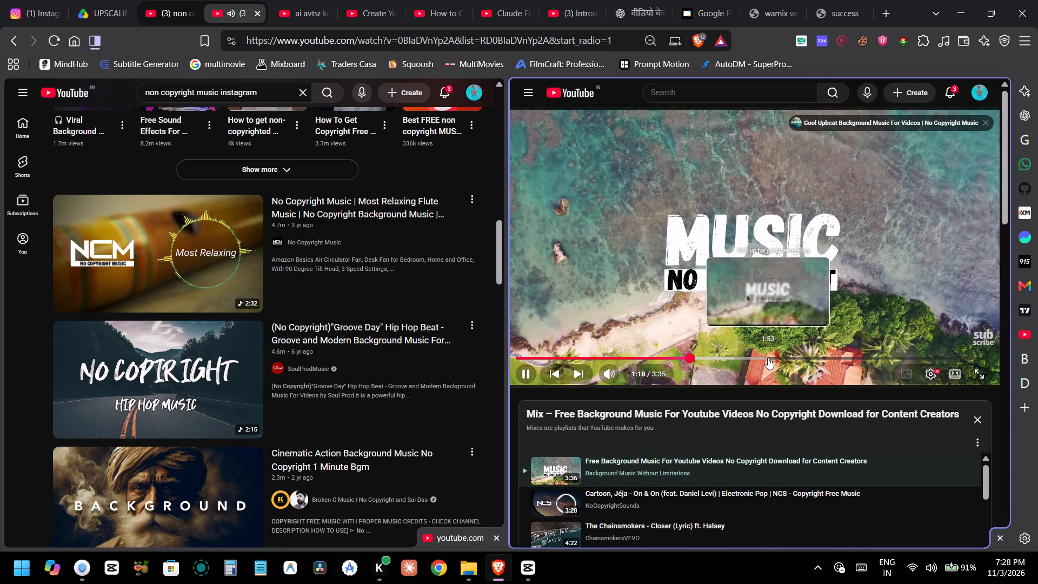
# Open the Most Relaxing Flute Music result in split view, sample it from about 0:59, pause it and minimize the browser.
pyautogui.rightClick(109, 245)
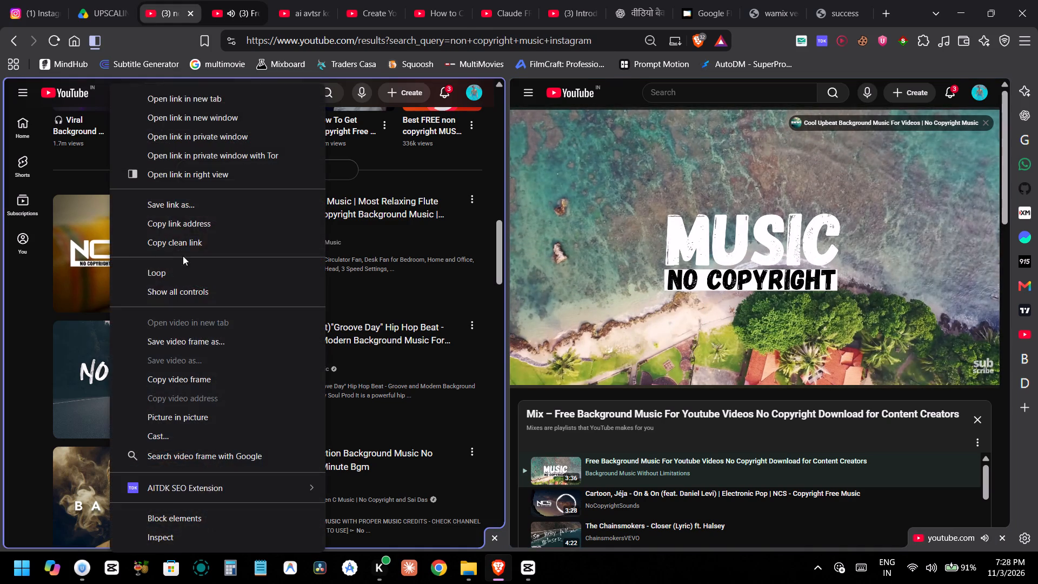
pyautogui.click(204, 175)
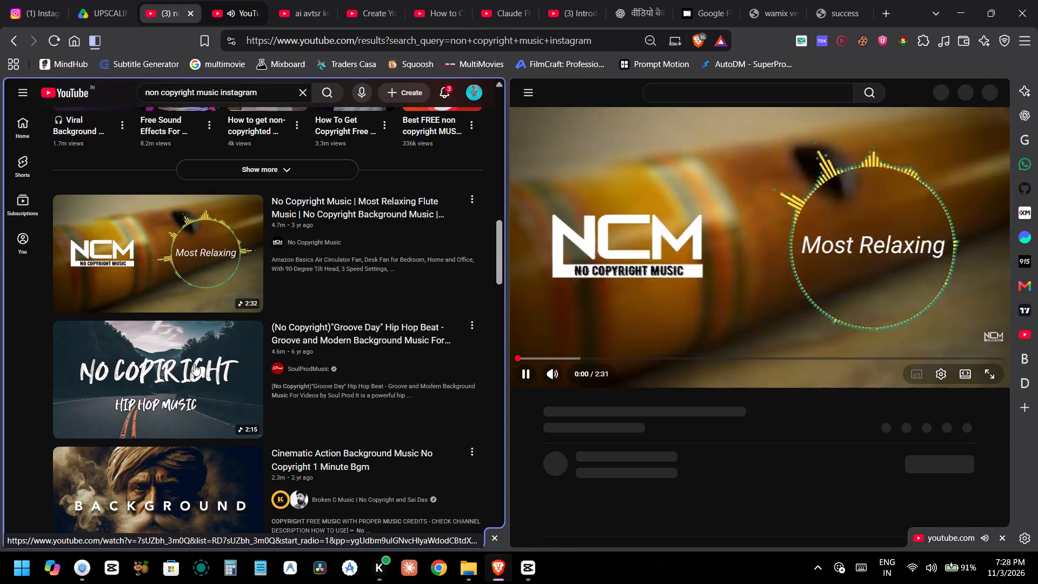
pyautogui.click(704, 355)
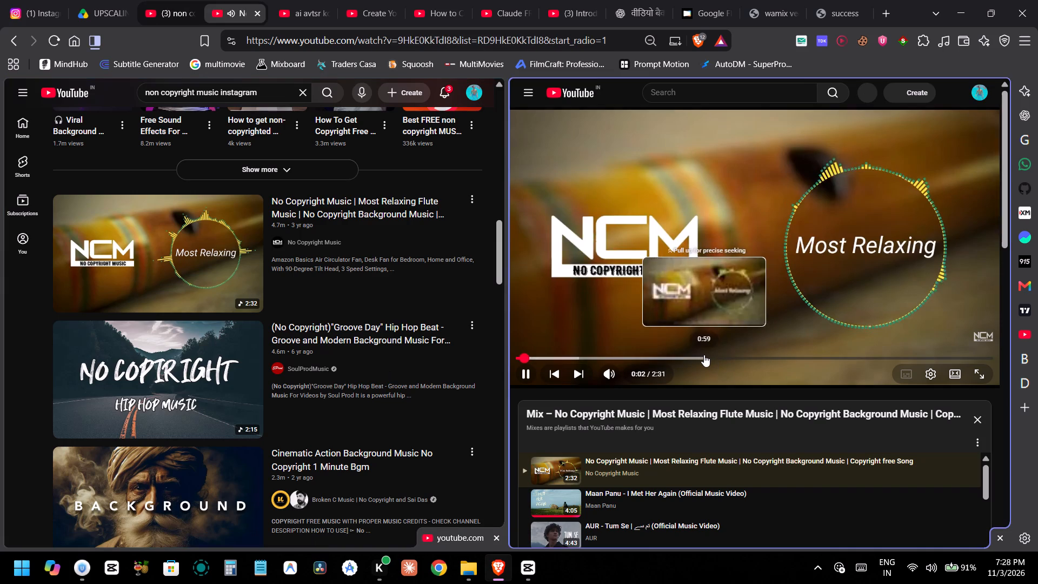
pyautogui.click(714, 268)
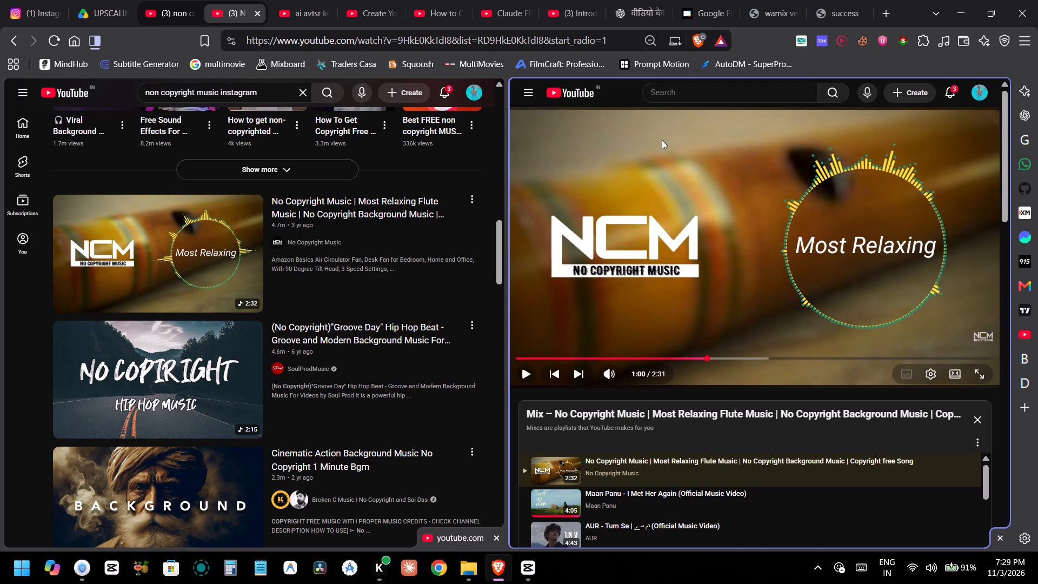
pyautogui.click(969, 0)
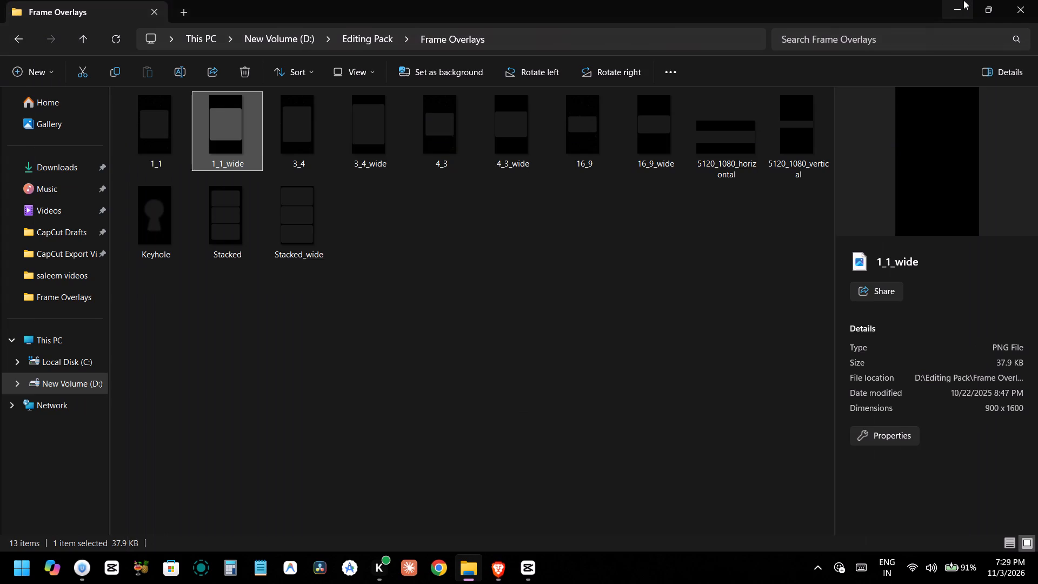
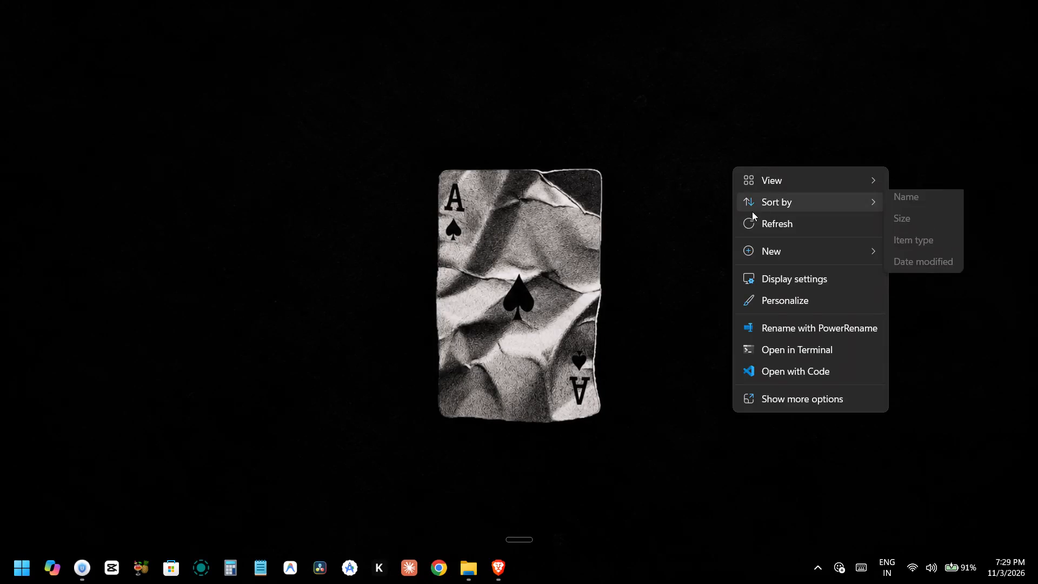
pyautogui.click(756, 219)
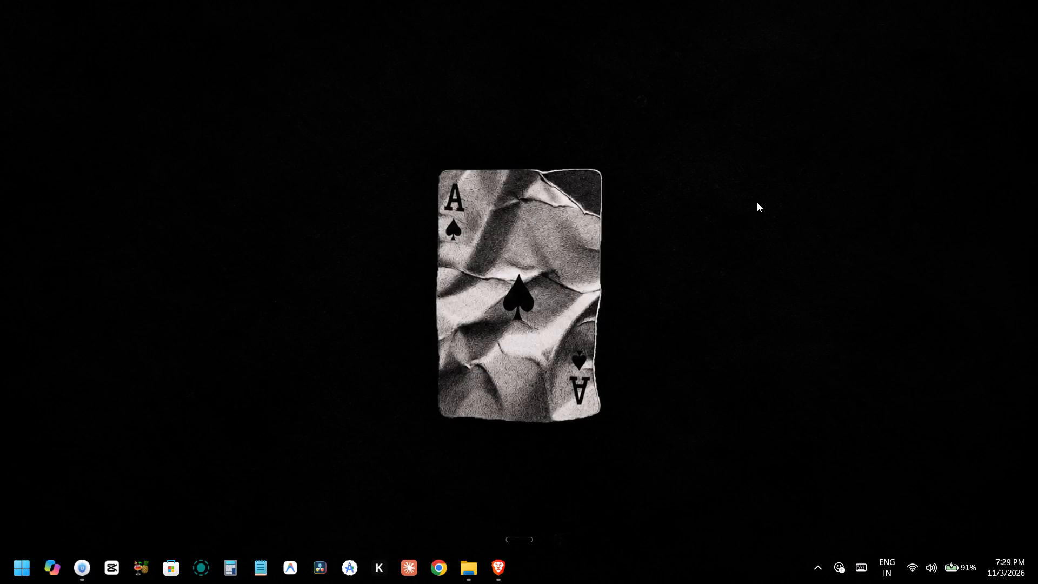